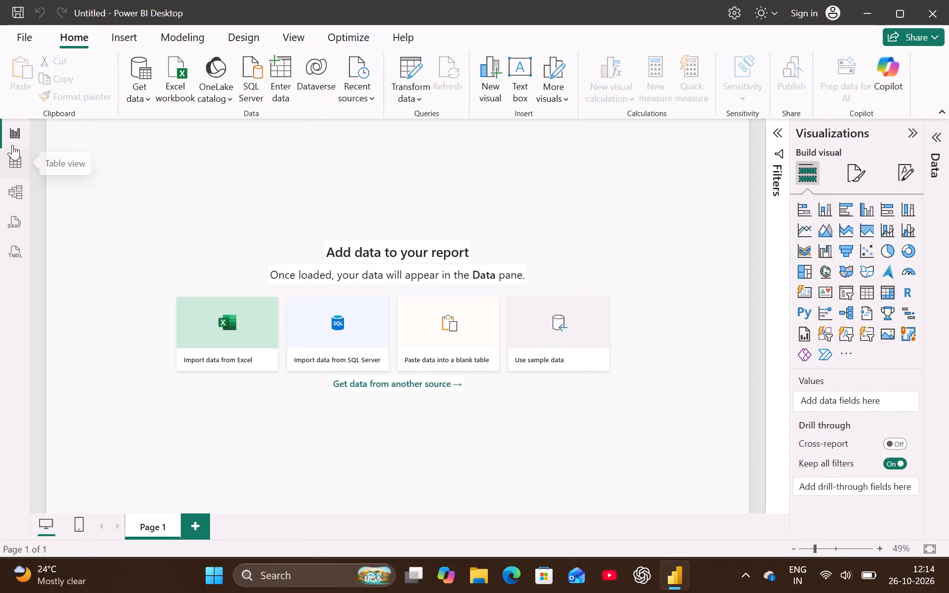
# Import DimEmployee.csv from the Downloads folder as a Text/CSV source and load it into the report.
pyautogui.click(142, 90)
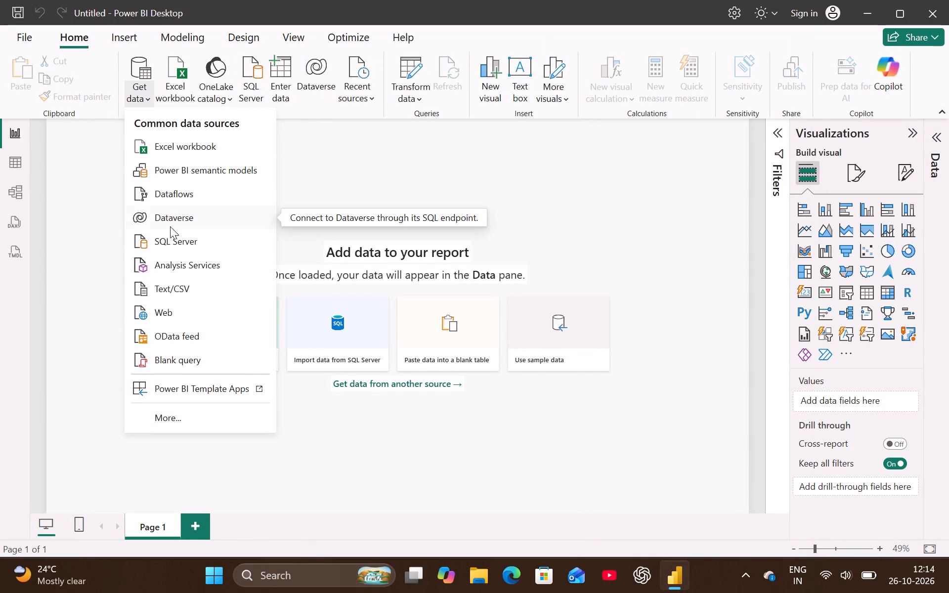
pyautogui.click(173, 283)
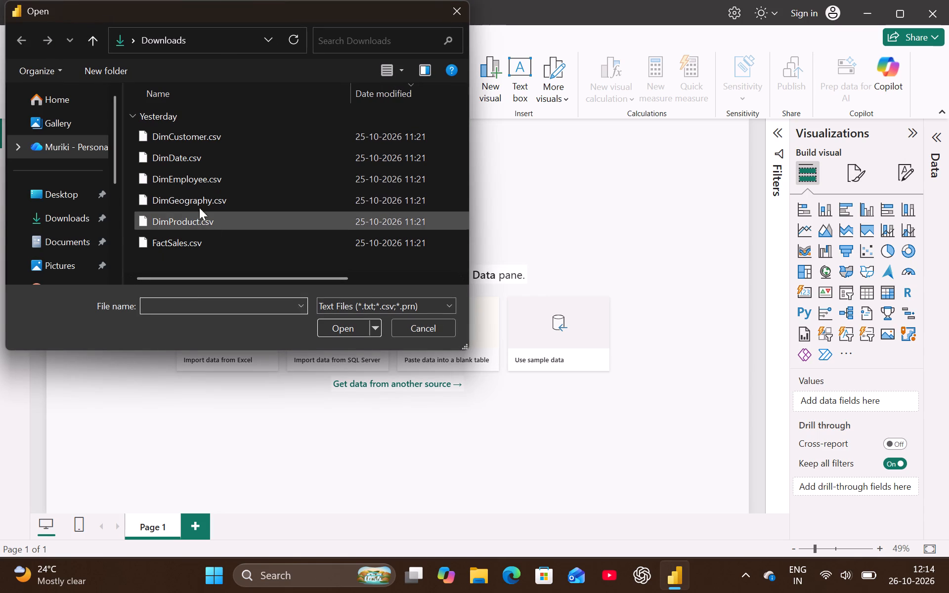
pyautogui.click(205, 182)
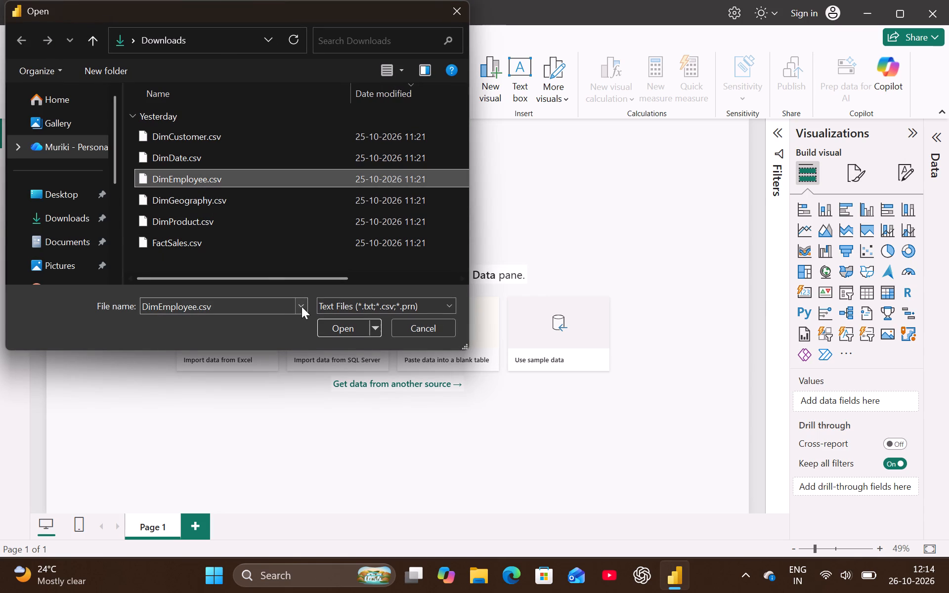
pyautogui.click(339, 325)
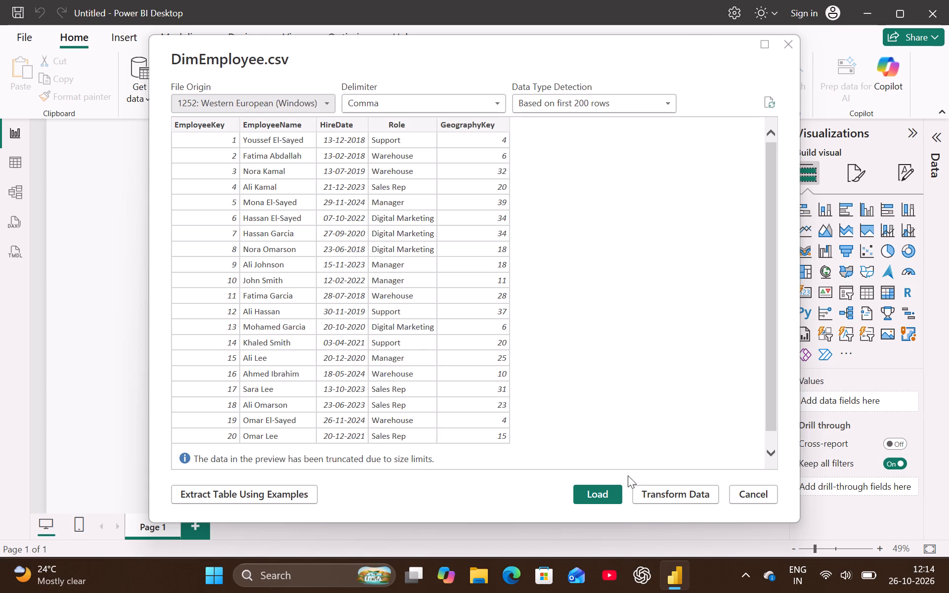
pyautogui.click(596, 494)
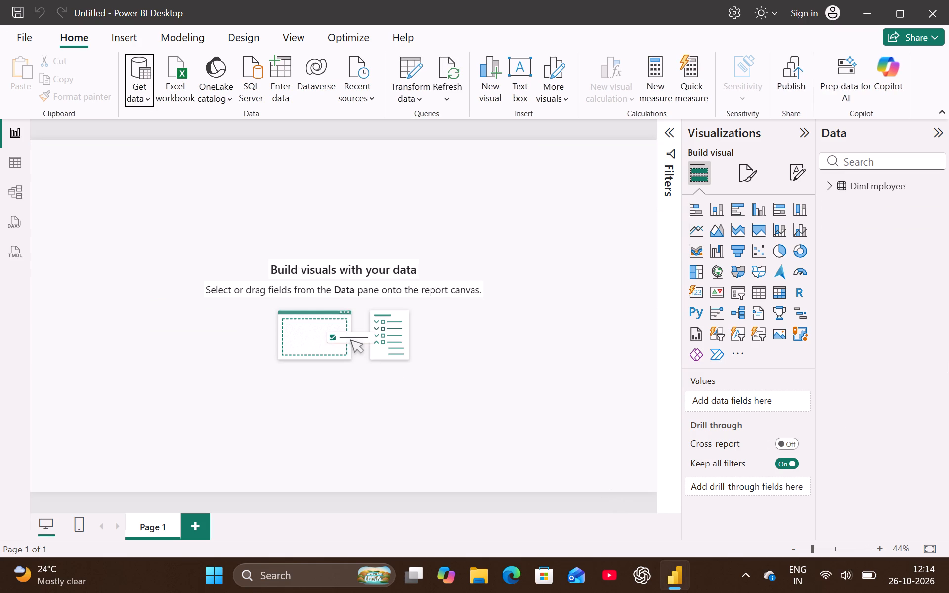
# Examine the DimEmployee table's fields and rows in Table view, and return to the report page.
pyautogui.click(830, 185)
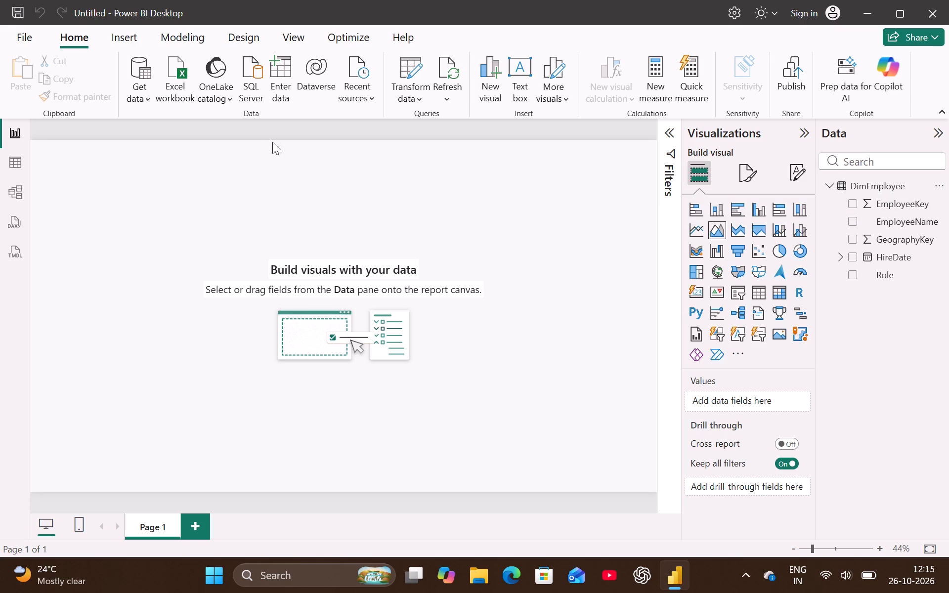
pyautogui.click(20, 163)
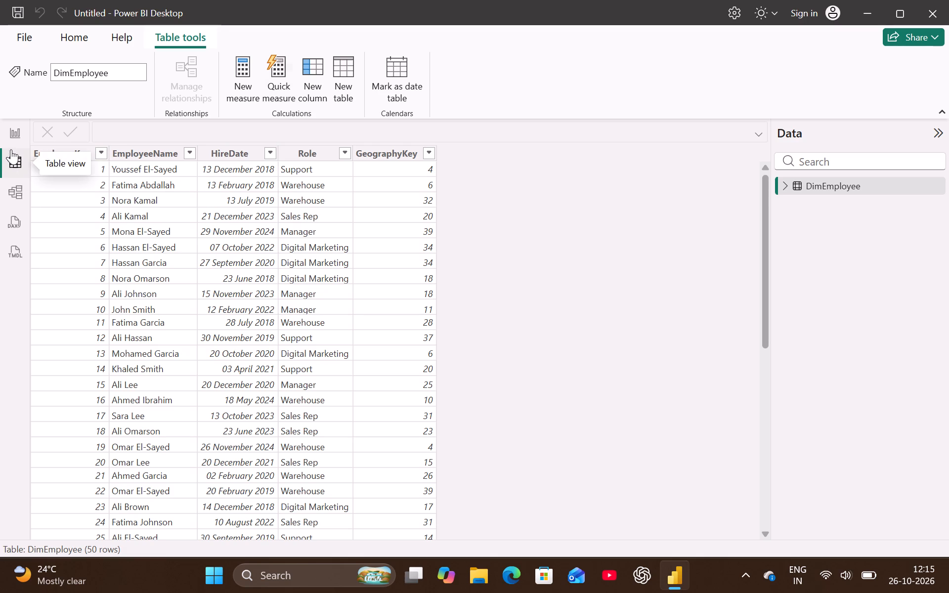
pyautogui.click(13, 132)
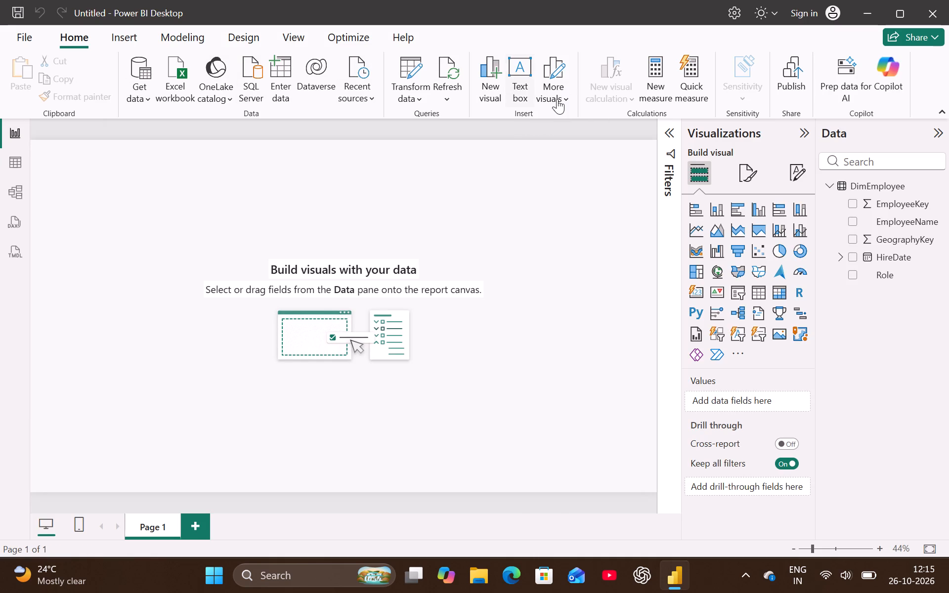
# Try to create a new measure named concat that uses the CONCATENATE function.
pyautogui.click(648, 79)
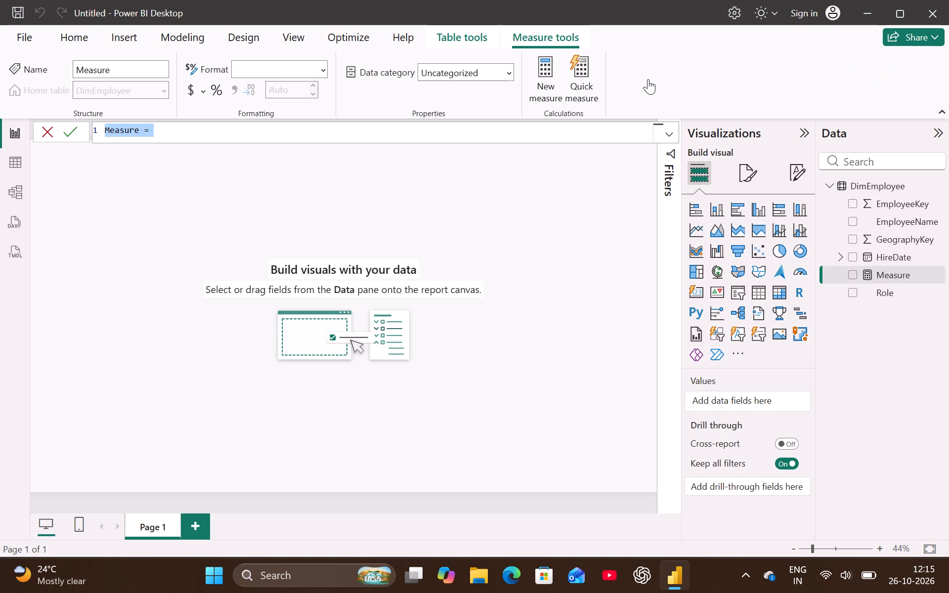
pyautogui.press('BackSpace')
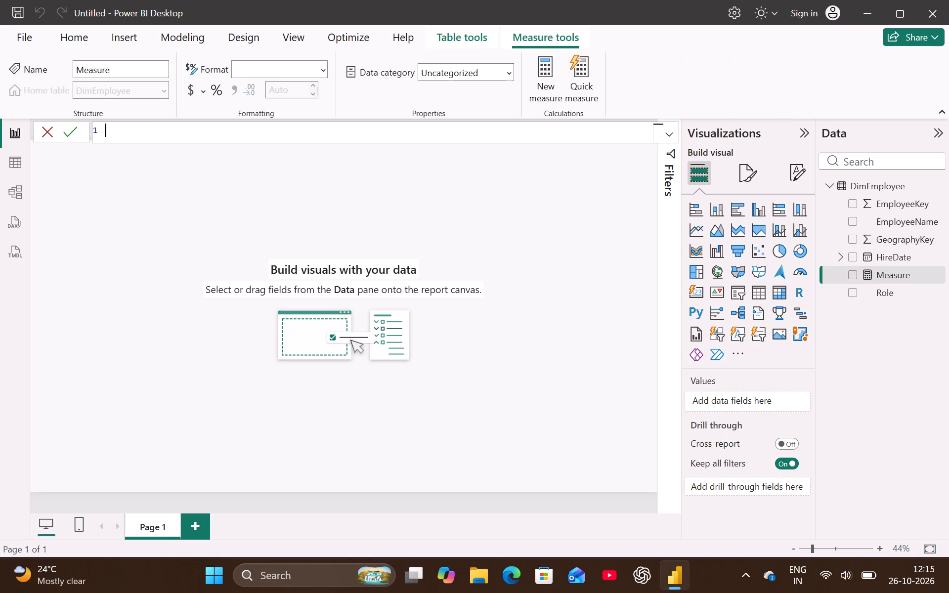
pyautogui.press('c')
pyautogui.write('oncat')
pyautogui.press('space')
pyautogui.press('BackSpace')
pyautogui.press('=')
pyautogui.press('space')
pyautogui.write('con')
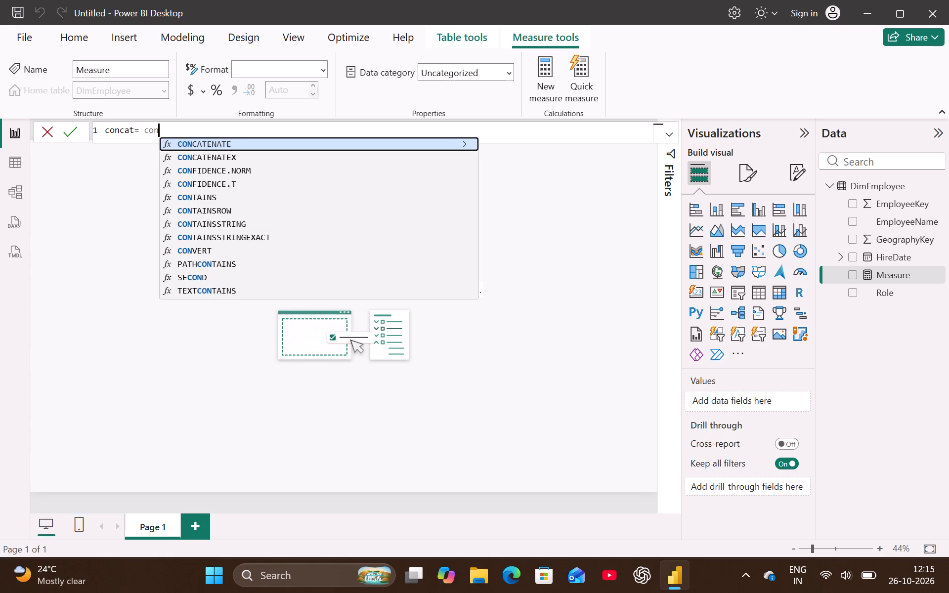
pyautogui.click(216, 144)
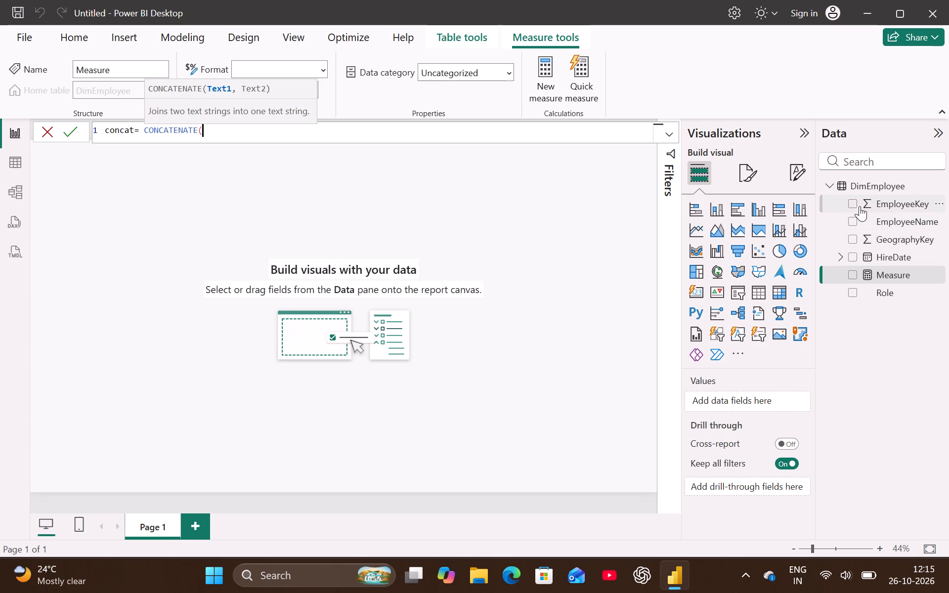
# Place EmployeeKey on the report page as a new visual and convert it to a table.
pyautogui.moveTo(877, 204); pyautogui.dragTo(545, 241)
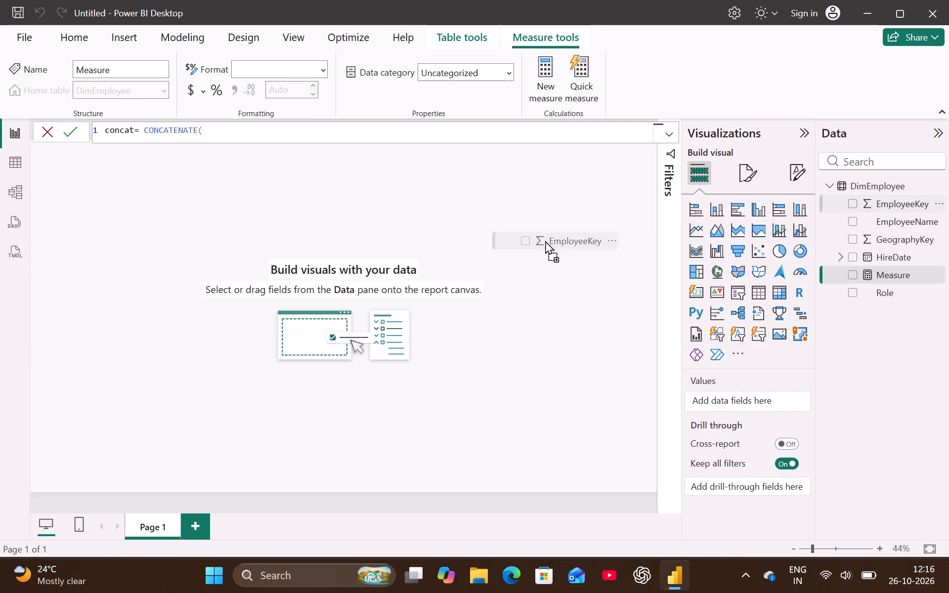
pyautogui.moveTo(545, 241); pyautogui.dragTo(529, 240)
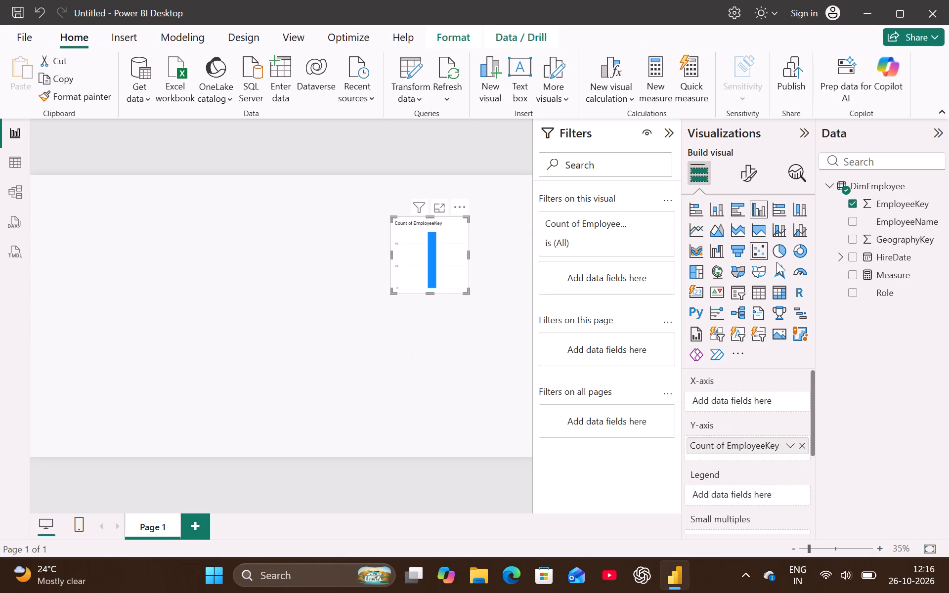
pyautogui.click(759, 296)
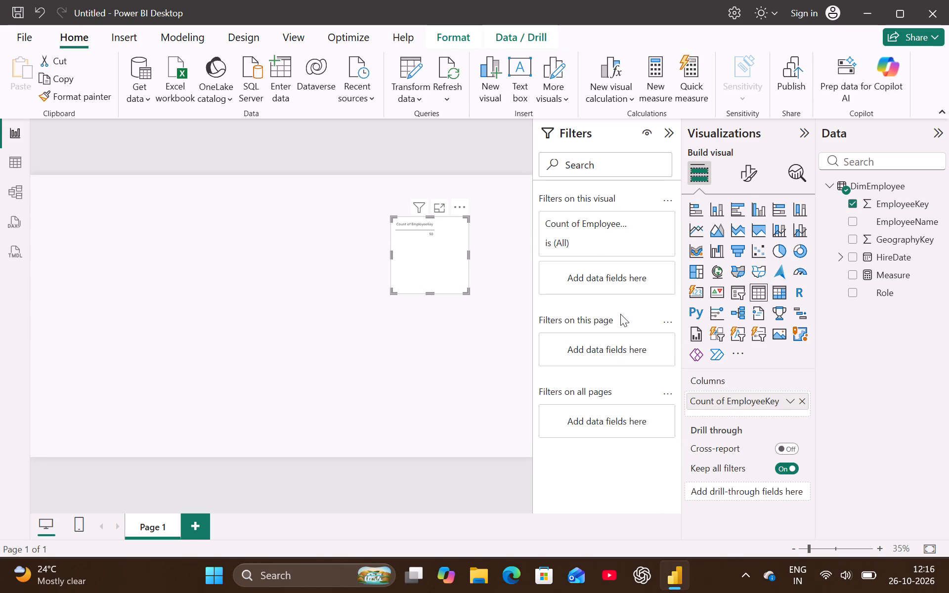
# Enlarge the table visual by extending its left side outward and its upper edge to the top of the page.
pyautogui.click(393, 257)
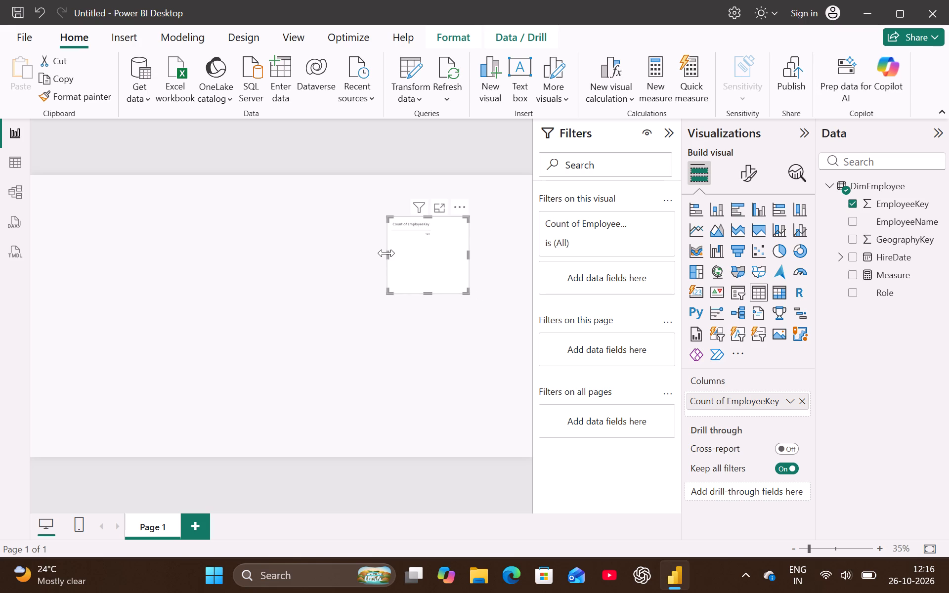
pyautogui.moveTo(387, 253); pyautogui.dragTo(251, 255)
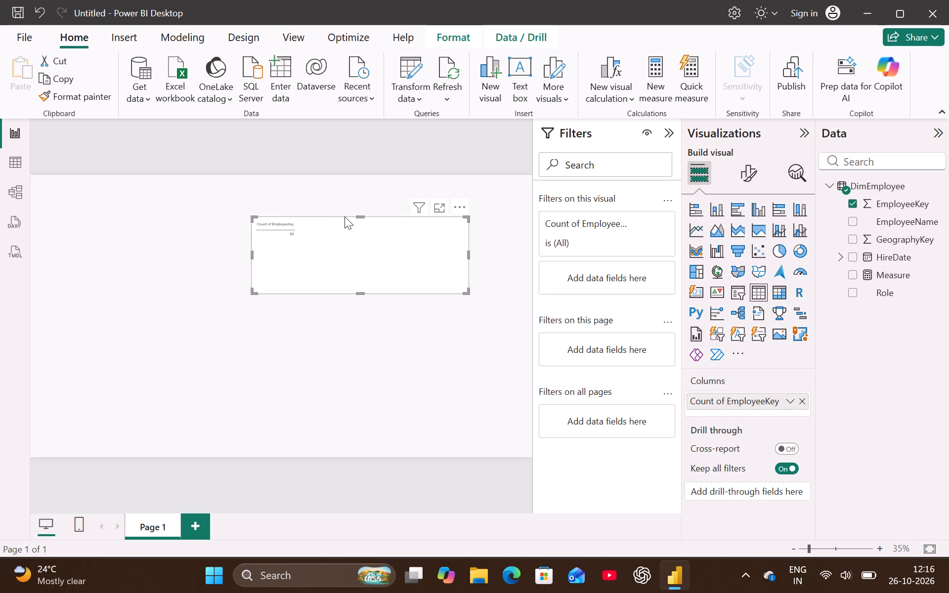
pyautogui.moveTo(361, 218); pyautogui.dragTo(359, 176)
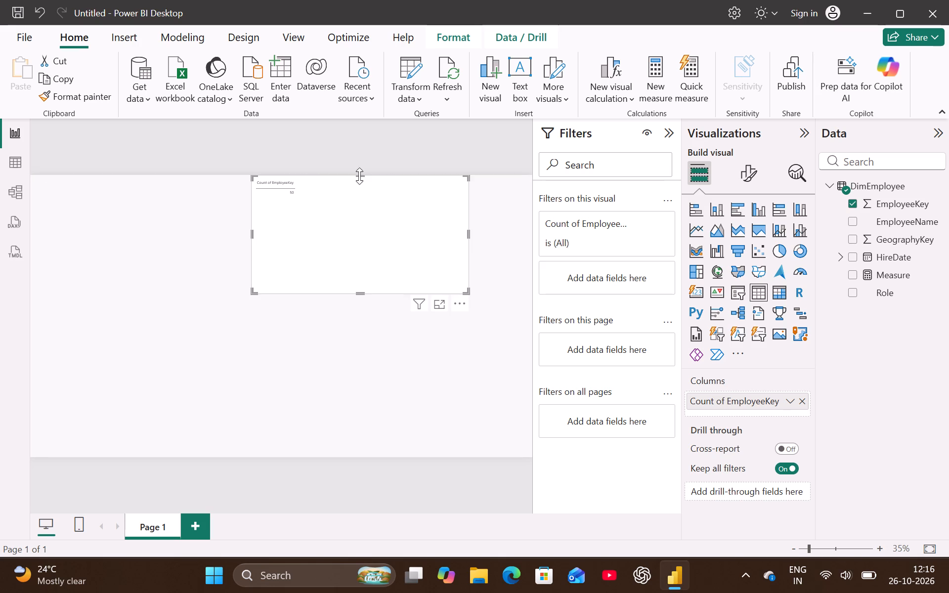
# Replace EmployeeKey in the table visual with the EmployeeName, GeographyKey and Role fields.
pyautogui.click(854, 204)
pyautogui.click(855, 216)
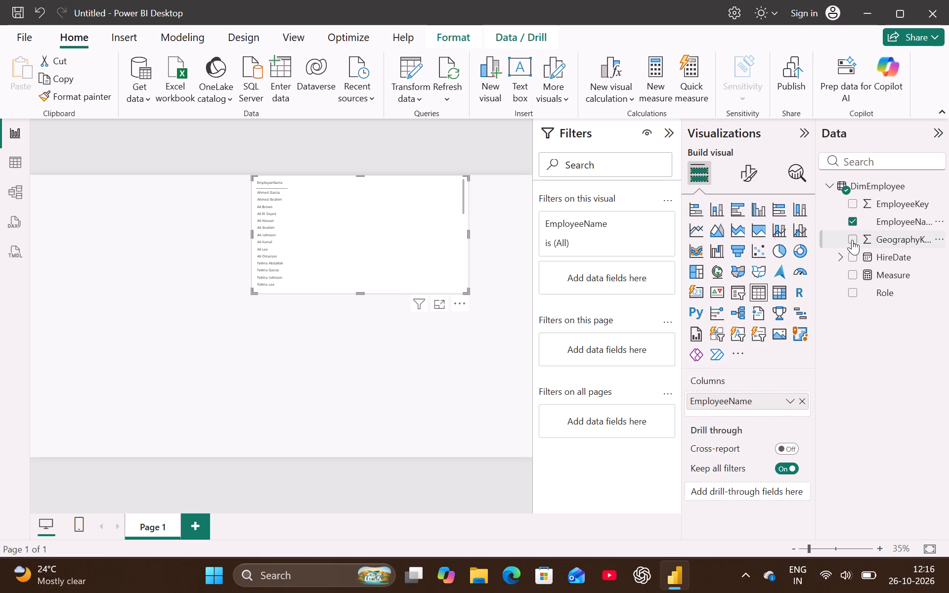
pyautogui.click(852, 240)
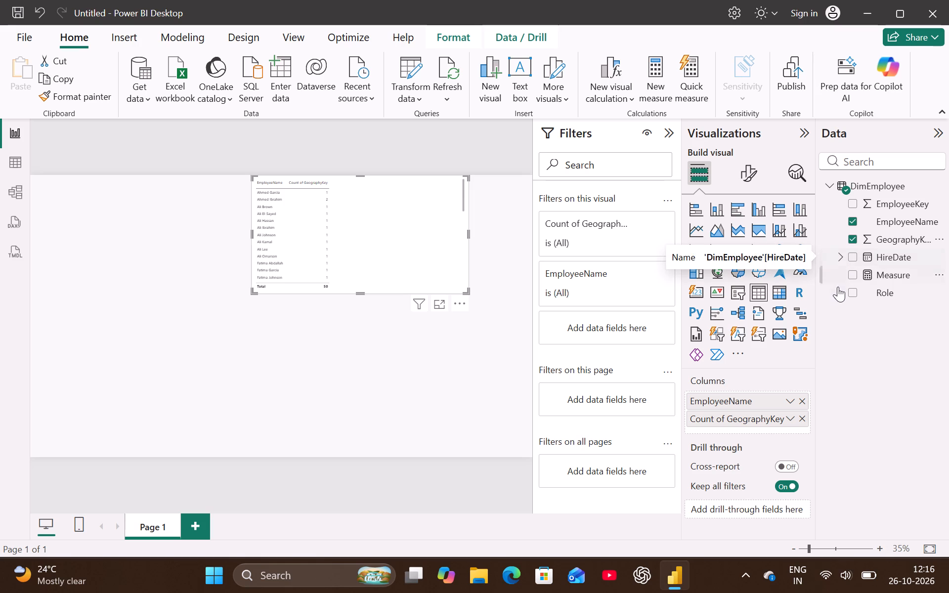
pyautogui.click(853, 292)
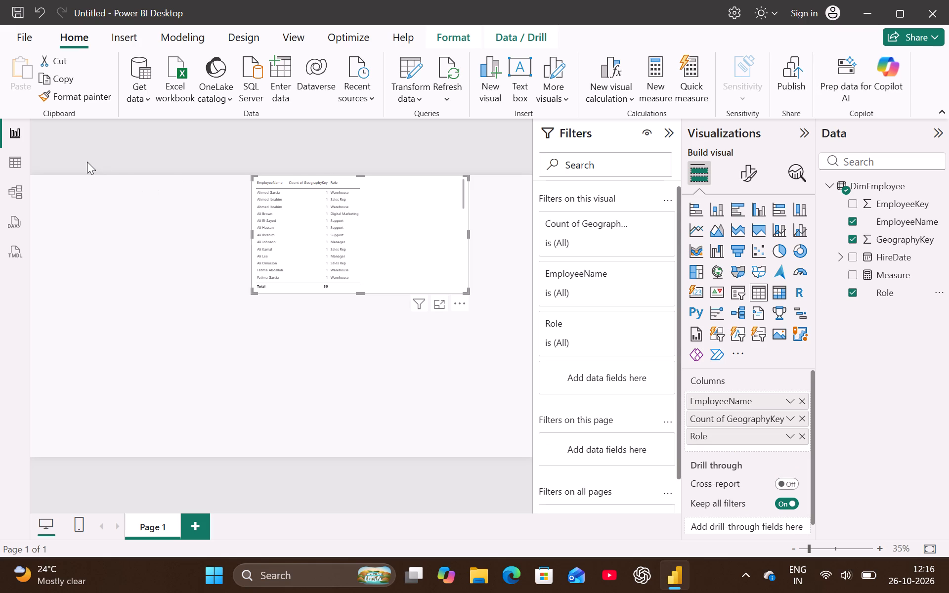
# Create a new measure in DimEmployee and name it concat in its formula.
pyautogui.click(18, 134)
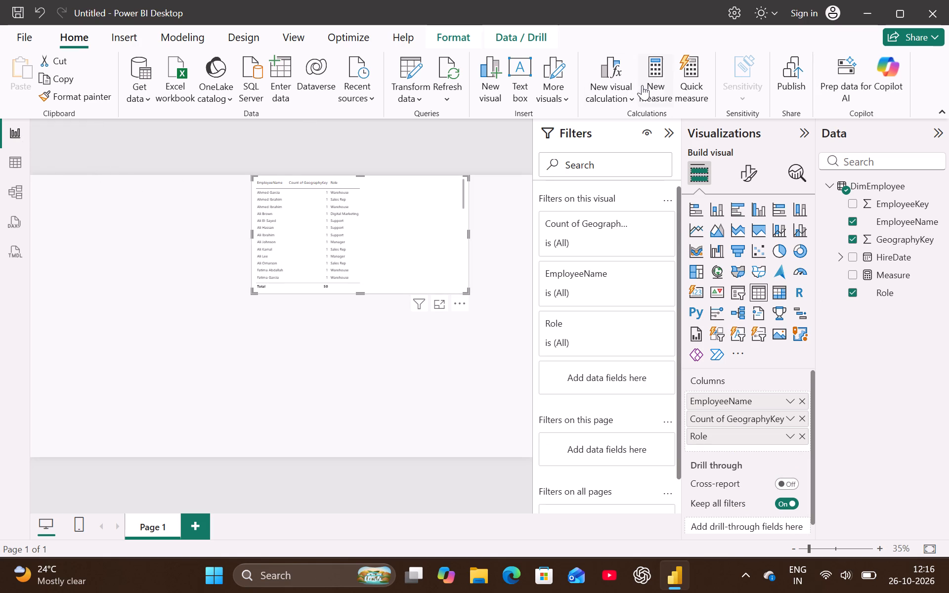
pyautogui.click(661, 87)
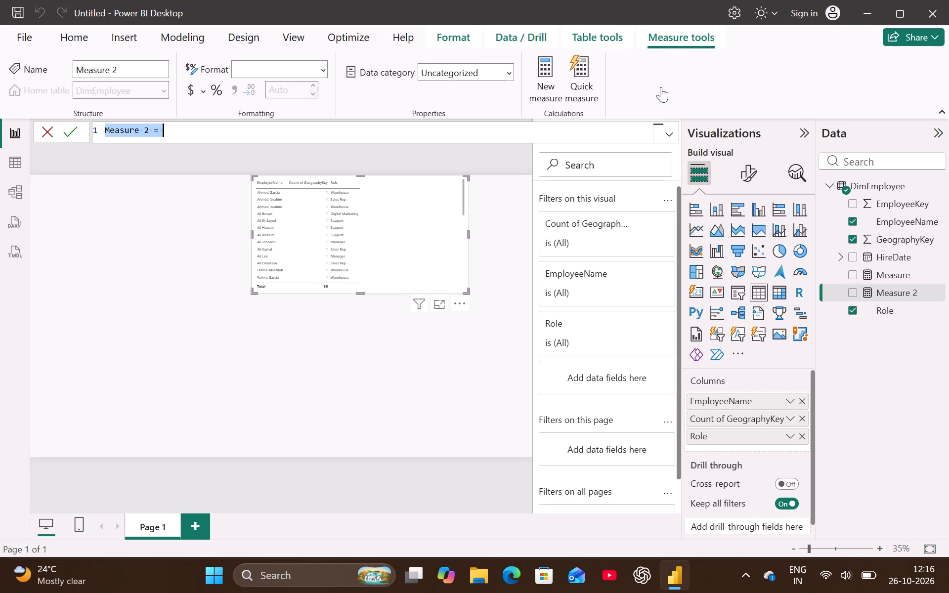
pyautogui.click(147, 131)
pyautogui.press('BackSpace')
pyautogui.press('BackSpace')
pyautogui.press('BackSpace')
pyautogui.press('BackSpace')
pyautogui.press('BackSpace')
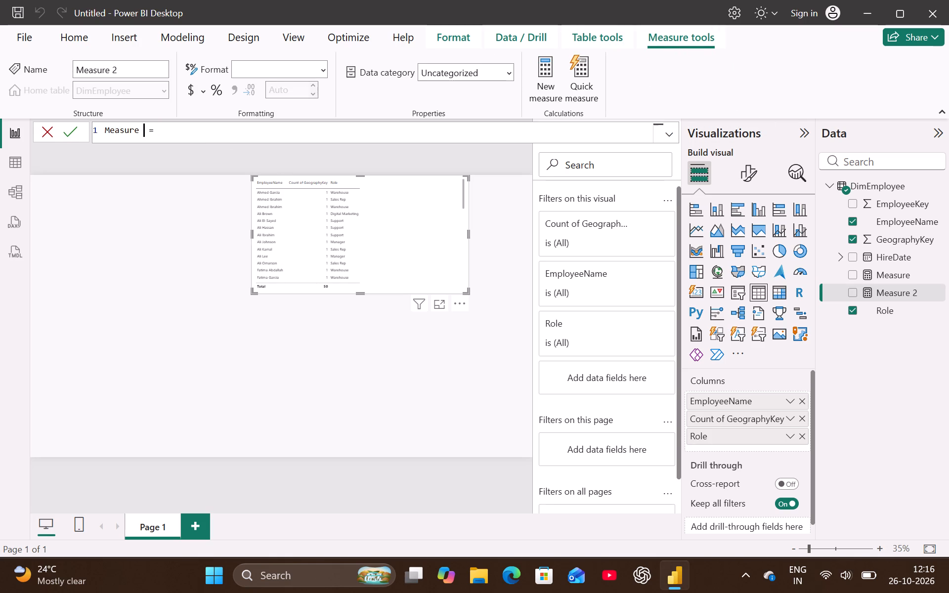
pyautogui.press('BackSpace')
pyautogui.press('BackSpace')
pyautogui.press('BackSpace')
pyautogui.press('BackSpace')
pyautogui.write('concat')
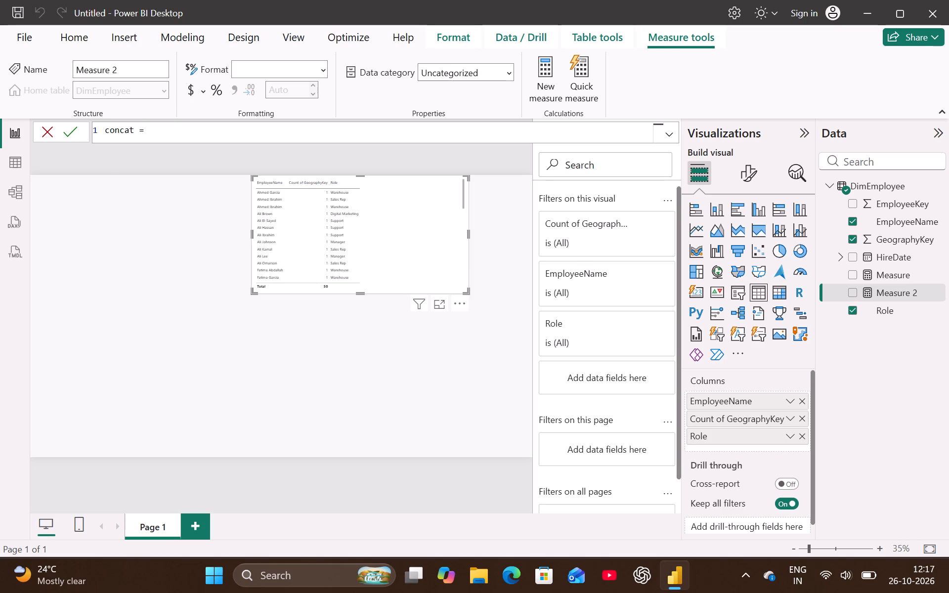
# Start the concat measure's expression with the CONCATENATE function.
pyautogui.click(169, 128)
pyautogui.write('con')
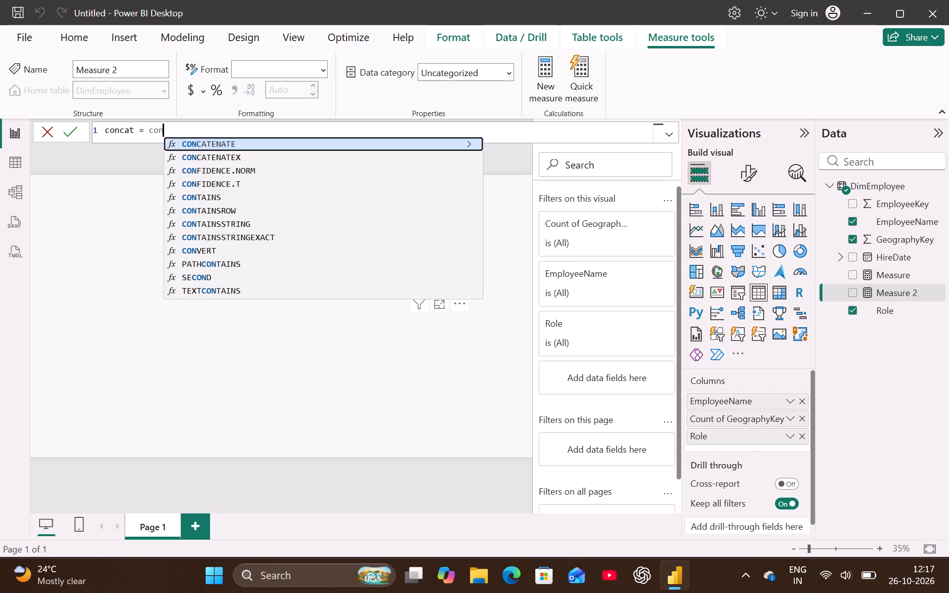
pyautogui.click(243, 146)
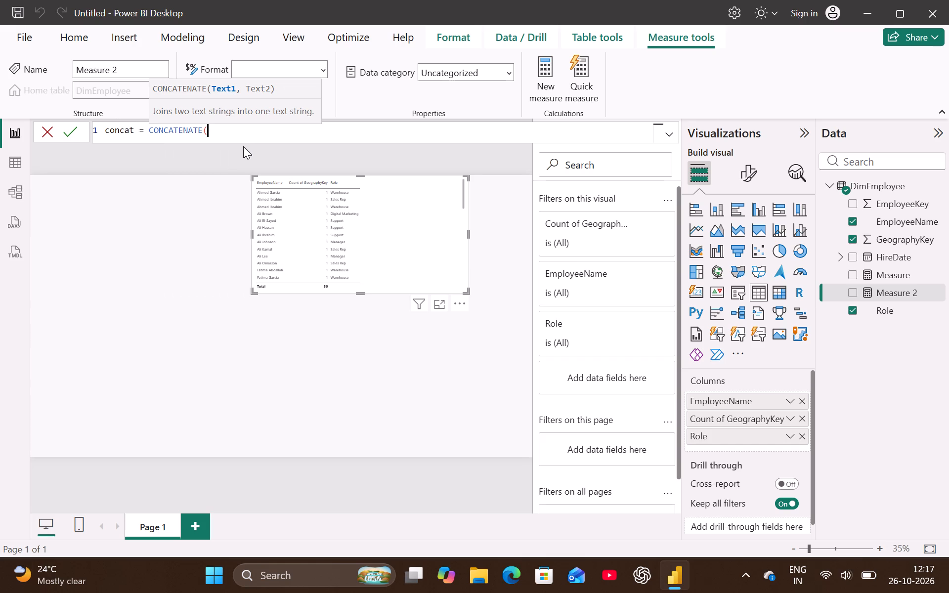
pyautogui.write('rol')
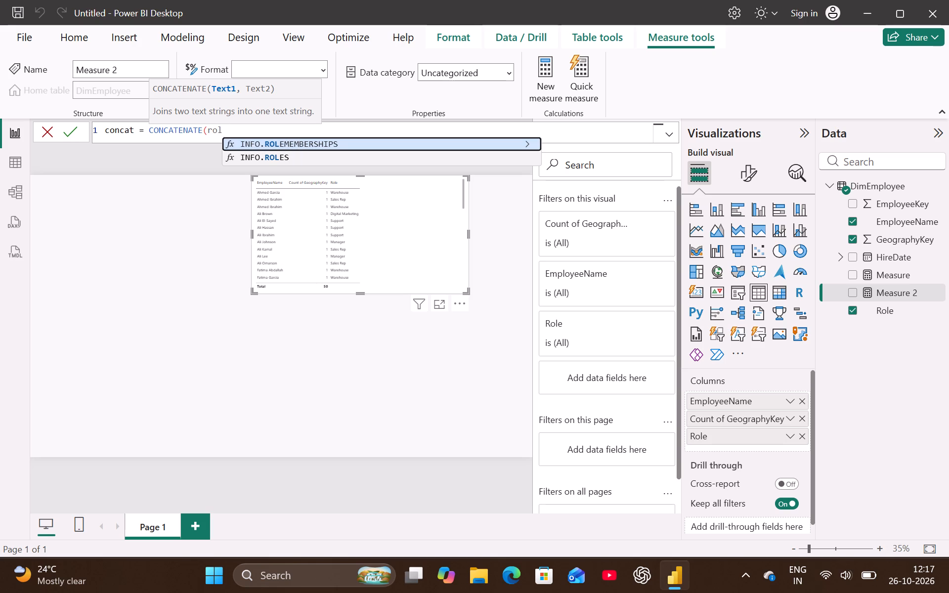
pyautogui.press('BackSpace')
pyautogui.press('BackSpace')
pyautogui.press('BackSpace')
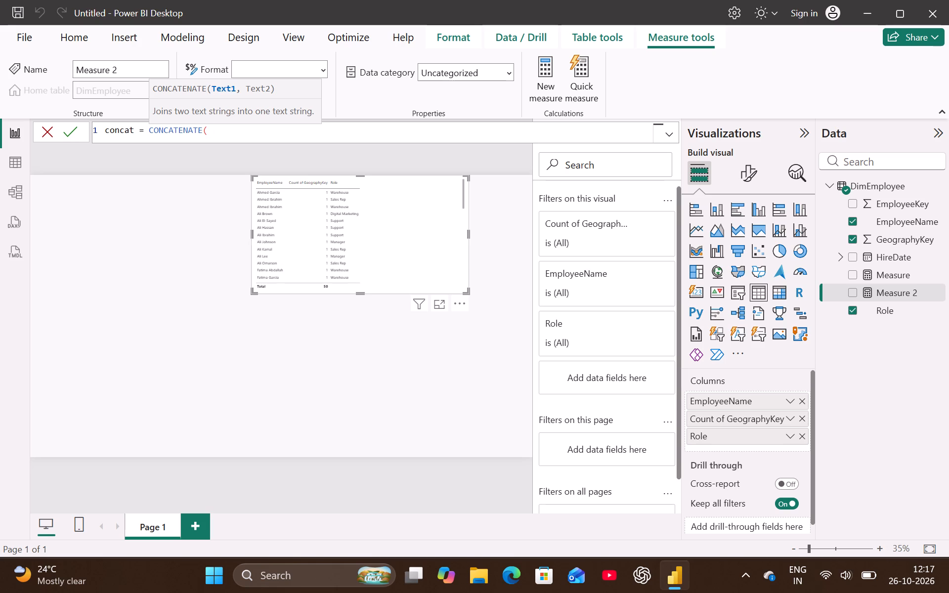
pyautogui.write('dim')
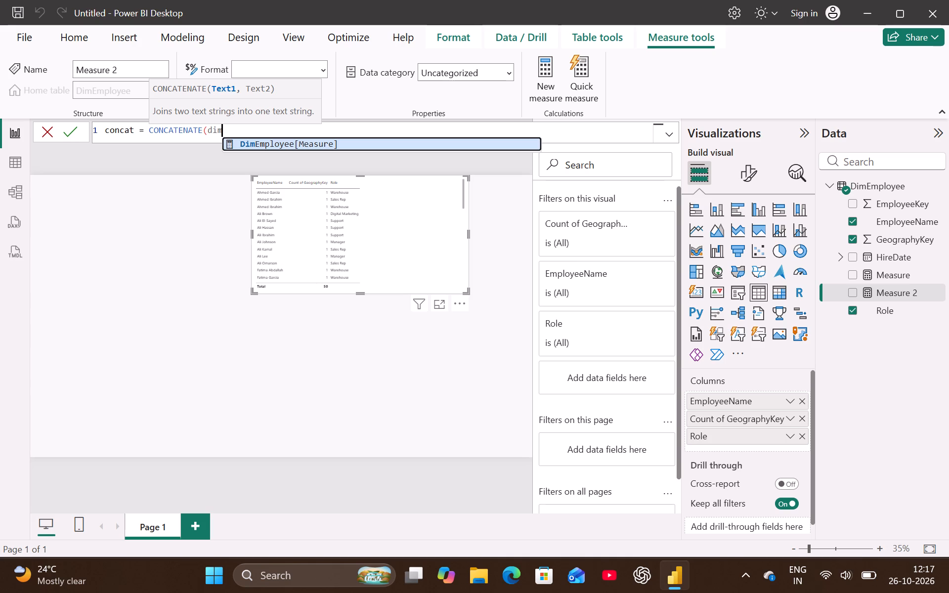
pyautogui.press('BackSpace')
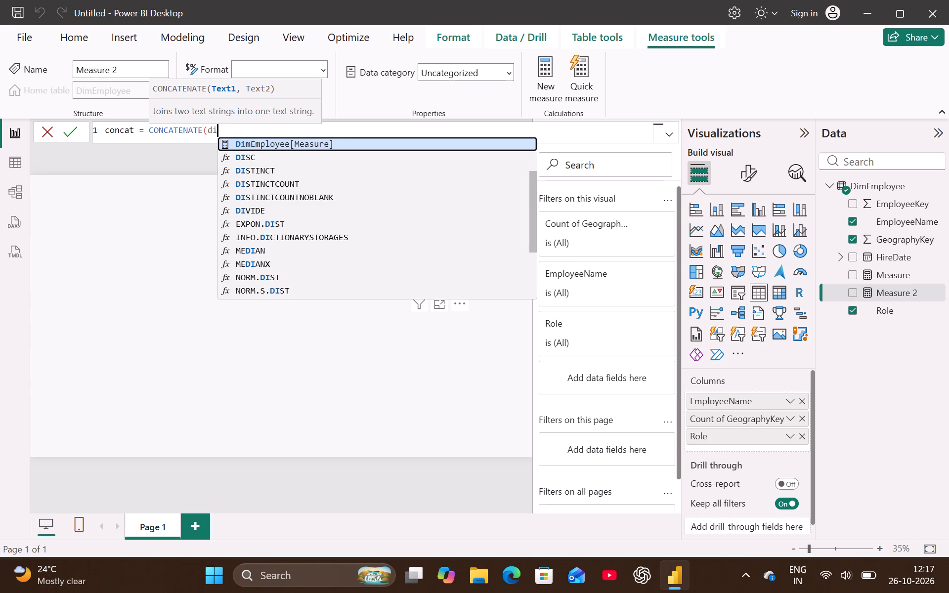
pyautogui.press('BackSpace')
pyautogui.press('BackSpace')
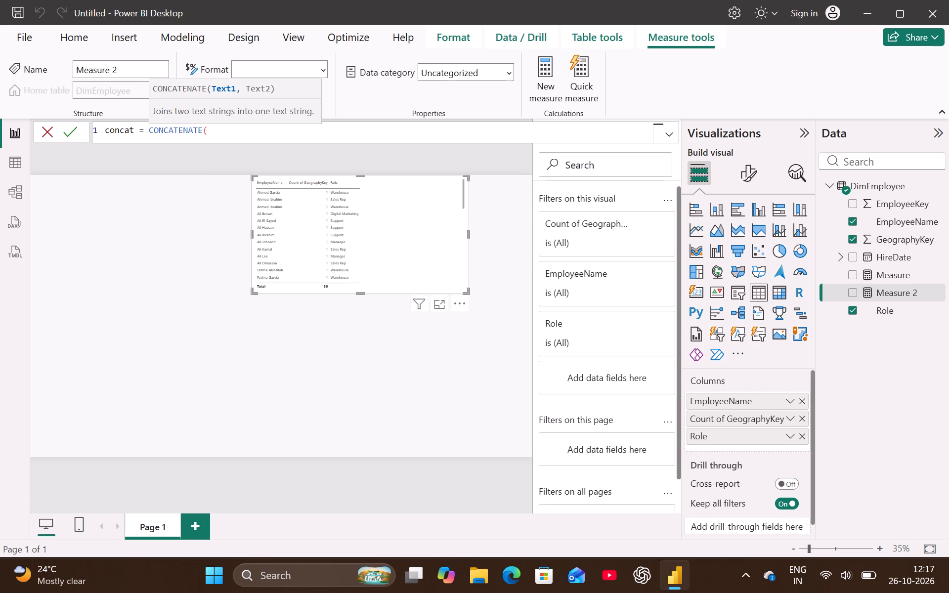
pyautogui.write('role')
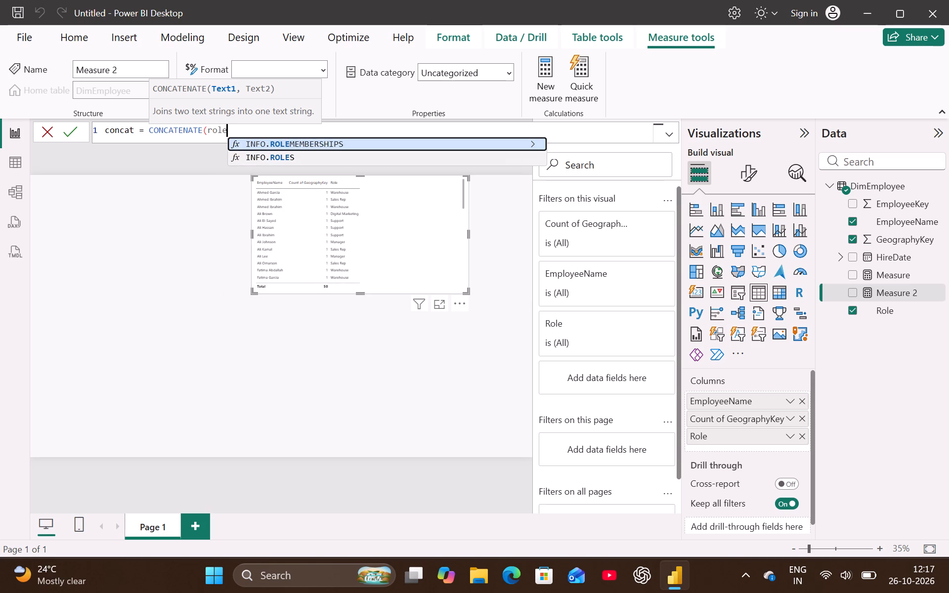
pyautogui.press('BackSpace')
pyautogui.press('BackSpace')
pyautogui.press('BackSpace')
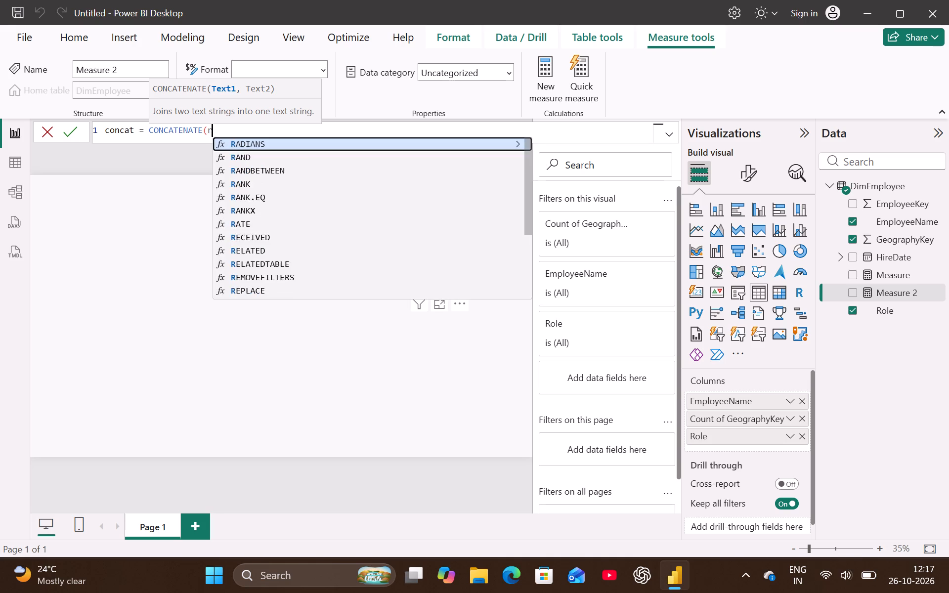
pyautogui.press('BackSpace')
# Enter DimEmployee[Role] as the first text argument of CONCATENATE in the concat formula.
pyautogui.hotkey('shift', 'd')
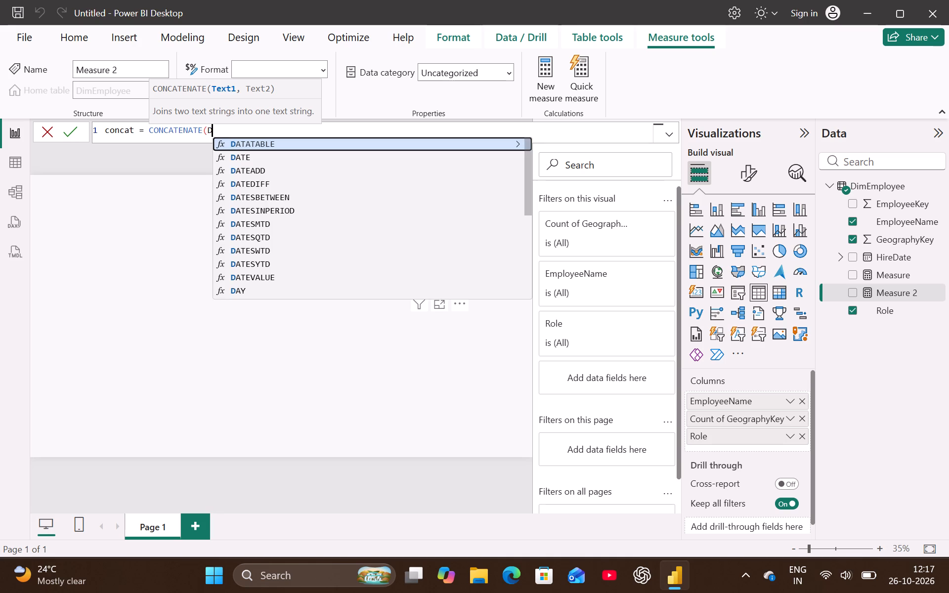
pyautogui.write('im')
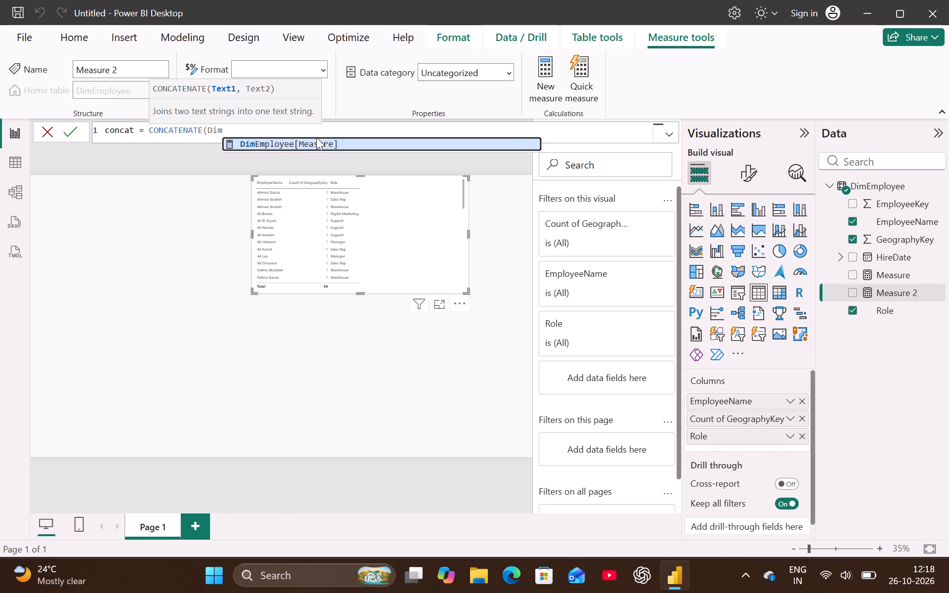
pyautogui.click(315, 145)
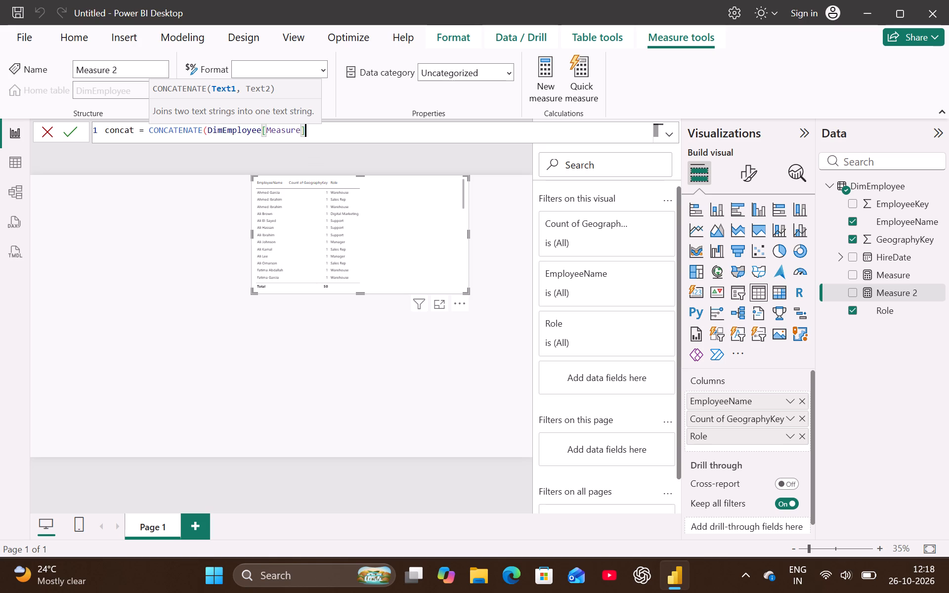
pyautogui.click(300, 131)
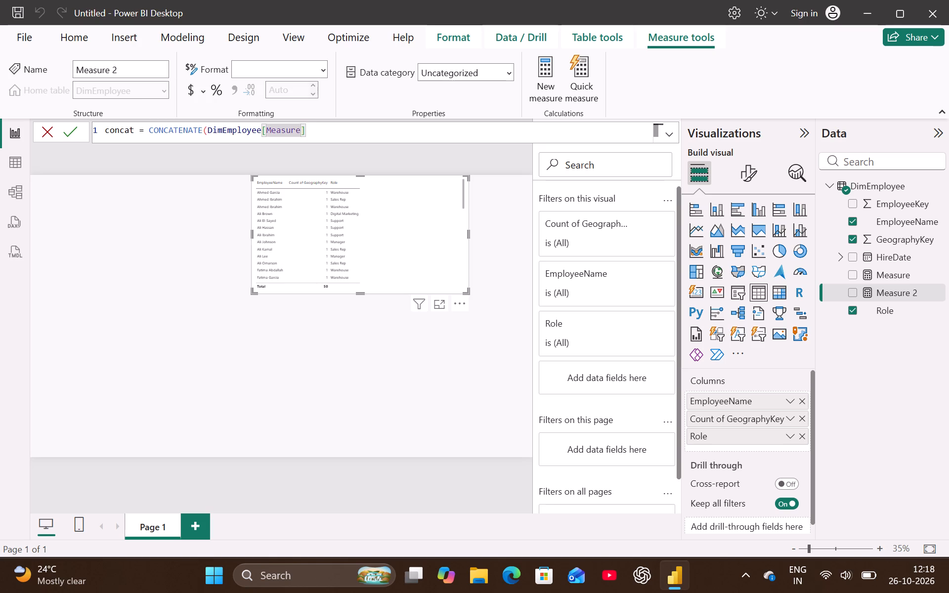
pyautogui.press('BackSpace')
pyautogui.press('BackSpace')
pyautogui.press('BackSpace')
pyautogui.press('BackSpace')
pyautogui.press('BackSpace')
pyautogui.press('BackSpace')
pyautogui.press('BackSpace')
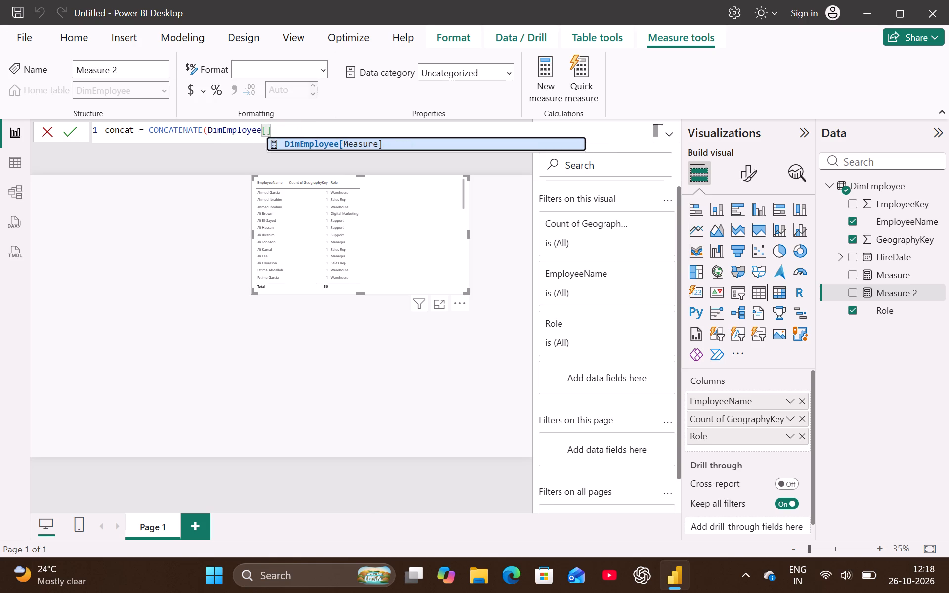
pyautogui.write('Rp')
pyautogui.press('BackSpace')
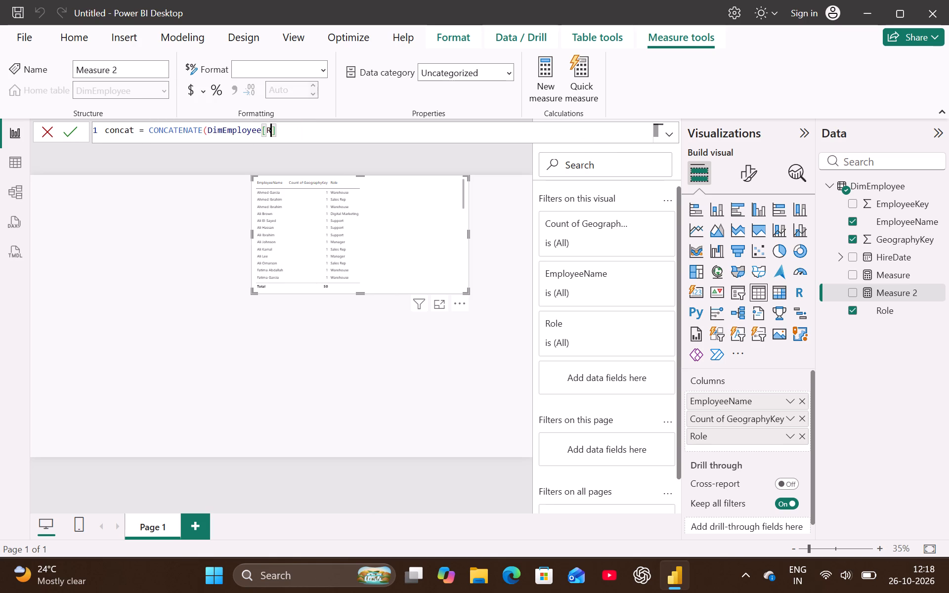
pyautogui.write('ole')
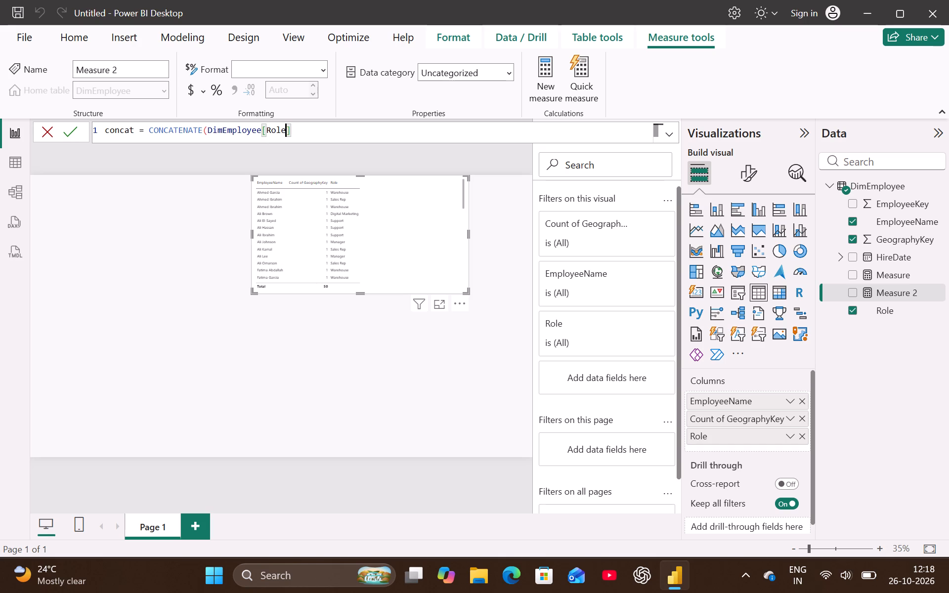
pyautogui.click(295, 130)
pyautogui.press('Right')
# Add DimEmployee[EmployeeName] as the second CONCATENATE argument, close the parenthesis and commit the concat measure.
pyautogui.press(',')
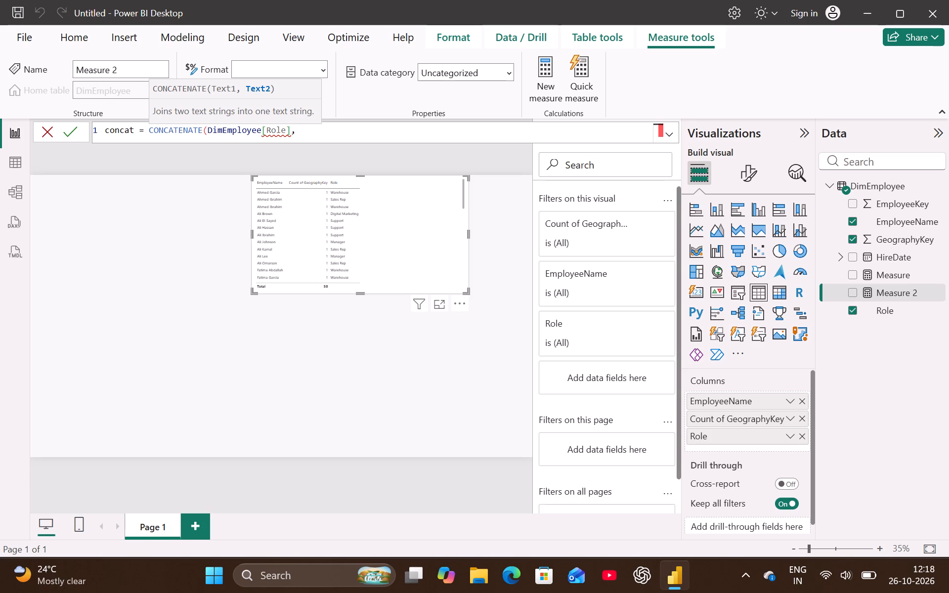
pyautogui.write('empl')
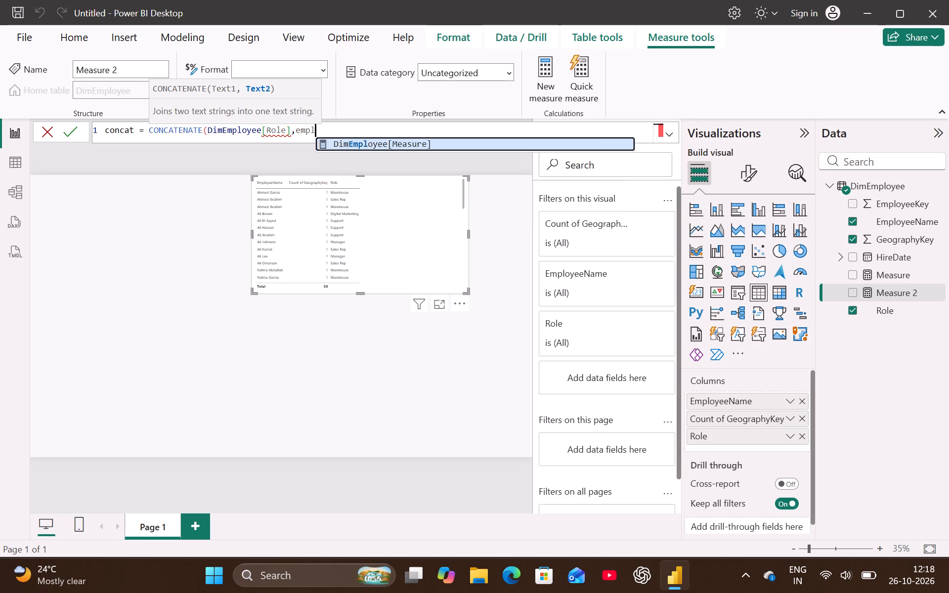
pyautogui.click(366, 145)
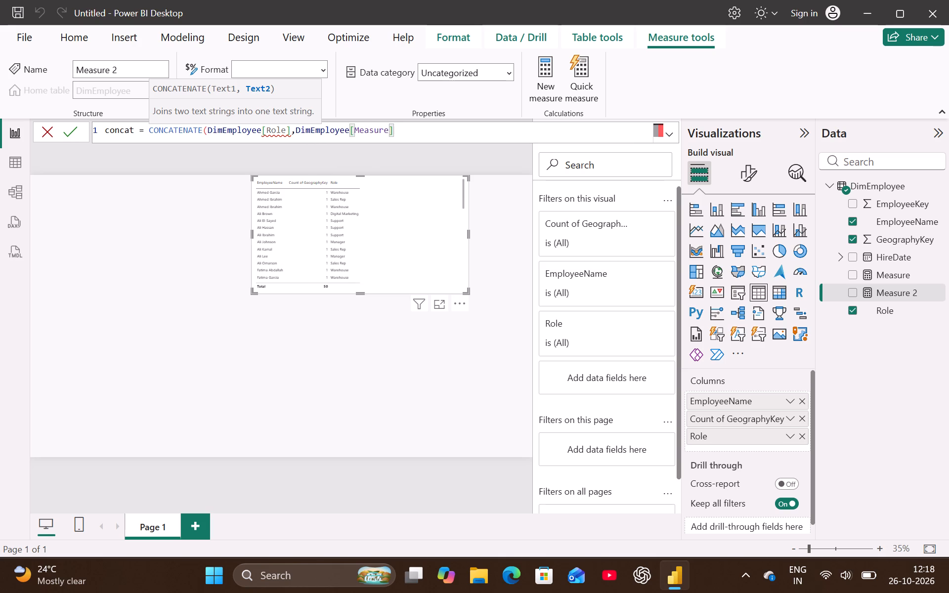
pyautogui.click(390, 131)
pyautogui.press('BackSpace')
pyautogui.press('BackSpace')
pyautogui.press('BackSpace')
pyautogui.press('BackSpace')
pyautogui.press('BackSpace')
pyautogui.press('BackSpace')
pyautogui.press('BackSpace')
pyautogui.press('BackSpace')
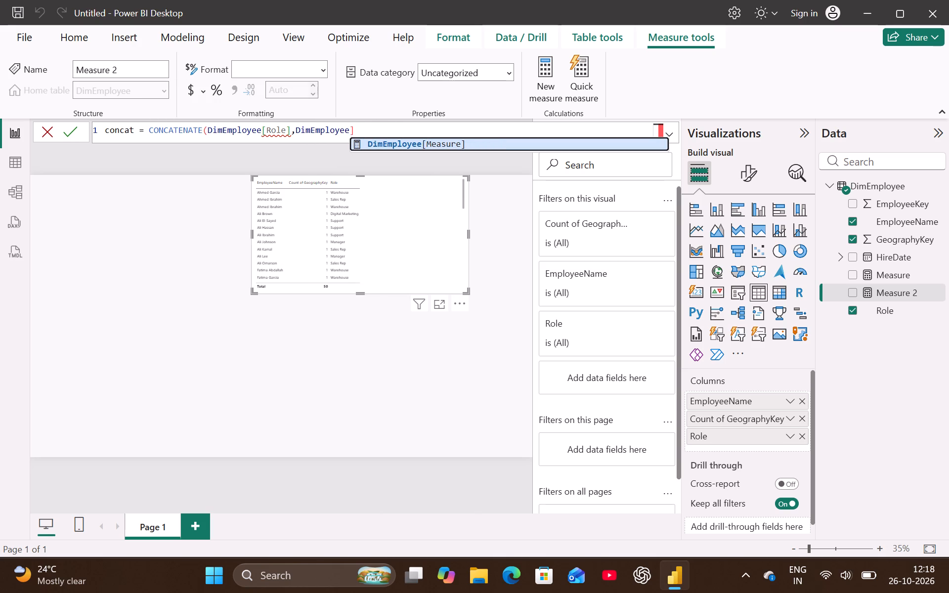
pyautogui.press('[')
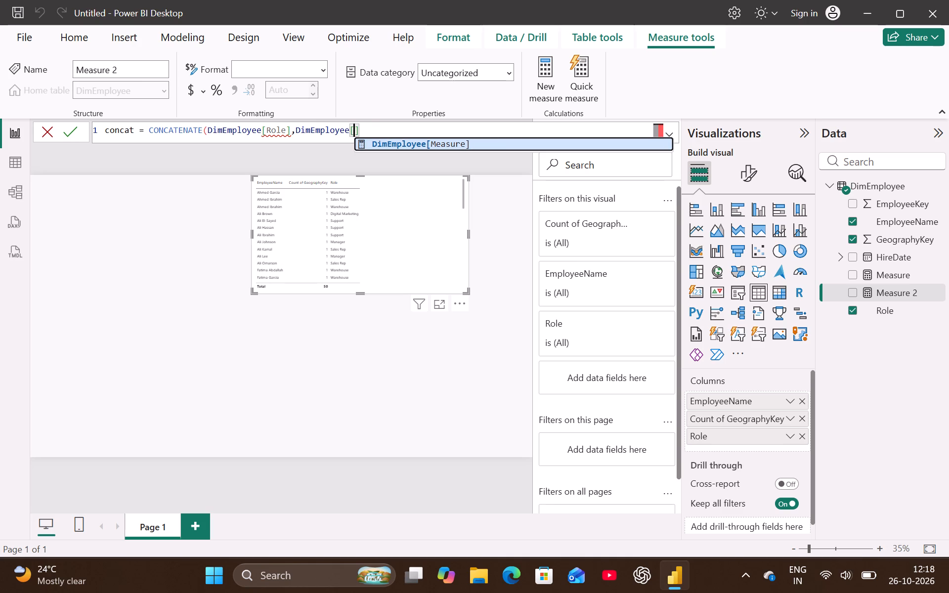
pyautogui.write('Em')
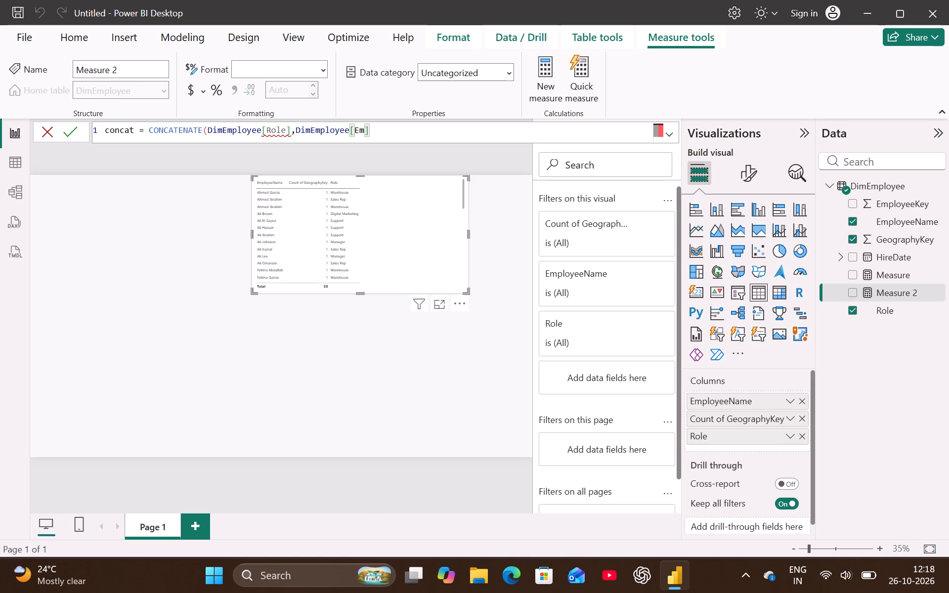
pyautogui.press('p')
pyautogui.write('loyee')
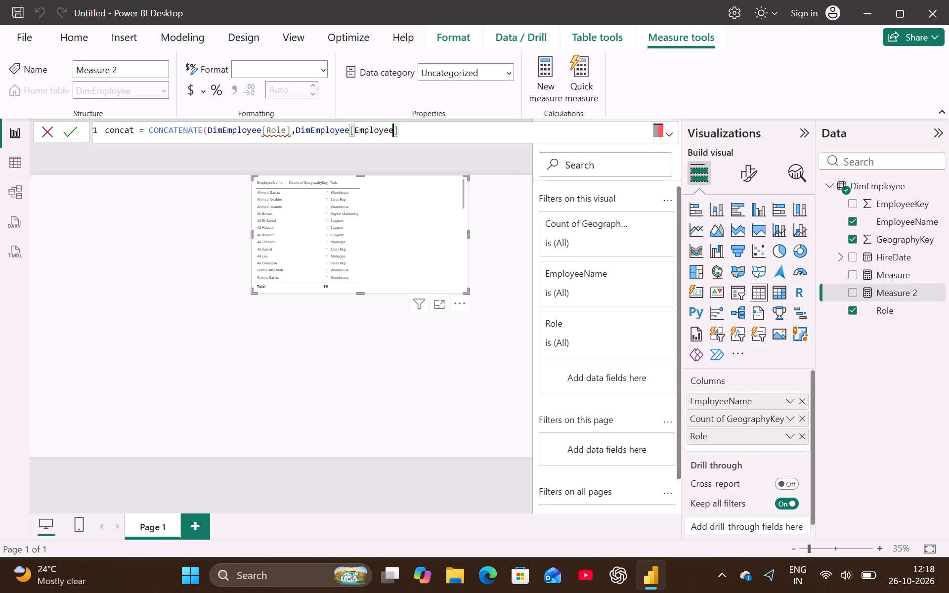
pyautogui.hotkey('shift', 'n')
pyautogui.write('ame')
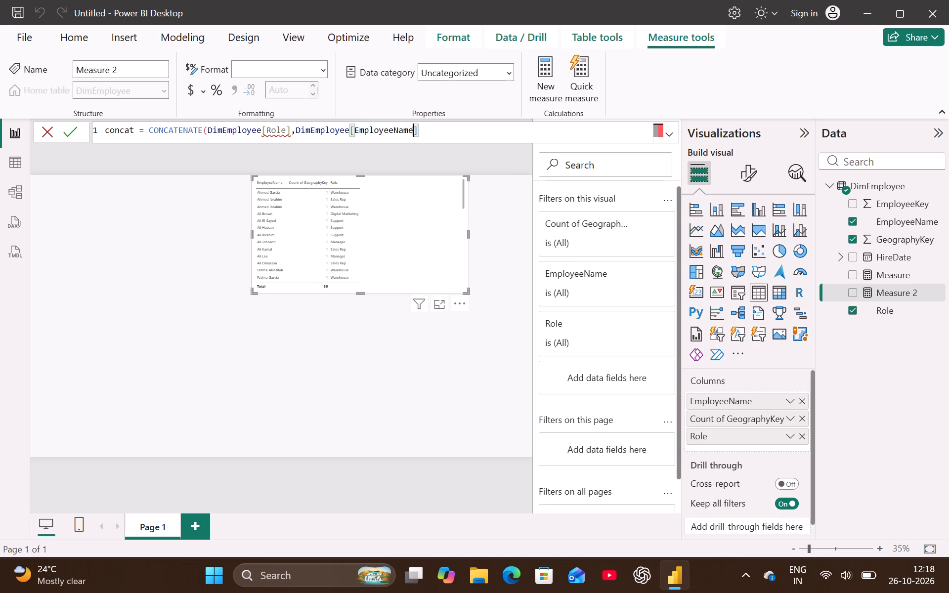
pyautogui.click(437, 129)
pyautogui.hotkey('shift', ')')
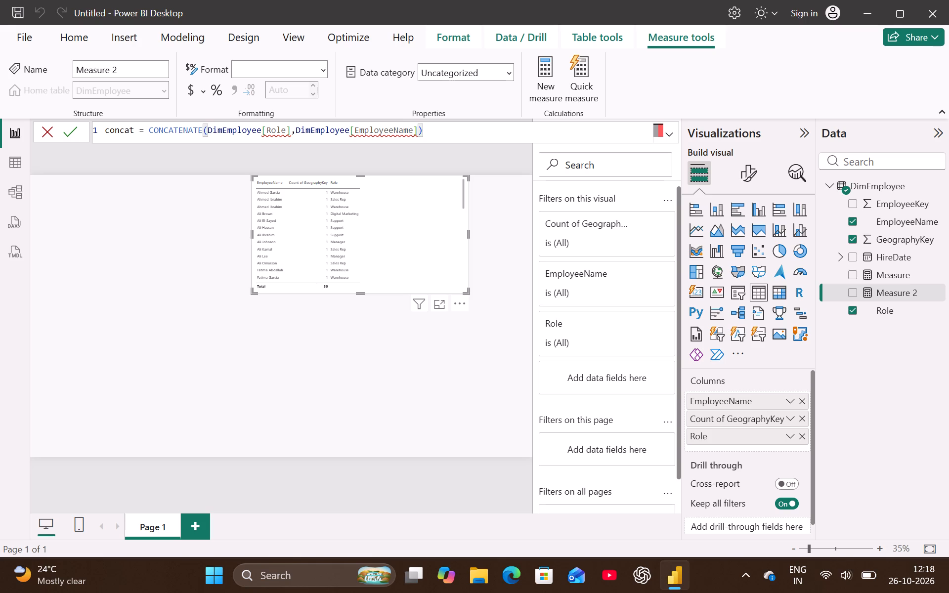
pyautogui.click(75, 134)
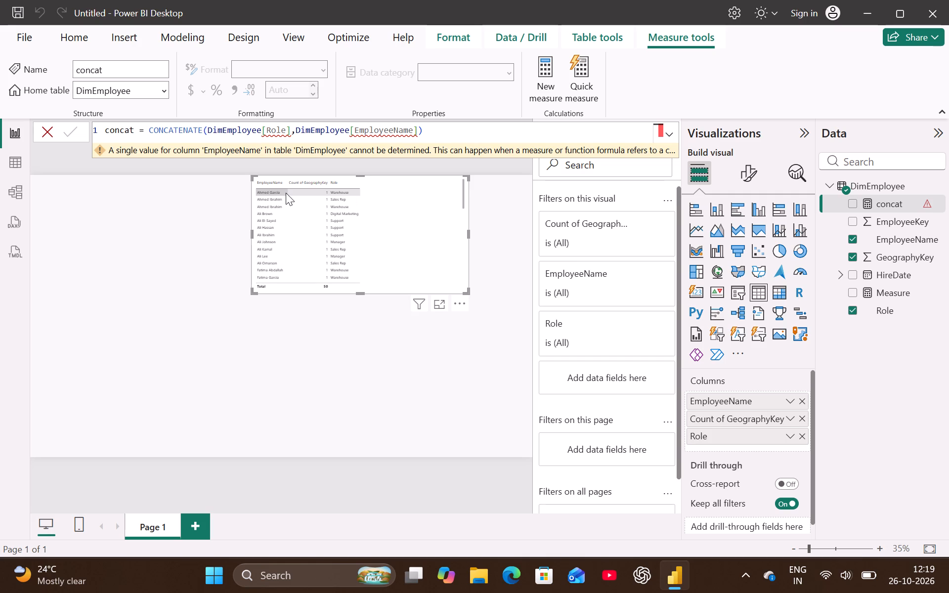
# Remove the Role, GeographyKey and EmployeeName fields from the table visual.
pyautogui.click(291, 129)
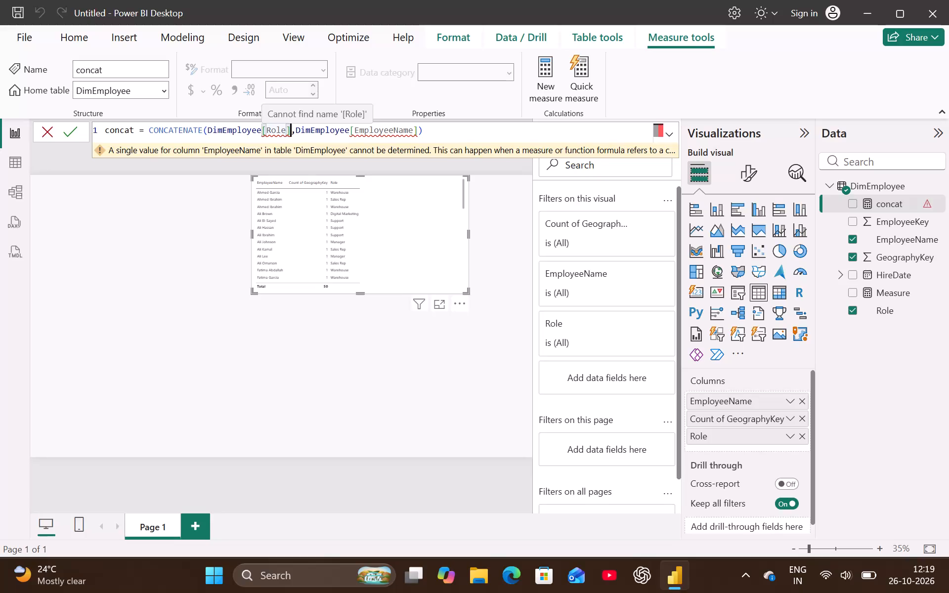
pyautogui.click(829, 187)
pyautogui.click(829, 187)
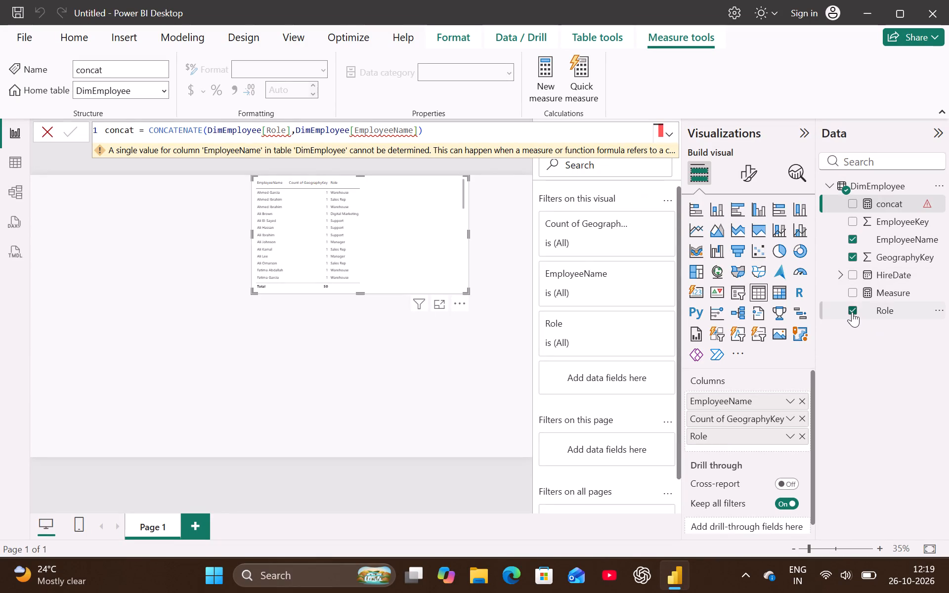
pyautogui.click(853, 311)
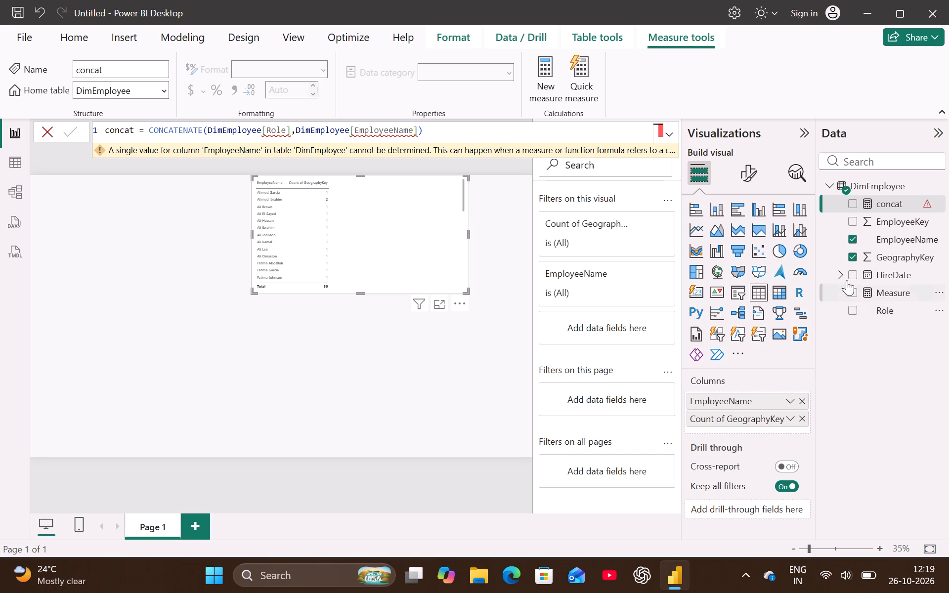
pyautogui.click(852, 255)
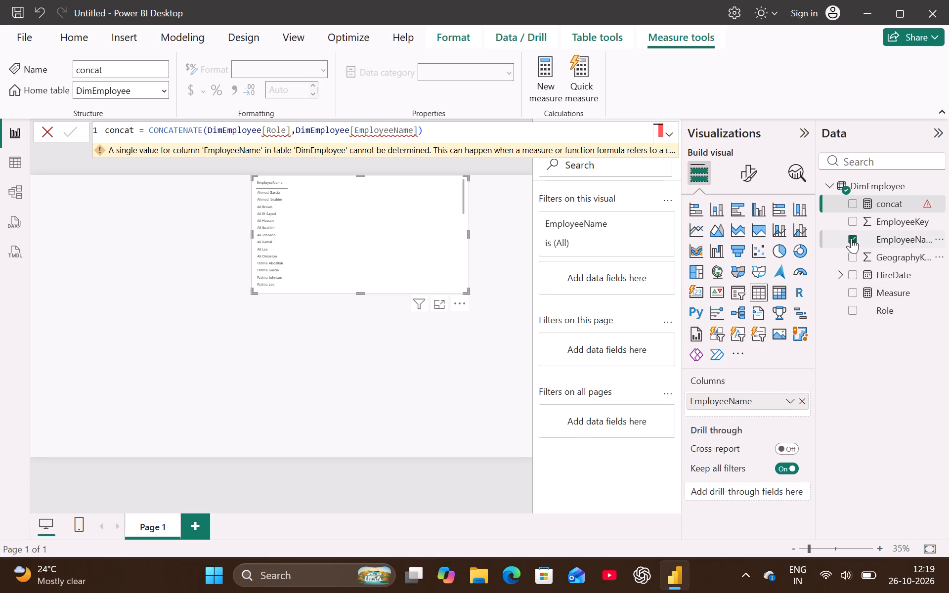
pyautogui.click(851, 238)
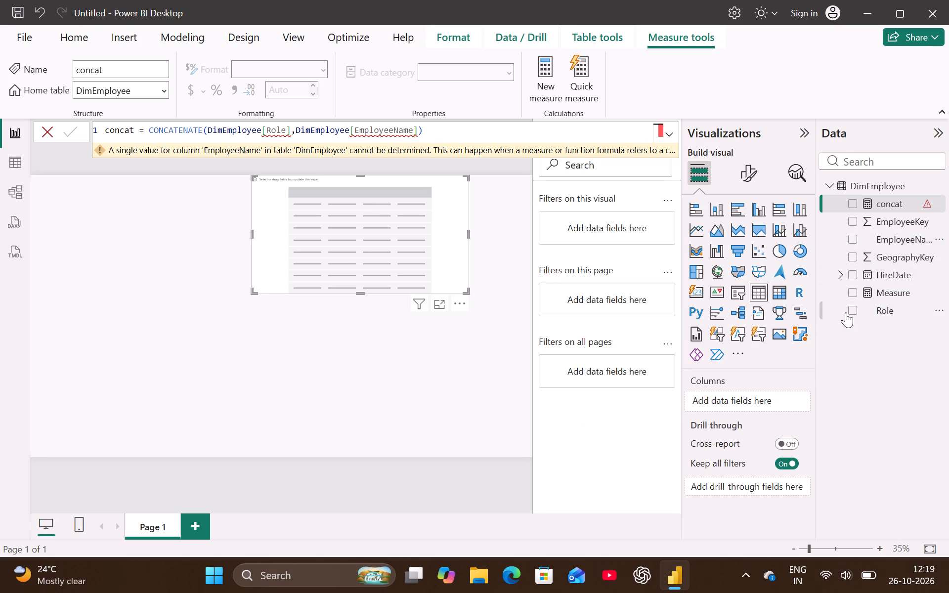
# Review the DimEmployee rows in the table view, then return to the report view.
pyautogui.click(841, 275)
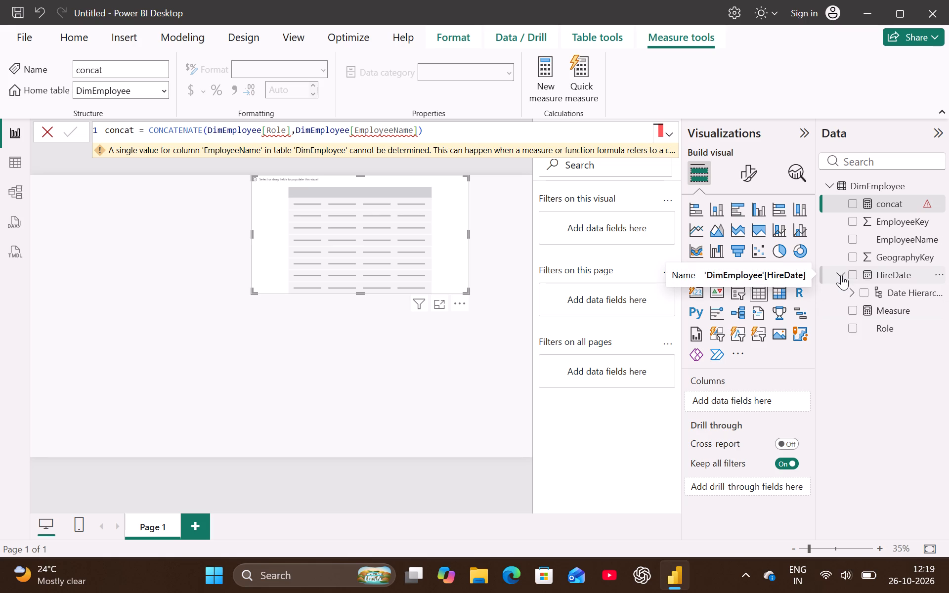
pyautogui.click(838, 275)
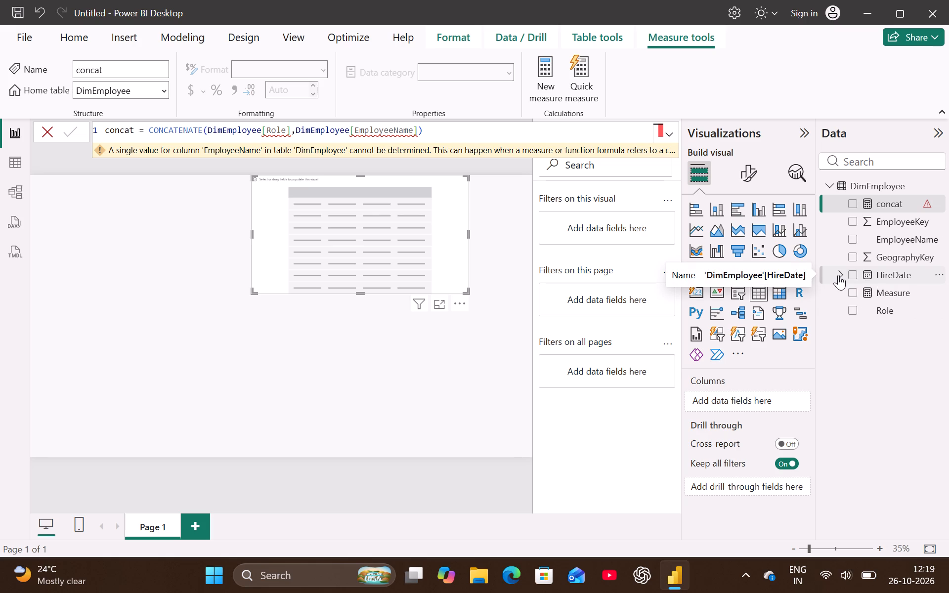
pyautogui.click(19, 167)
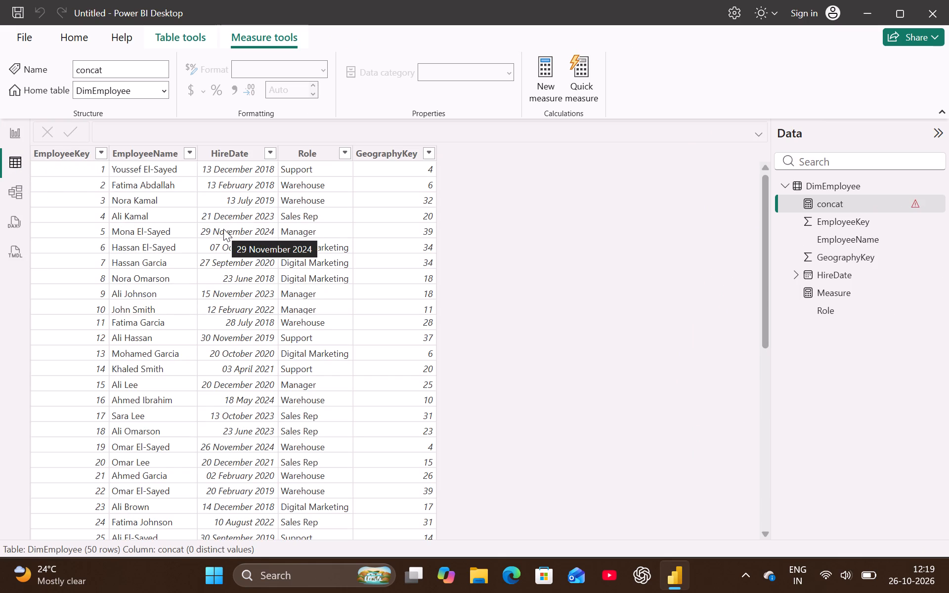
pyautogui.click(15, 136)
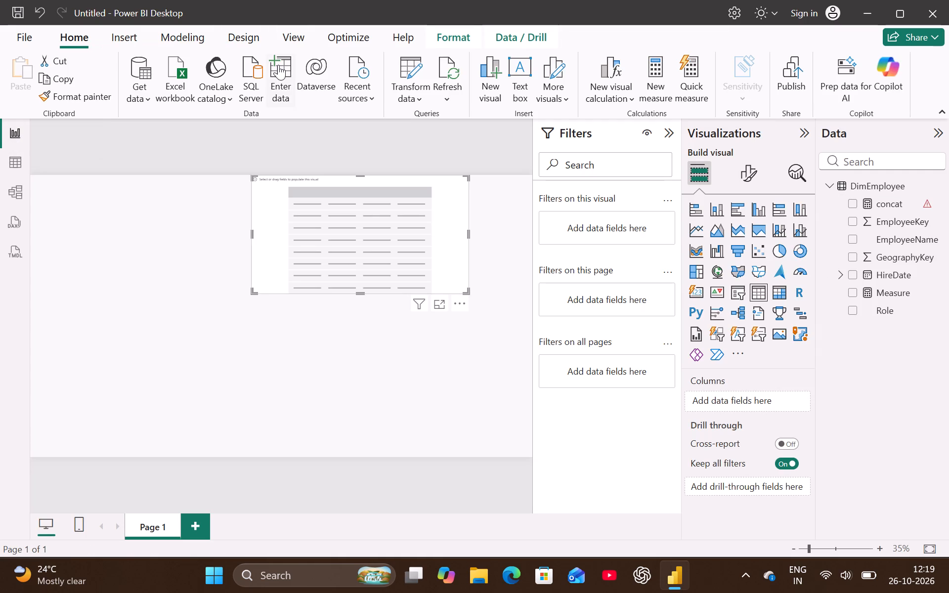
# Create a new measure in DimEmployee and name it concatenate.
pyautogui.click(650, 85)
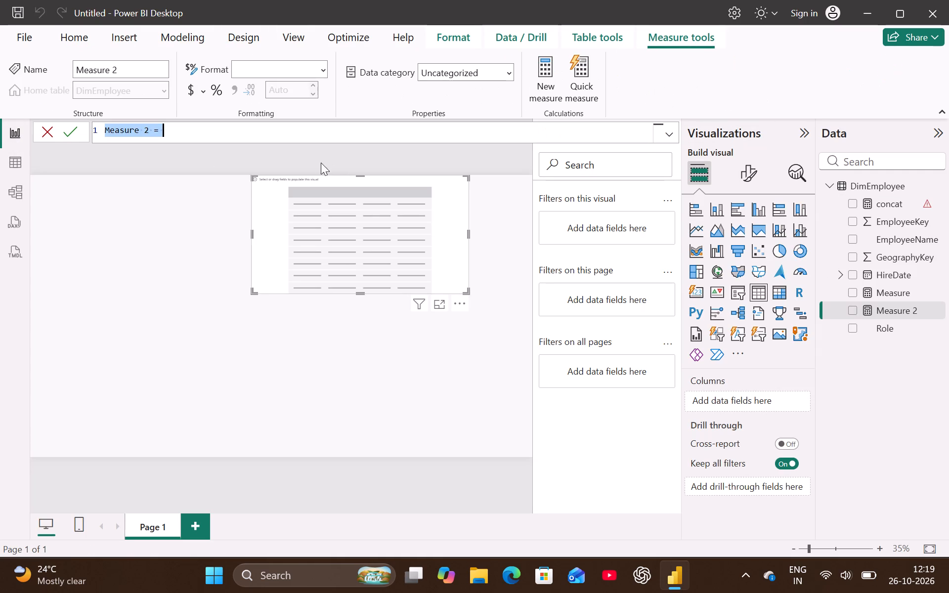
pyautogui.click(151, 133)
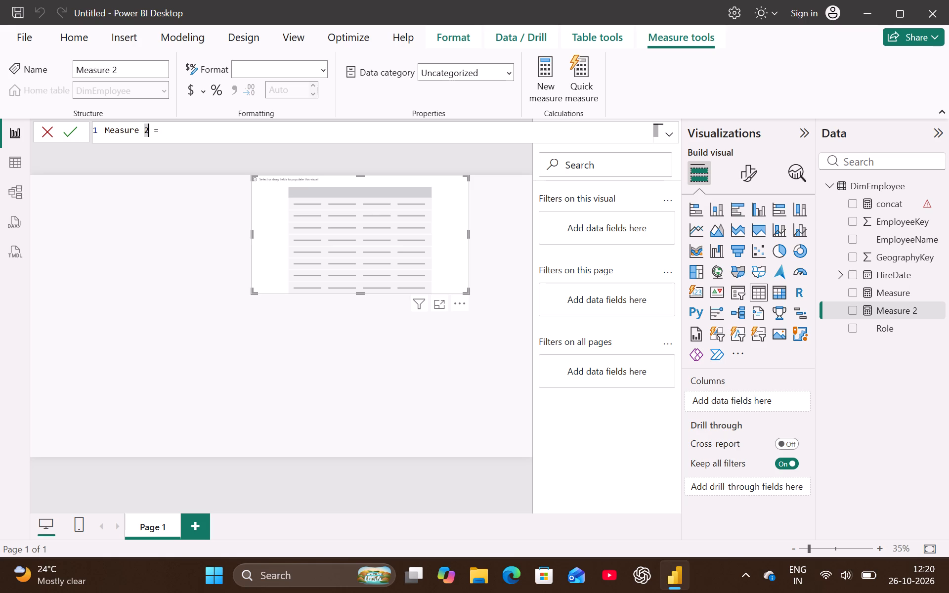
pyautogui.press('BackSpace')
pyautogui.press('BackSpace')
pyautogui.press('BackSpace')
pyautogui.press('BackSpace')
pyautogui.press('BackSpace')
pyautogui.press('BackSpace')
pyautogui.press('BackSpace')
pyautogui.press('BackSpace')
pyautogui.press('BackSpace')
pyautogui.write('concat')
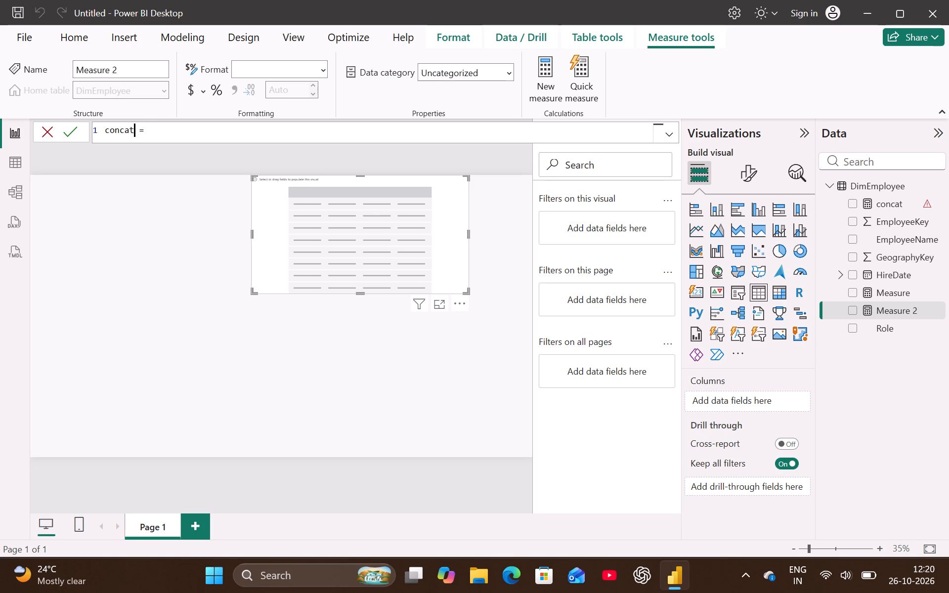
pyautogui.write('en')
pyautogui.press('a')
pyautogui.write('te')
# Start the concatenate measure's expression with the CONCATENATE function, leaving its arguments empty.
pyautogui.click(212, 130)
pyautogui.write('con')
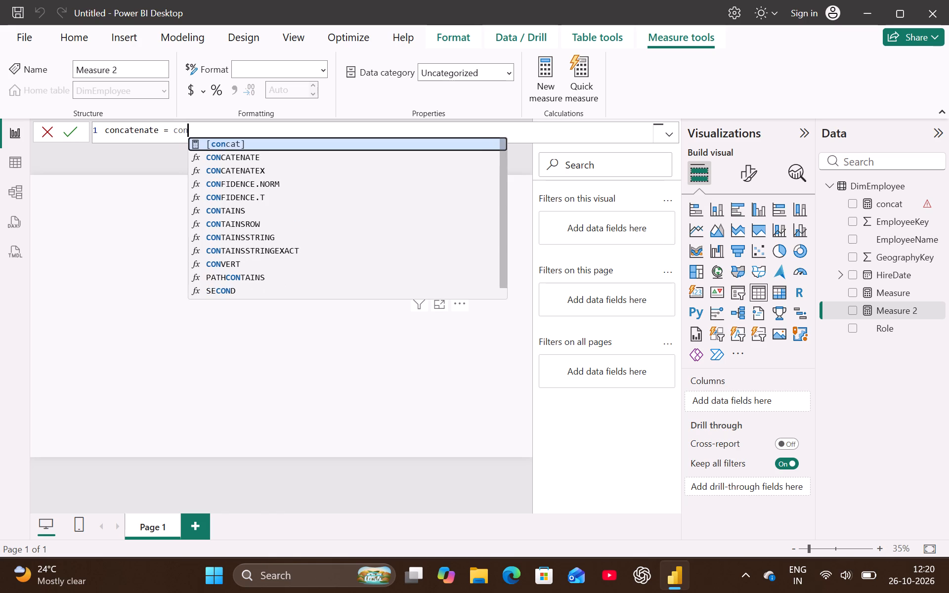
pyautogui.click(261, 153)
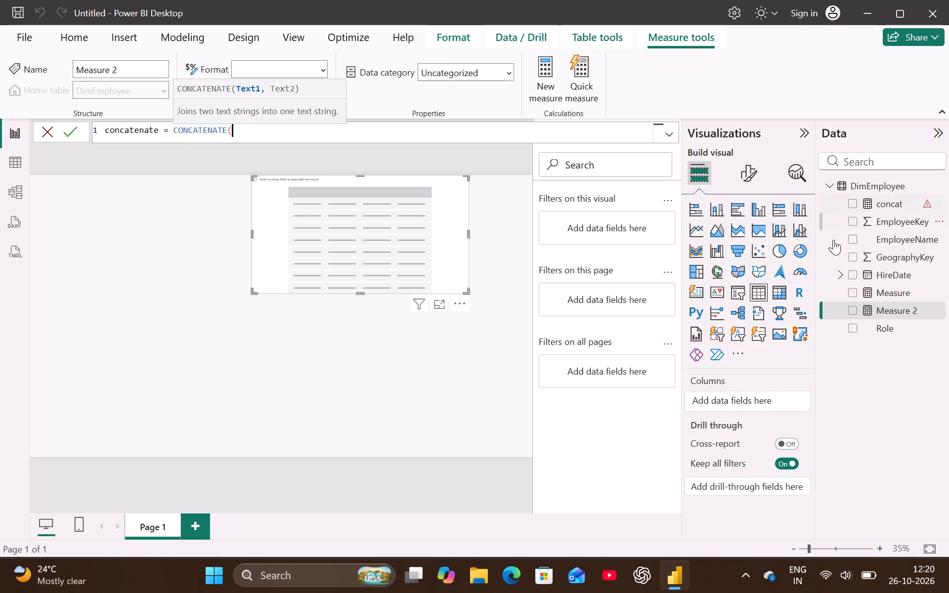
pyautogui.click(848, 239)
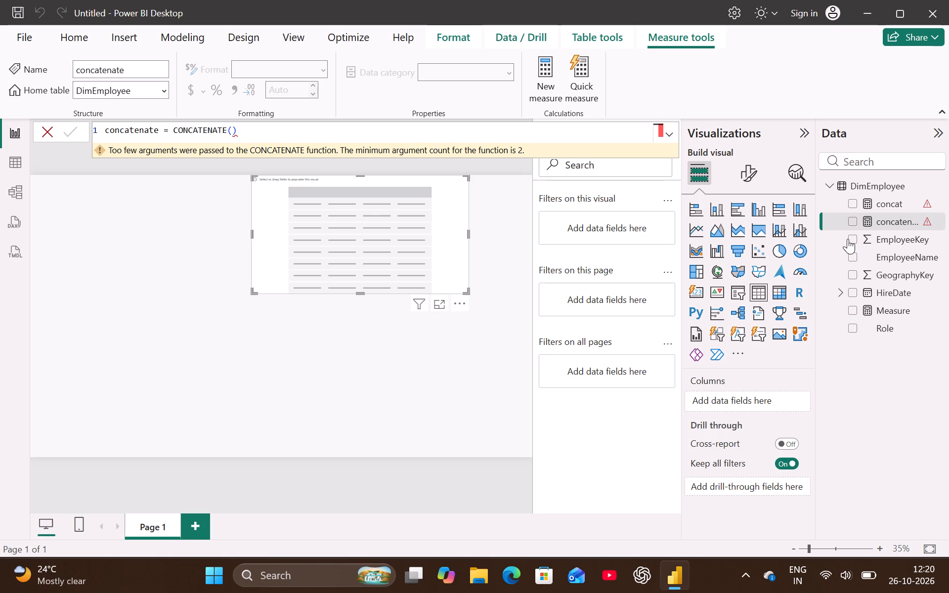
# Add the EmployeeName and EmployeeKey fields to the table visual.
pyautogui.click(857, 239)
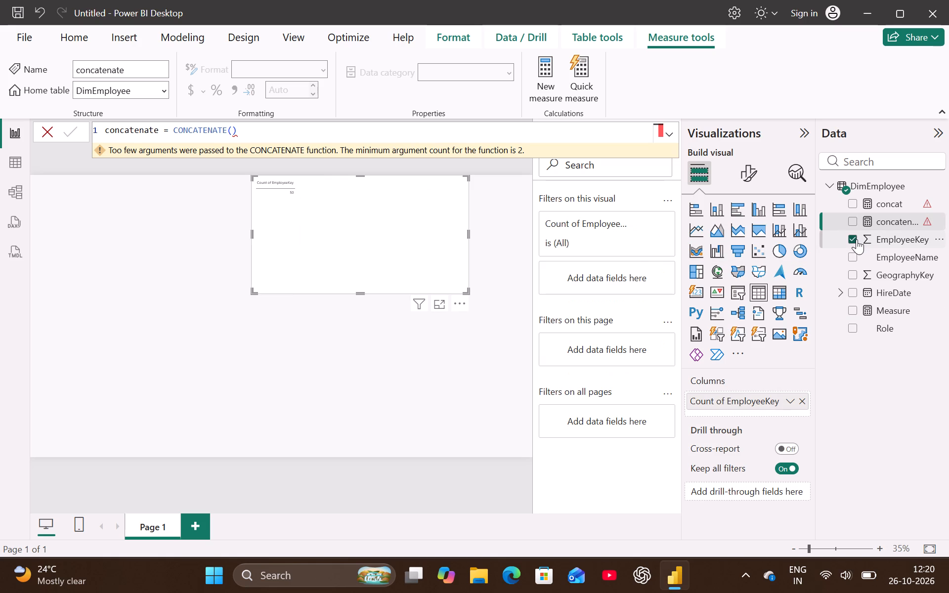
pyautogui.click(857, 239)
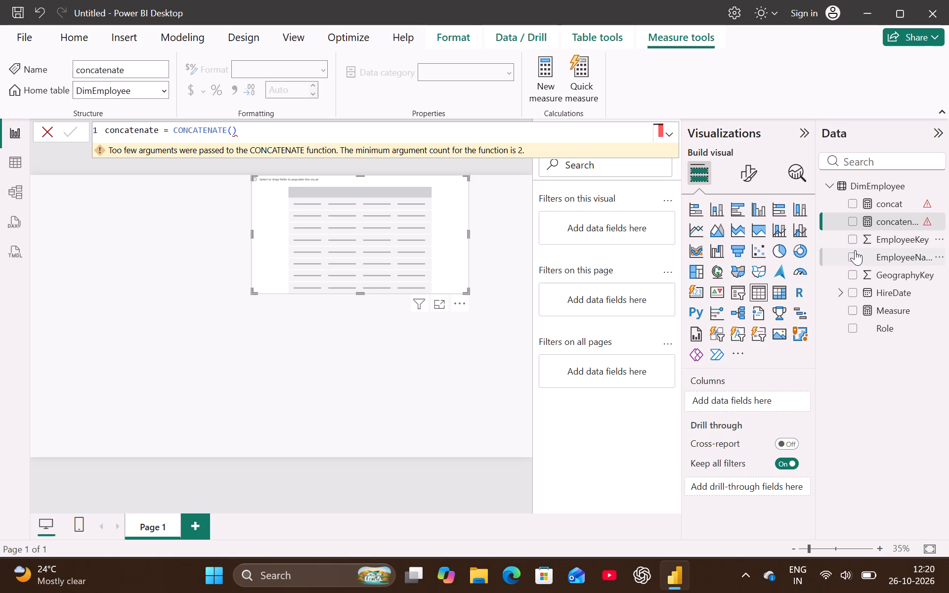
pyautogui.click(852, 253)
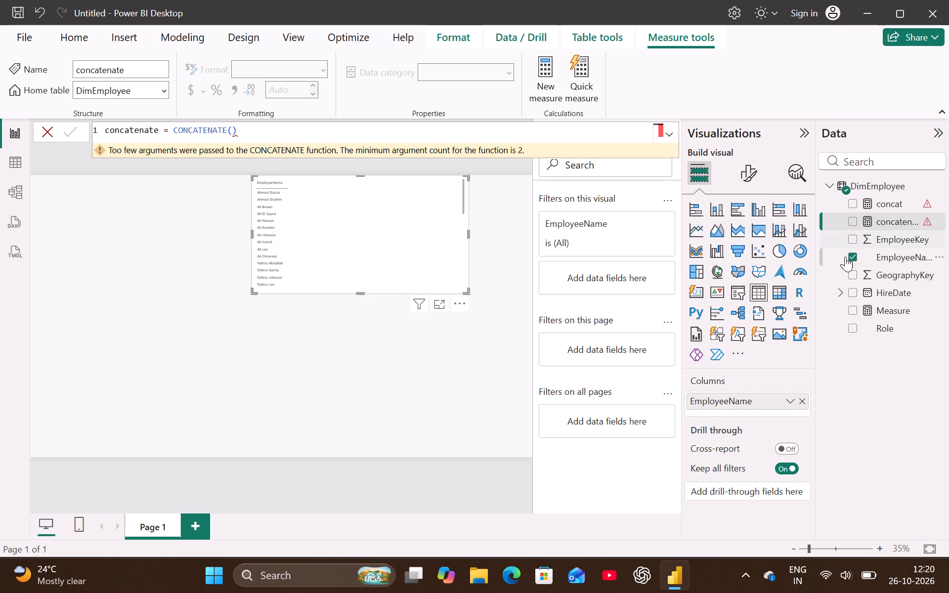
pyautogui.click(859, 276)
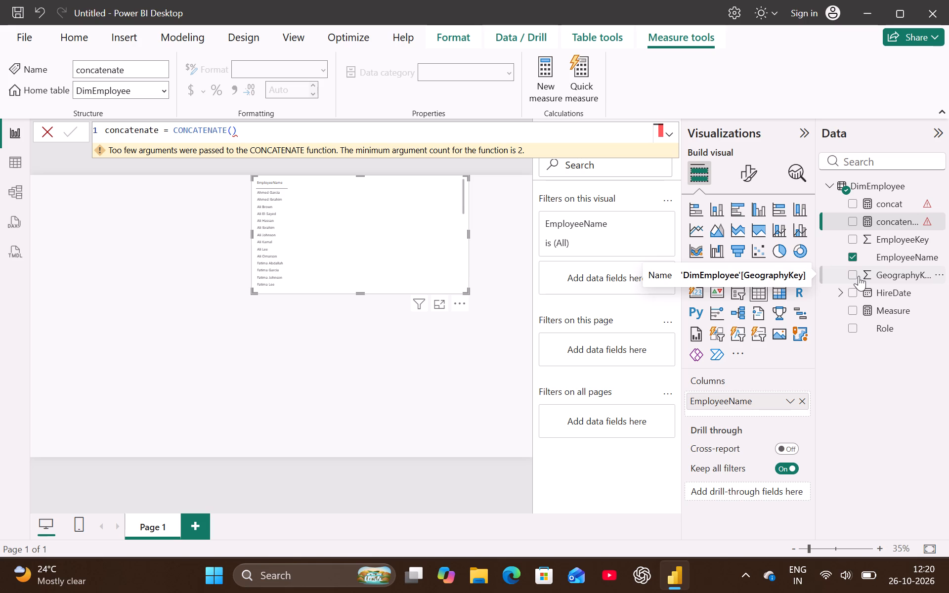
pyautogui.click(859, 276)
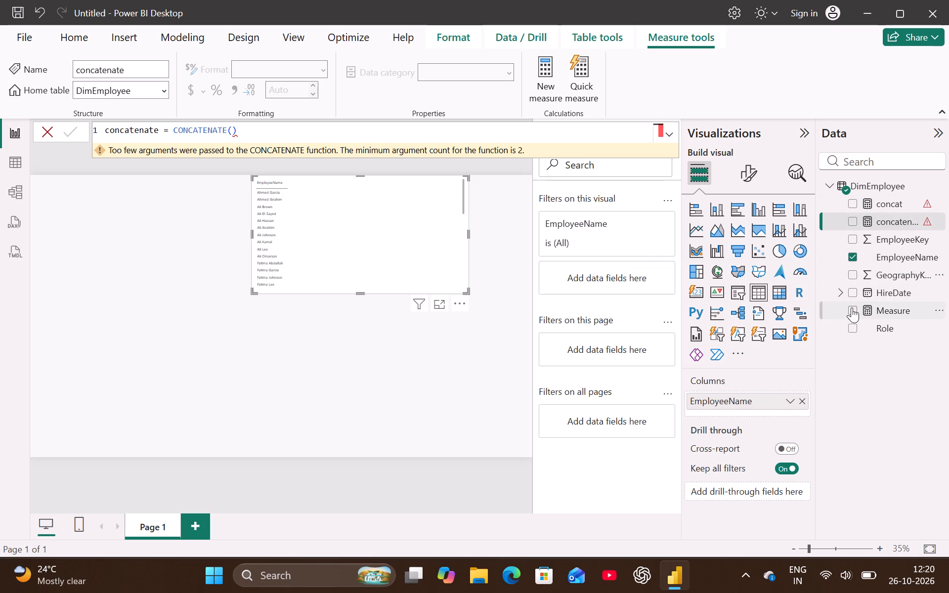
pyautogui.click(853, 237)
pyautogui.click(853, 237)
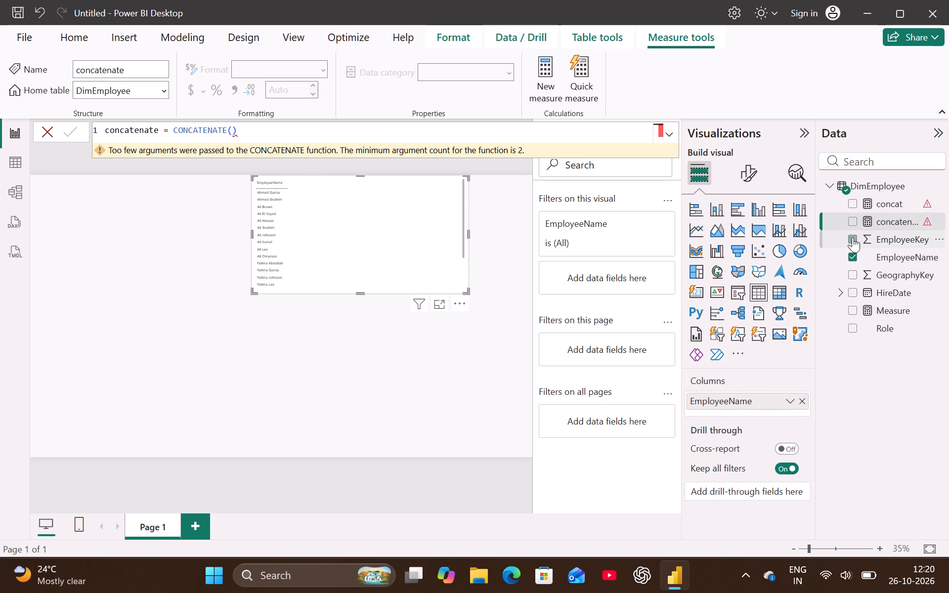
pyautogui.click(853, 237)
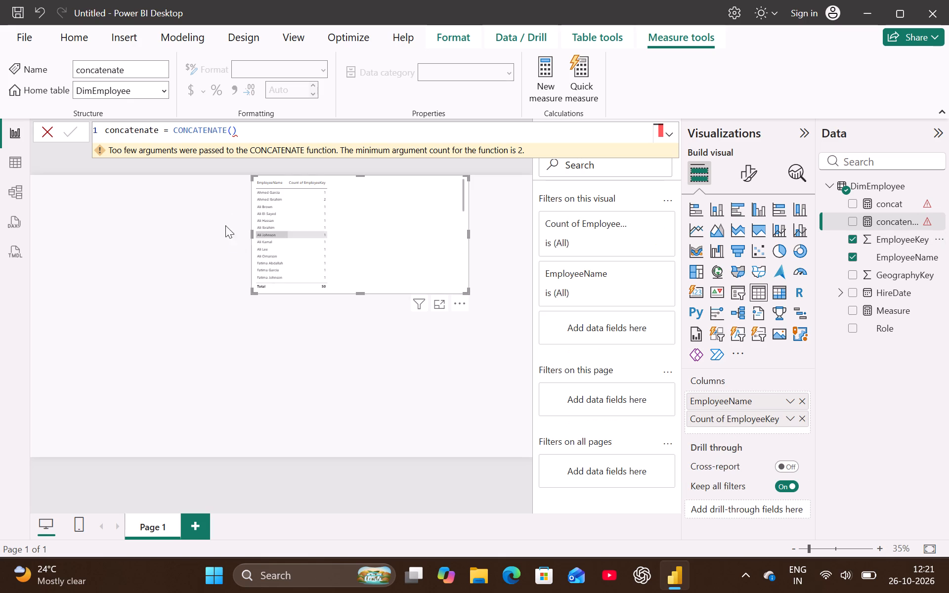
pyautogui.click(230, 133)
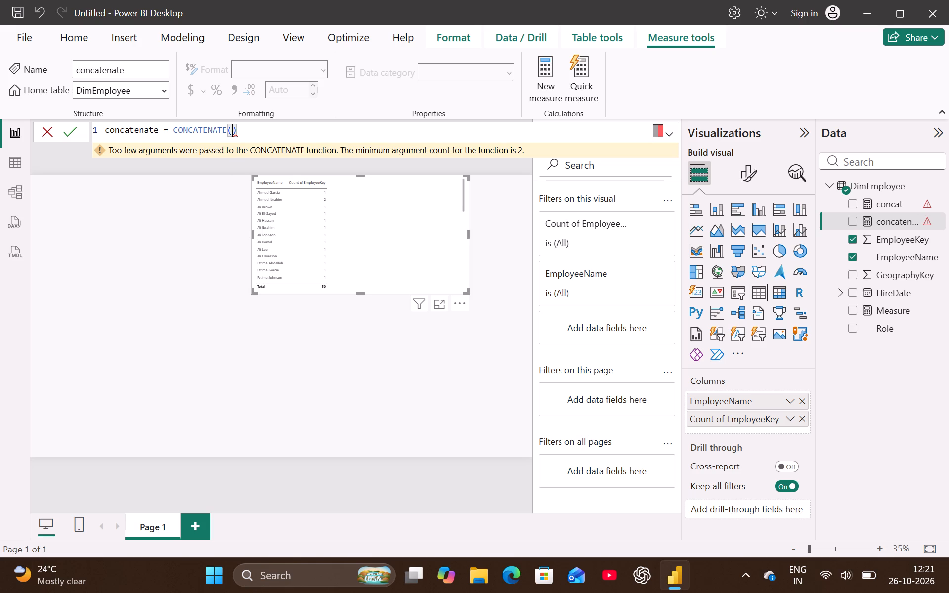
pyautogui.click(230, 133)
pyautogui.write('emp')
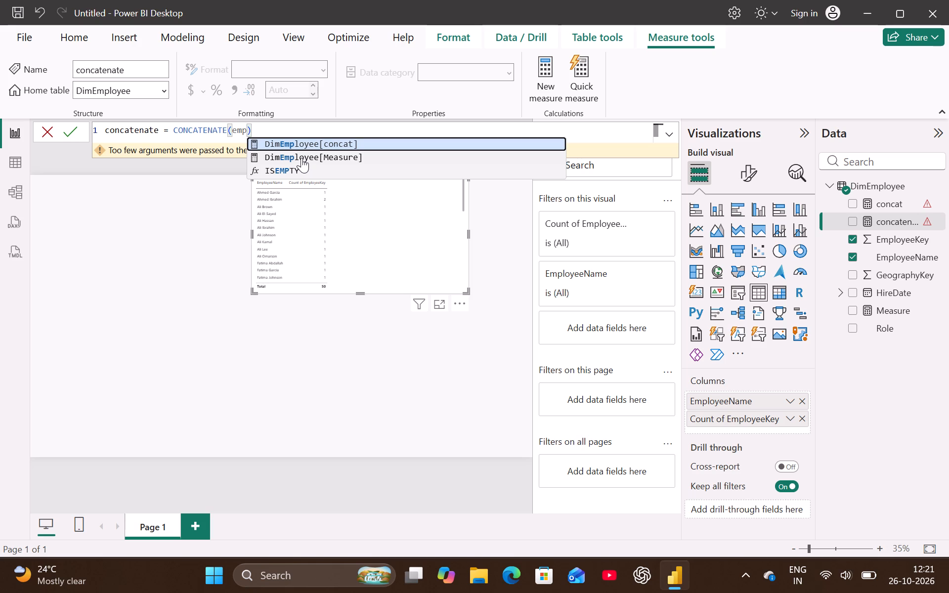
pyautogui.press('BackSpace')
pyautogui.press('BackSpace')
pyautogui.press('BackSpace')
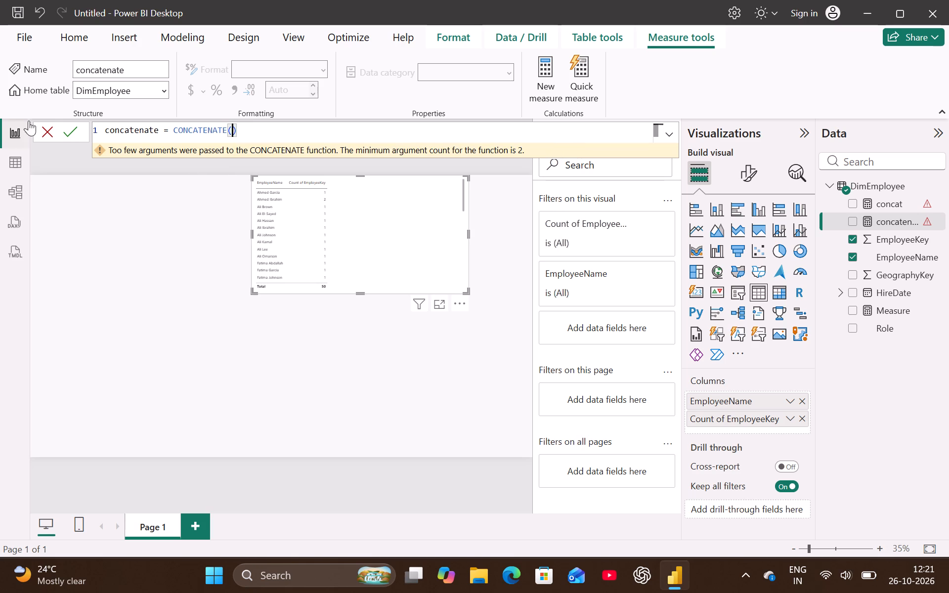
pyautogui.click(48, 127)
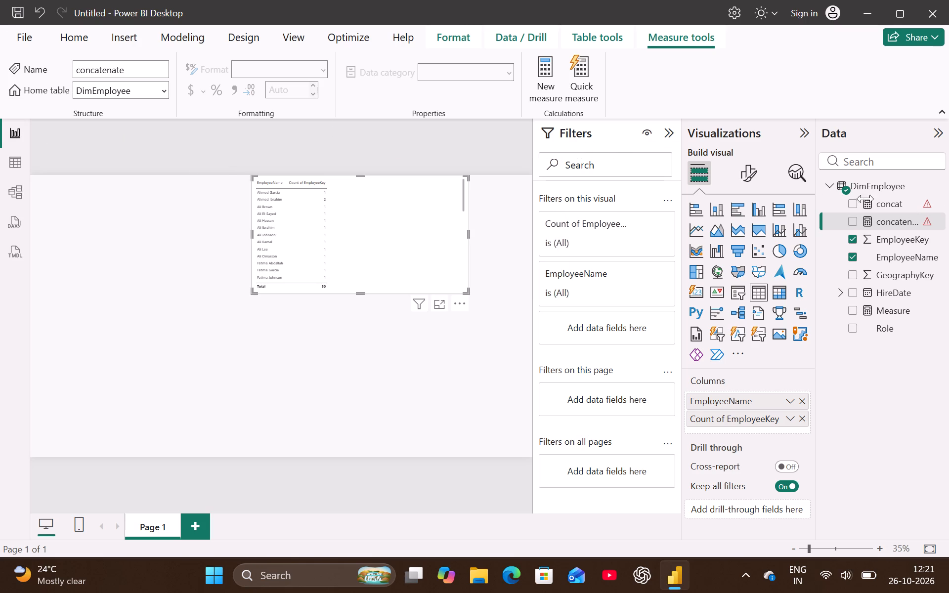
# Delete the DimEmployee table from the model.
pyautogui.click(831, 183)
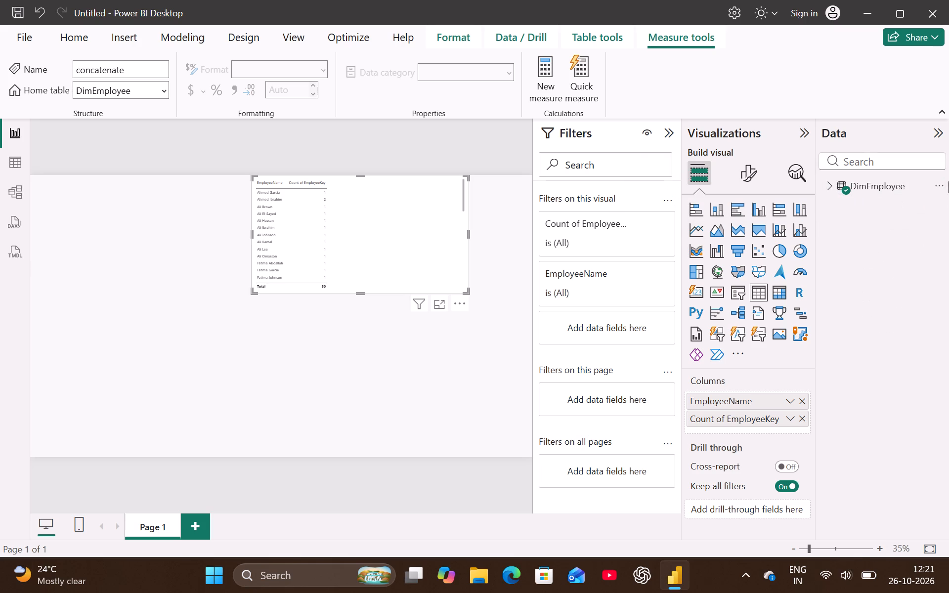
pyautogui.click(938, 182)
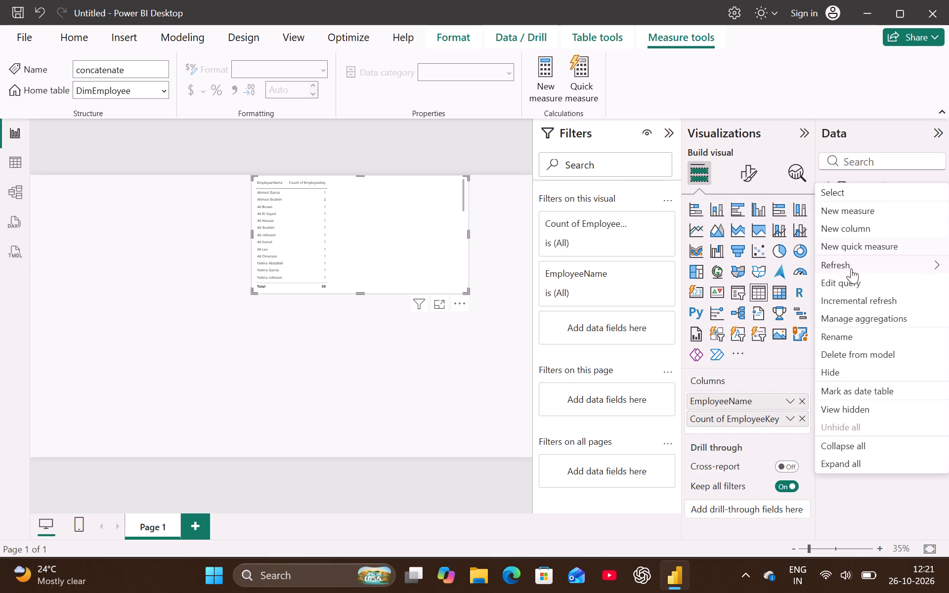
pyautogui.click(854, 353)
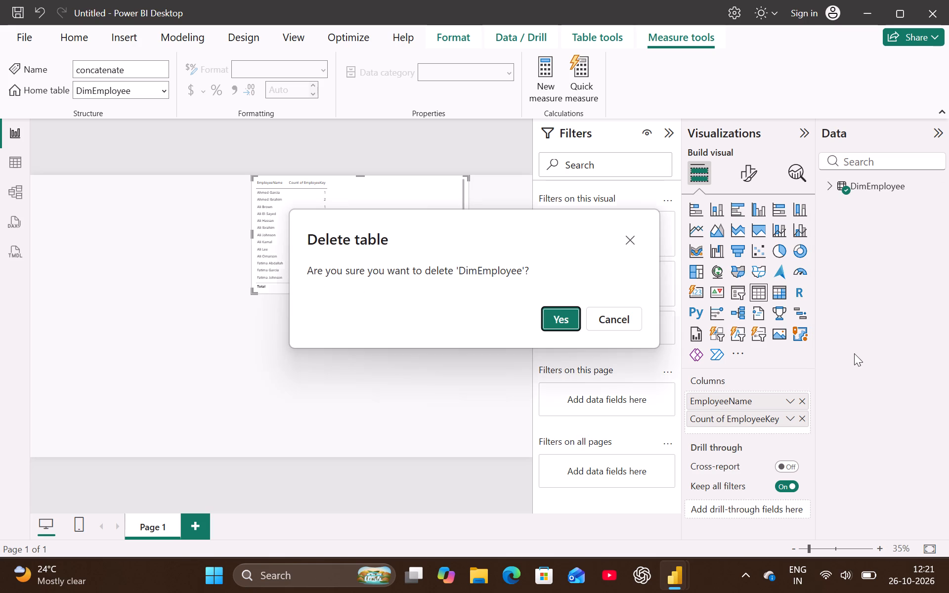
pyautogui.click(553, 307)
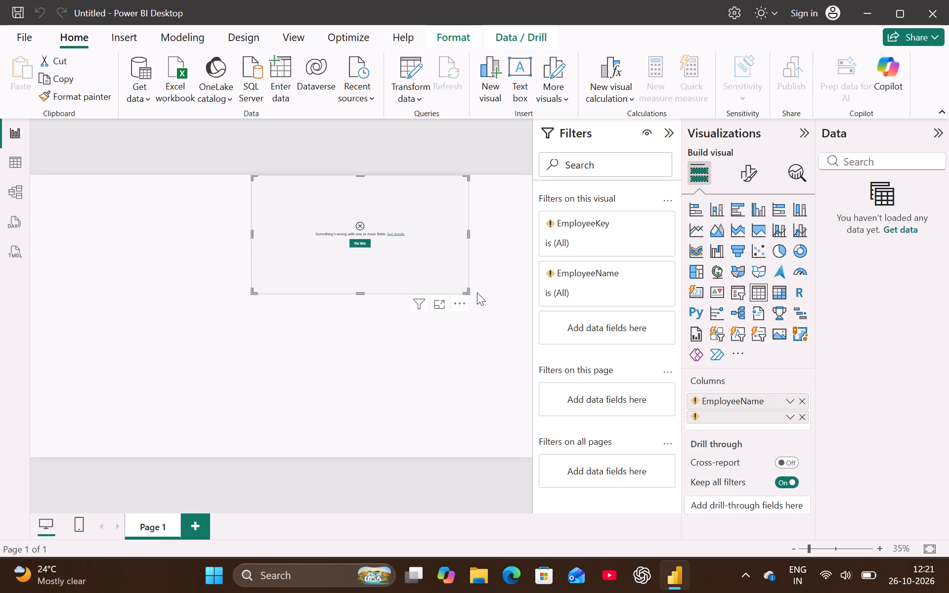
# Remove the table visual from the report page.
pyautogui.click(463, 305)
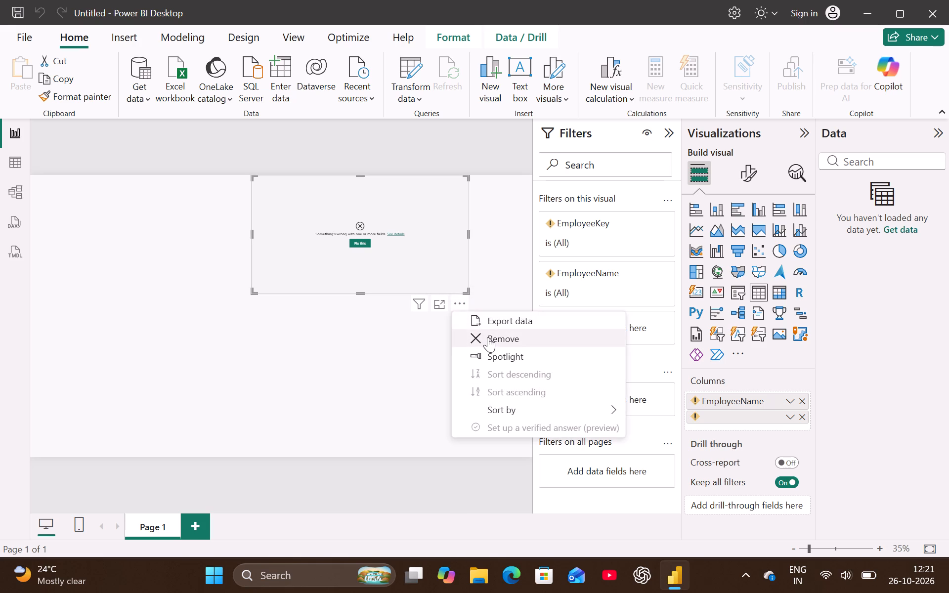
pyautogui.click(488, 337)
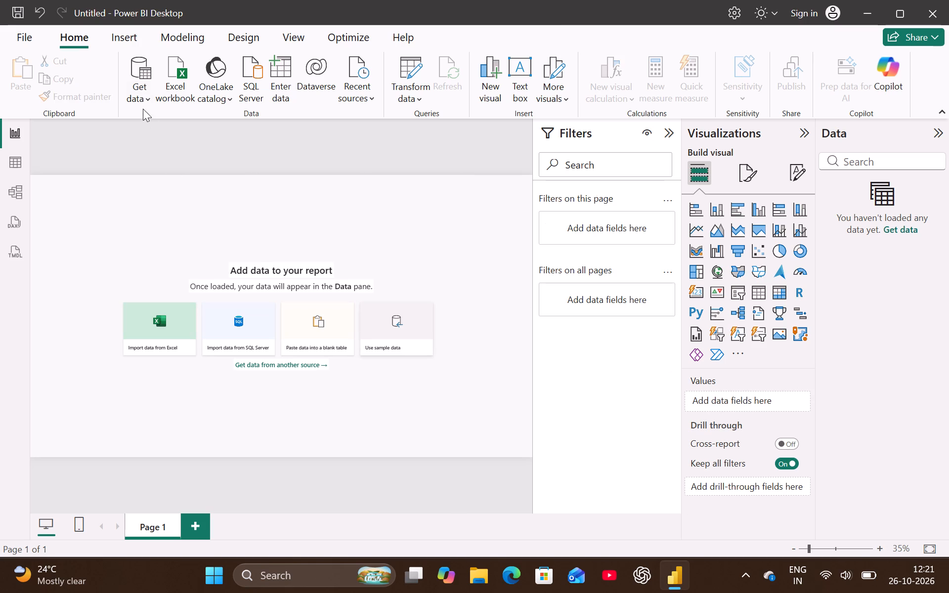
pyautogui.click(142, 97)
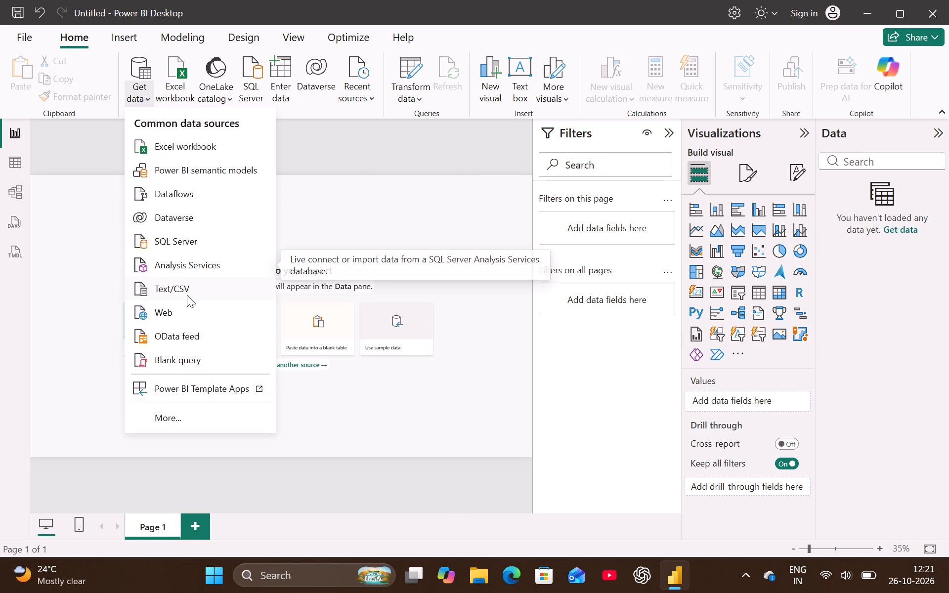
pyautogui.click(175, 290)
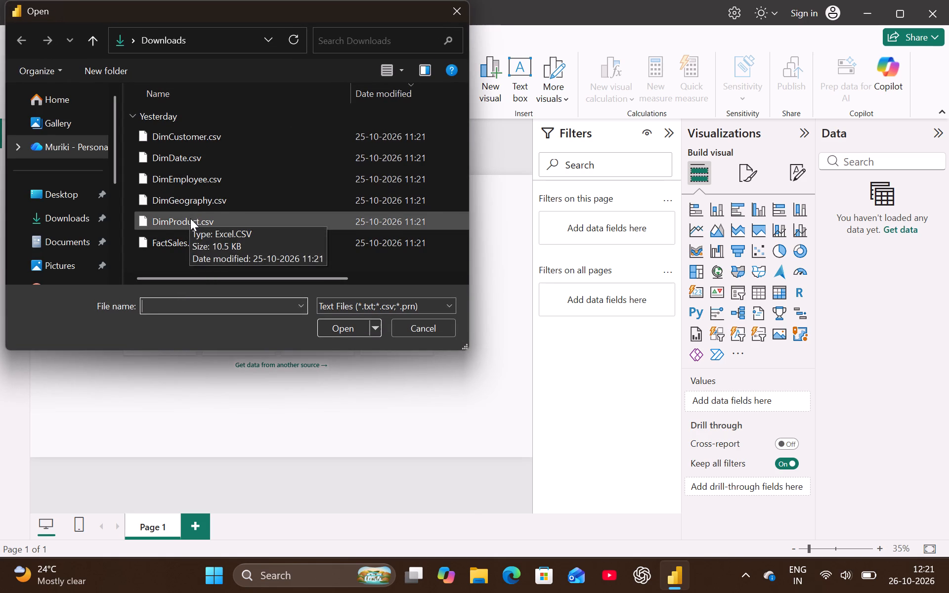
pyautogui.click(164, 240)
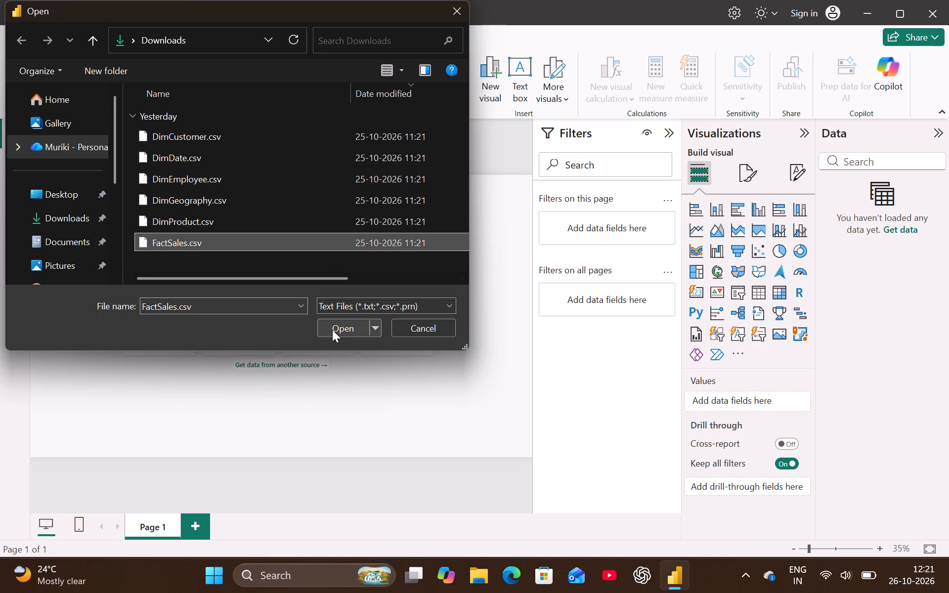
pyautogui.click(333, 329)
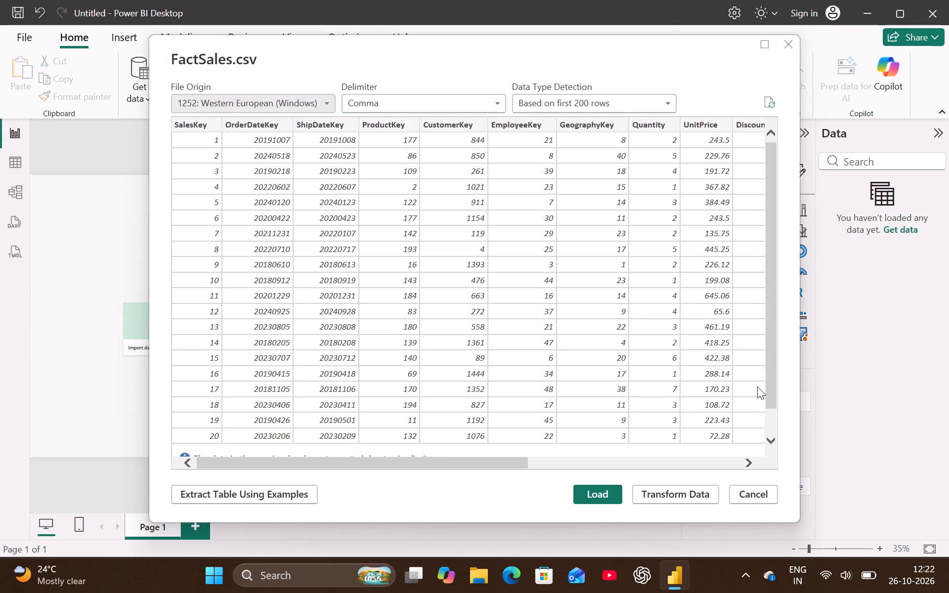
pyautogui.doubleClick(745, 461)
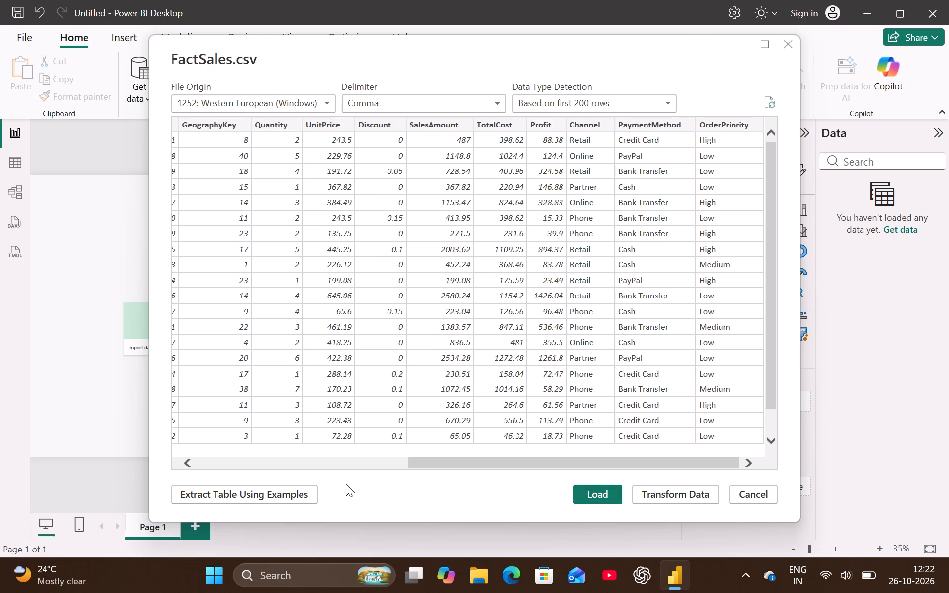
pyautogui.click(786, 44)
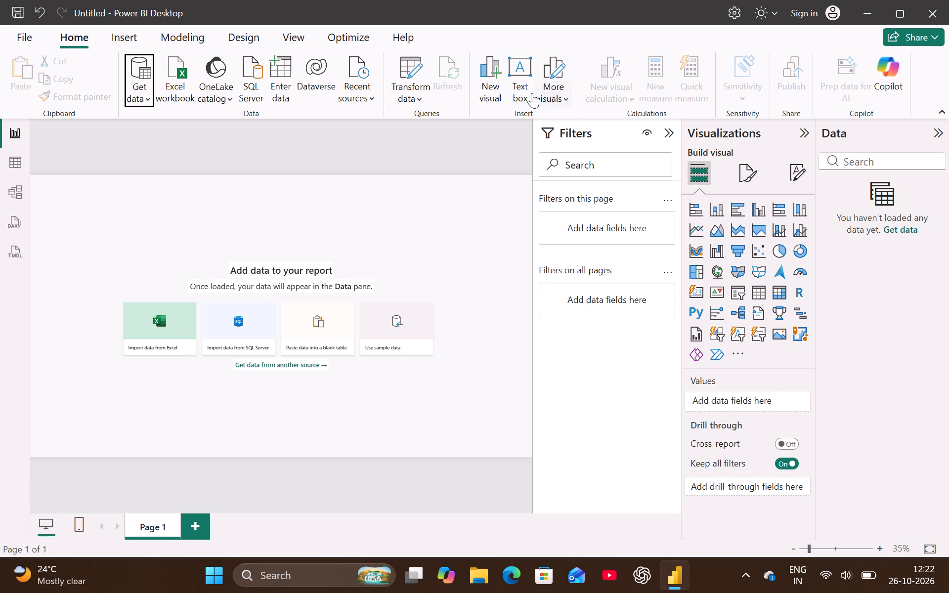
# Import the Orders sheet from the Sample - Superstore Excel workbook into the model.
pyautogui.click(142, 96)
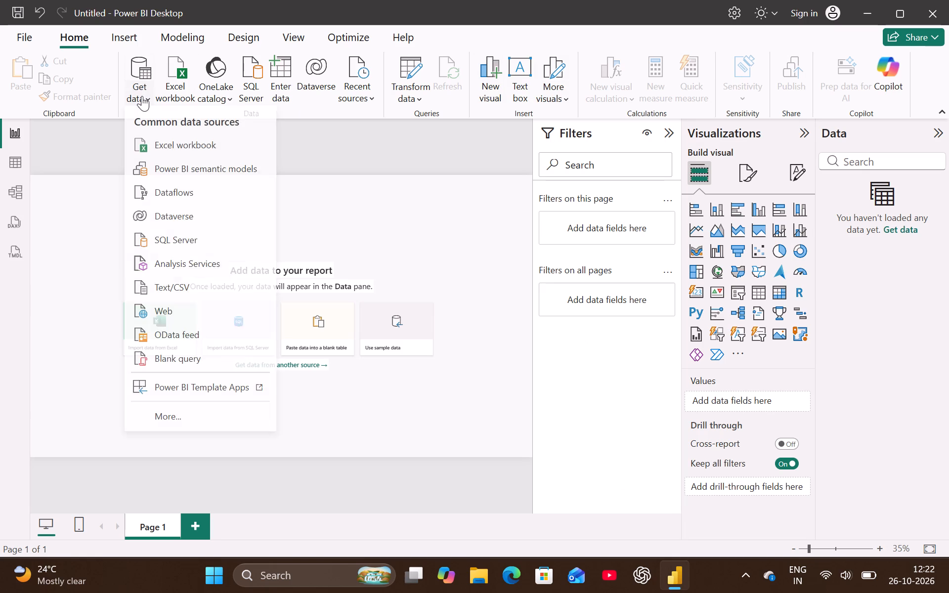
pyautogui.click(164, 143)
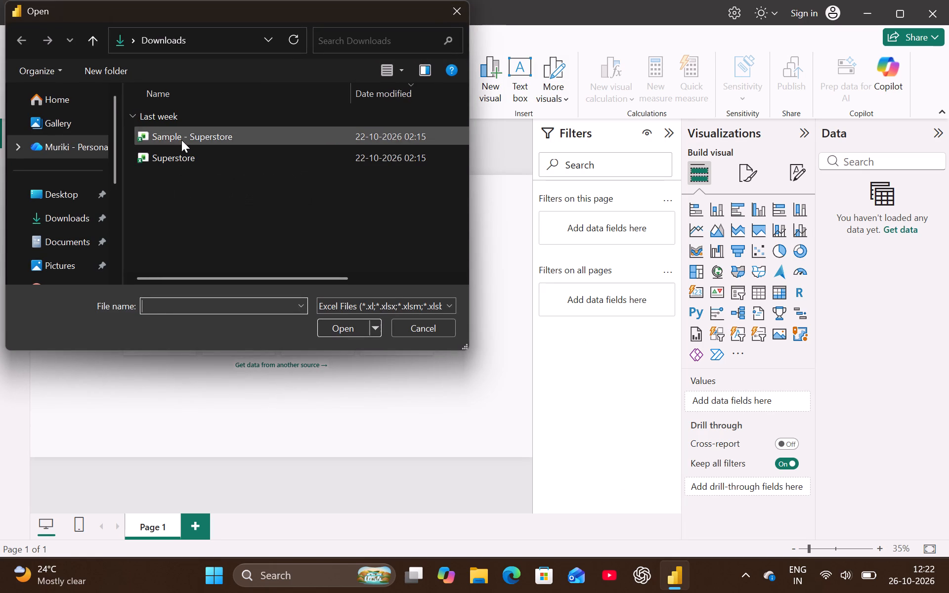
pyautogui.click(181, 140)
pyautogui.click(335, 326)
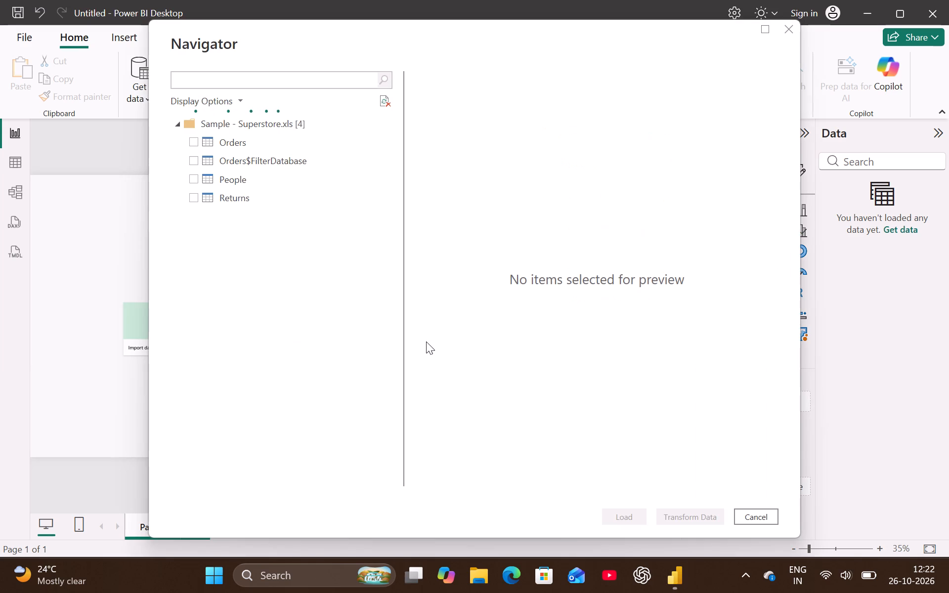
pyautogui.click(194, 142)
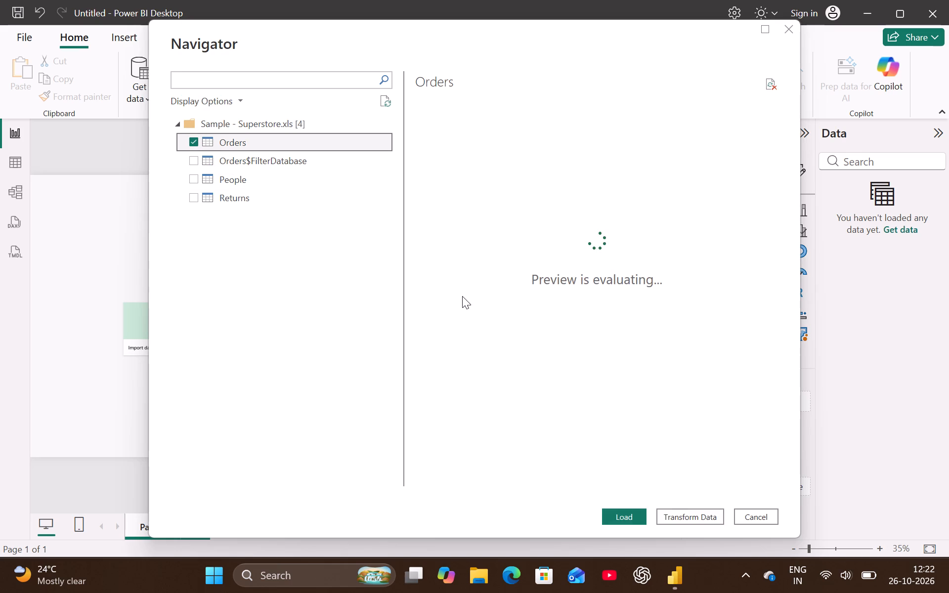
pyautogui.click(628, 514)
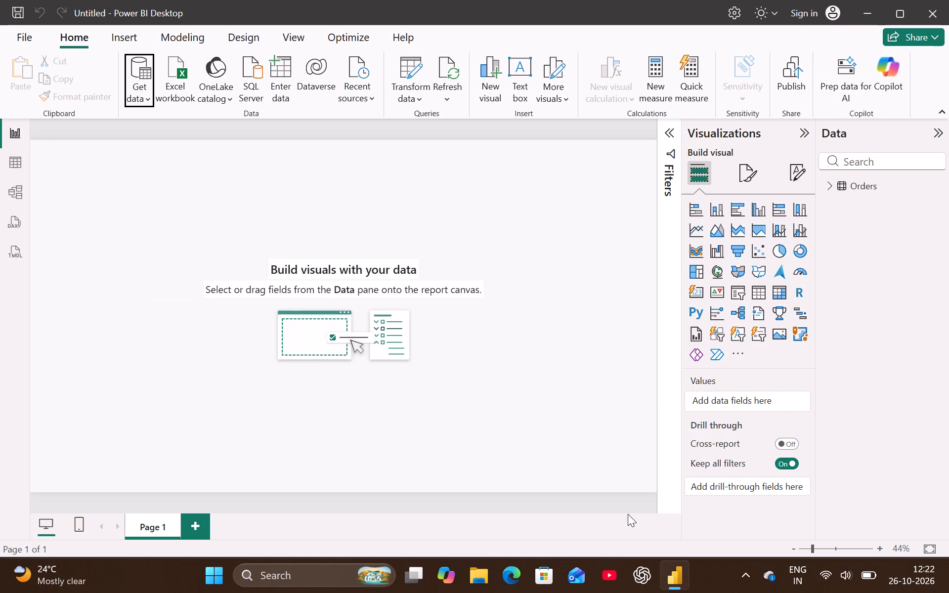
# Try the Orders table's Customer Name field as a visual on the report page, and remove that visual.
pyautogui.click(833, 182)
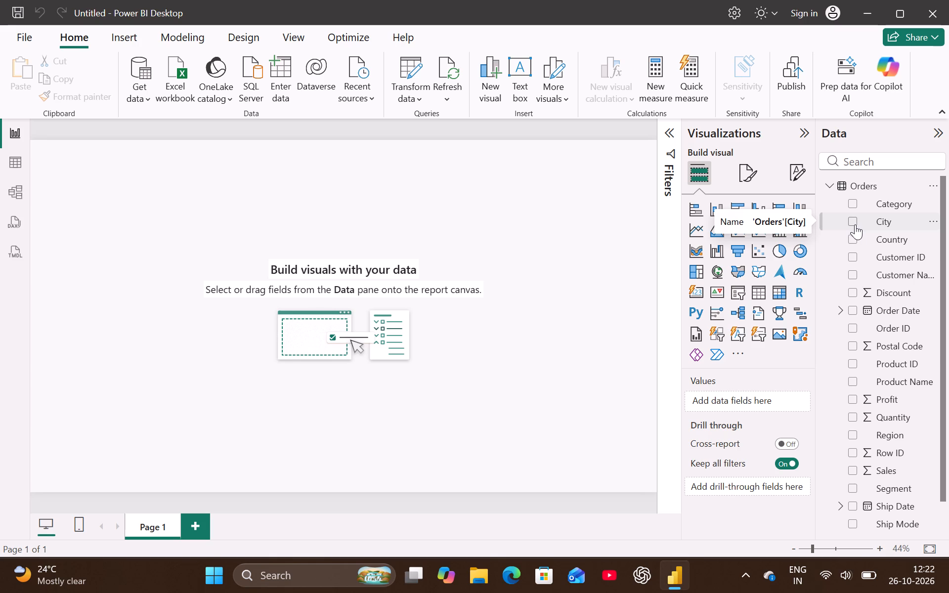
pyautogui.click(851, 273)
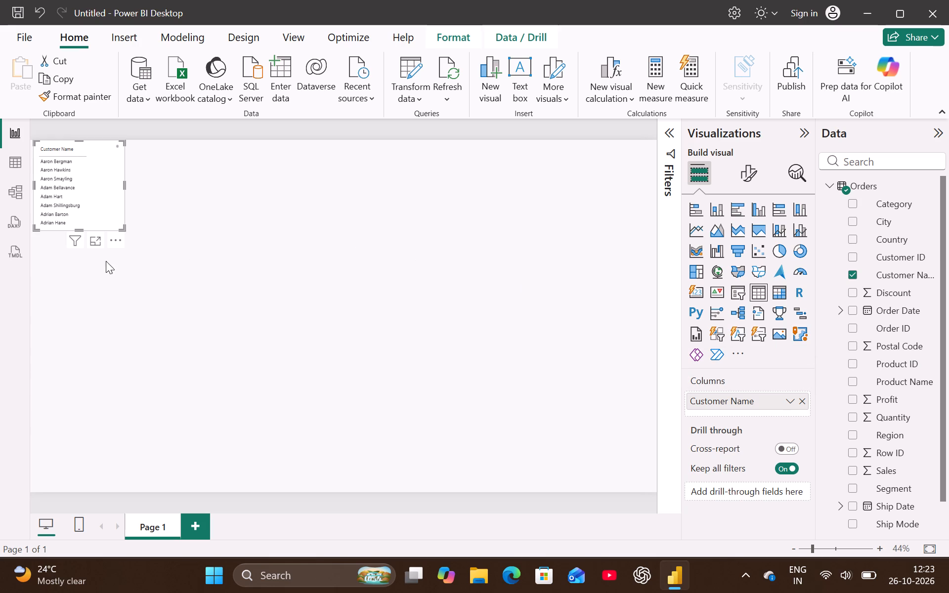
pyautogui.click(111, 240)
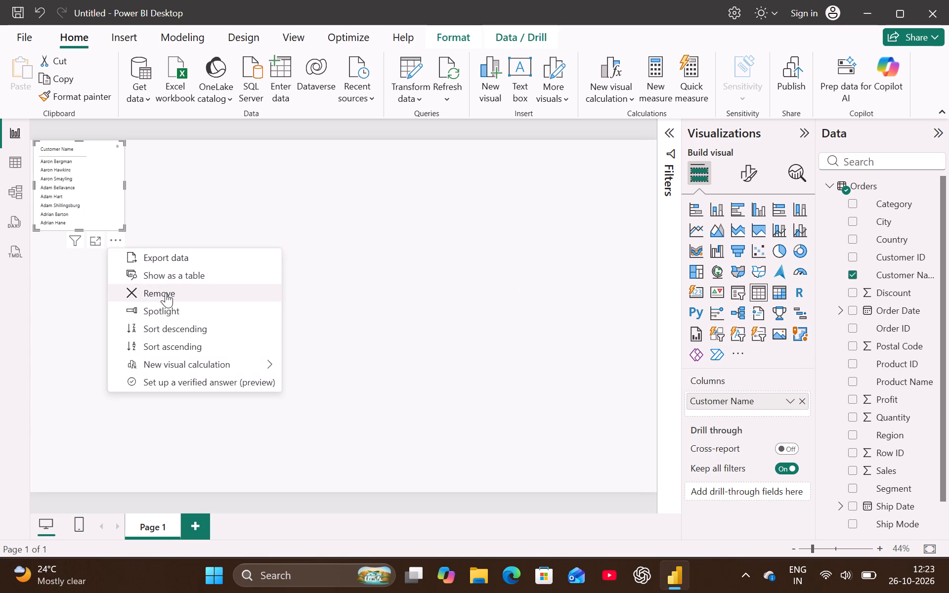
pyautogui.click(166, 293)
# Examine the columns of the Orders table in Table view for text fields suitable for joining.
pyautogui.click(19, 167)
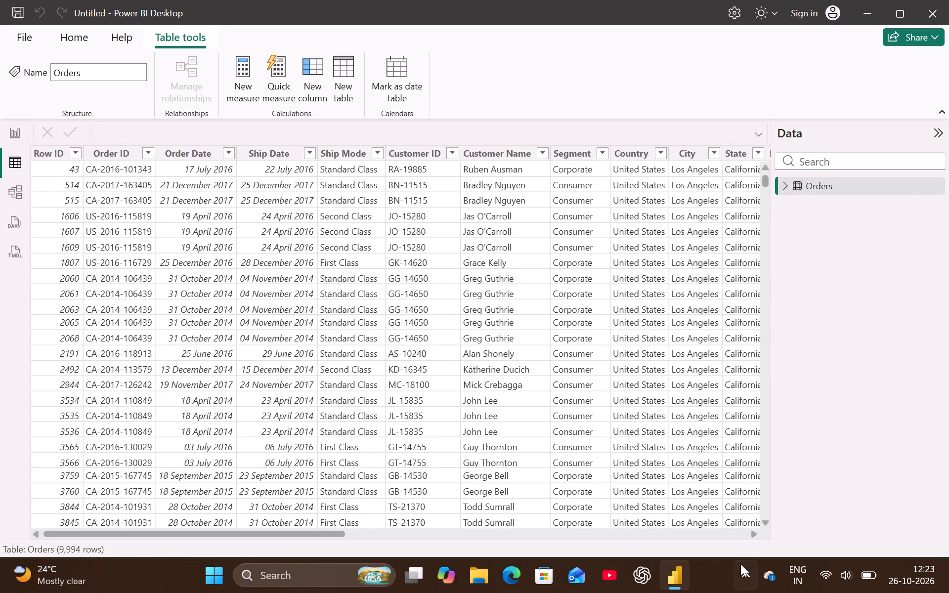
pyautogui.tripleClick(752, 534)
pyautogui.click(752, 534)
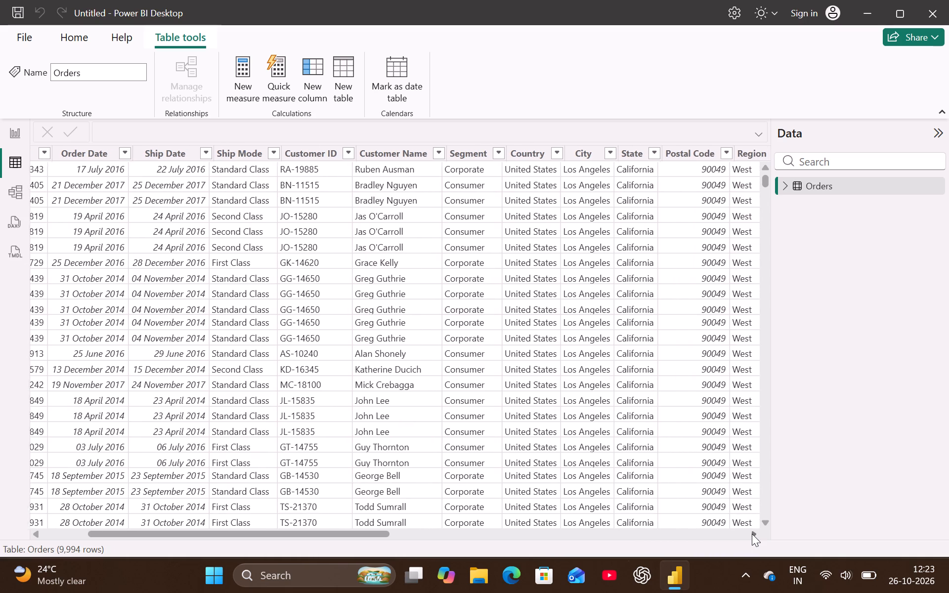
pyautogui.click(752, 534)
pyautogui.click(752, 534)
pyautogui.click(752, 534)
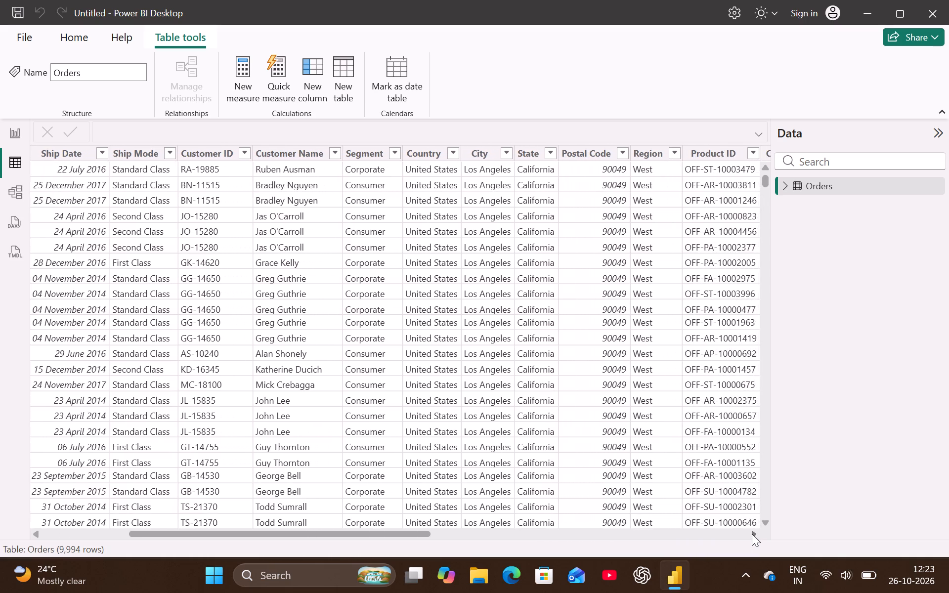
pyautogui.tripleClick(752, 534)
pyautogui.doubleClick(752, 534)
pyautogui.click(752, 534)
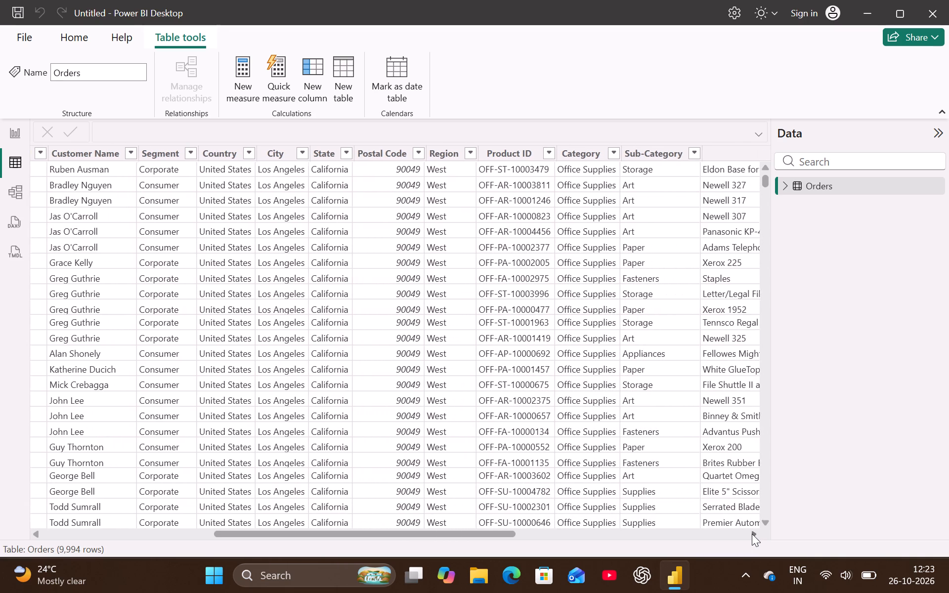
pyautogui.click(752, 534)
pyautogui.click(752, 534)
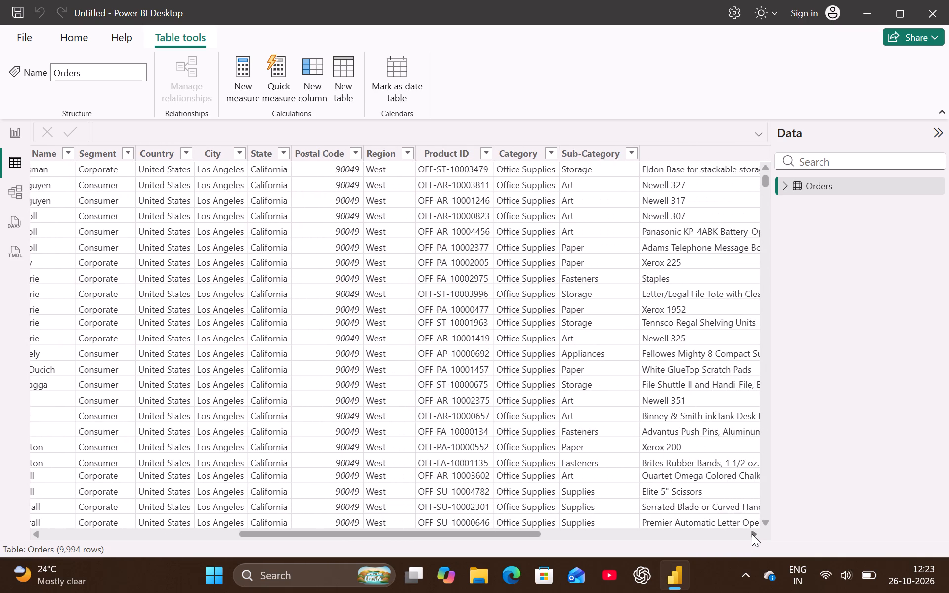
pyautogui.tripleClick(752, 534)
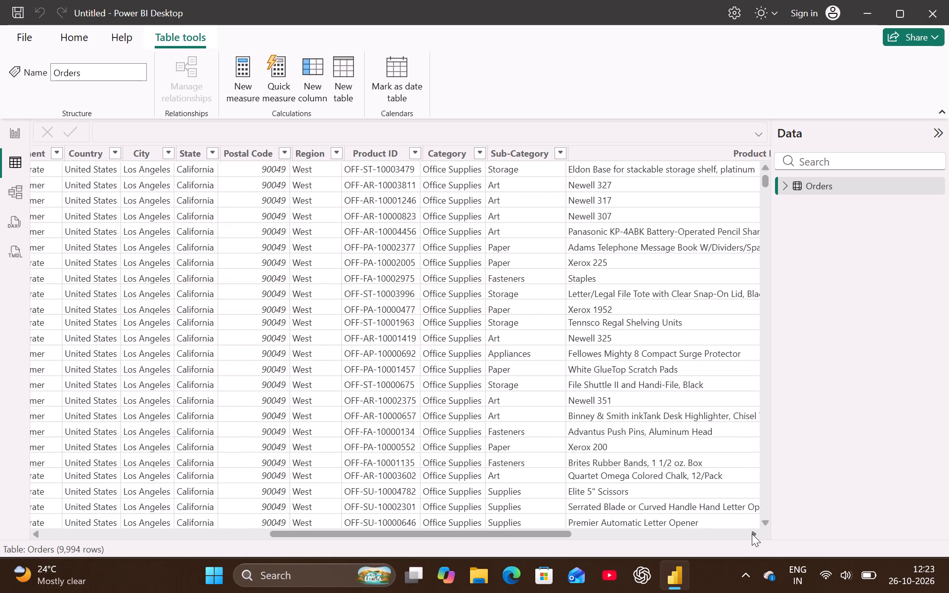
pyautogui.click(752, 534)
pyautogui.tripleClick(752, 534)
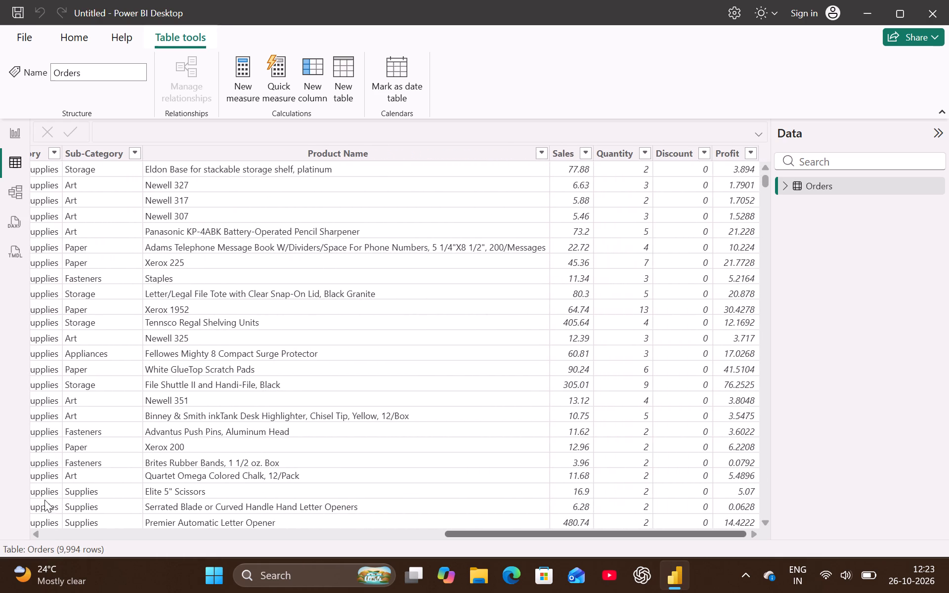
pyautogui.click(34, 534)
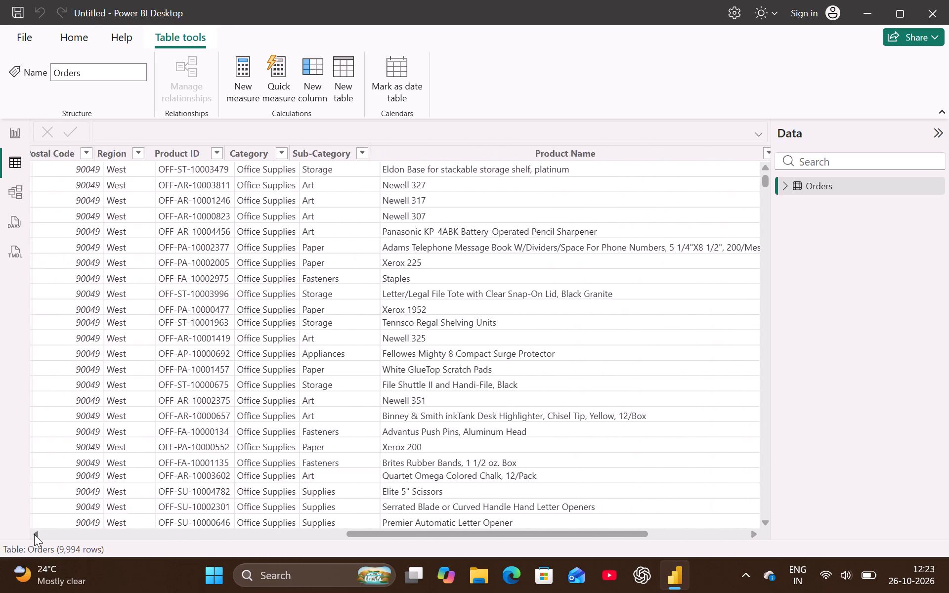
pyautogui.doubleClick(34, 534)
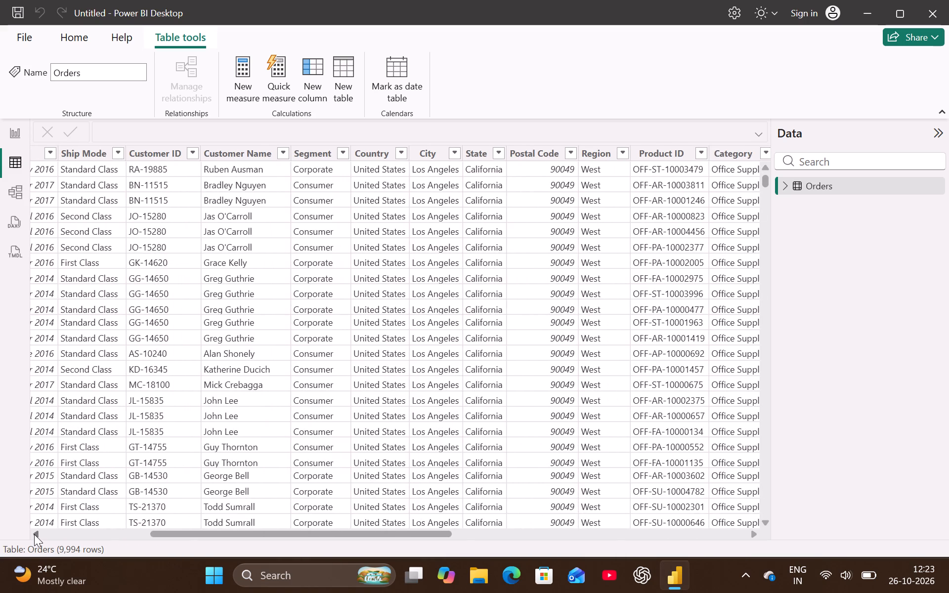
pyautogui.doubleClick(34, 534)
pyautogui.click(34, 534)
pyautogui.click(34, 534)
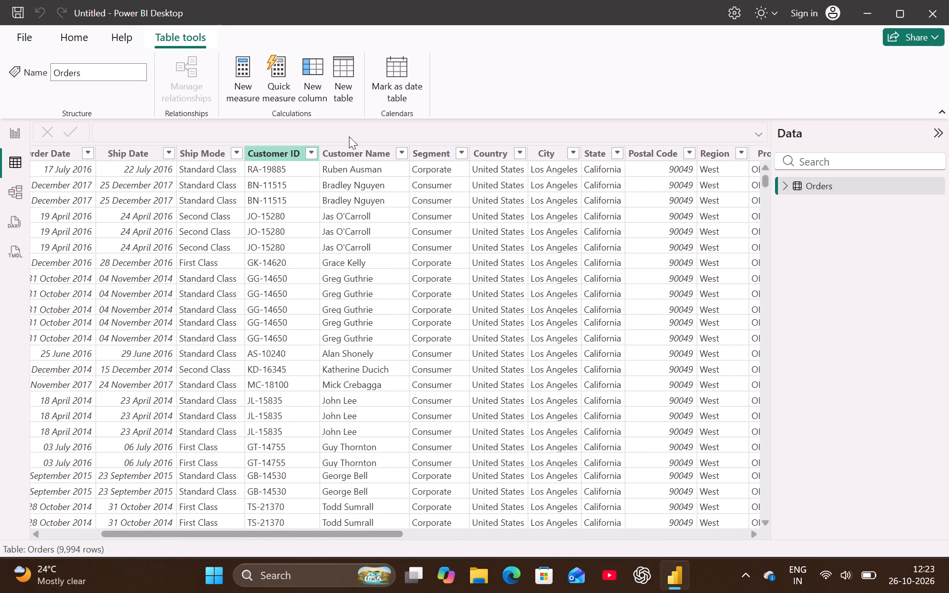
# Add a calculated column newcol to the Orders table, starting a CONCATENATE formula with Orders[Customer Name] as the first text.
pyautogui.click(320, 81)
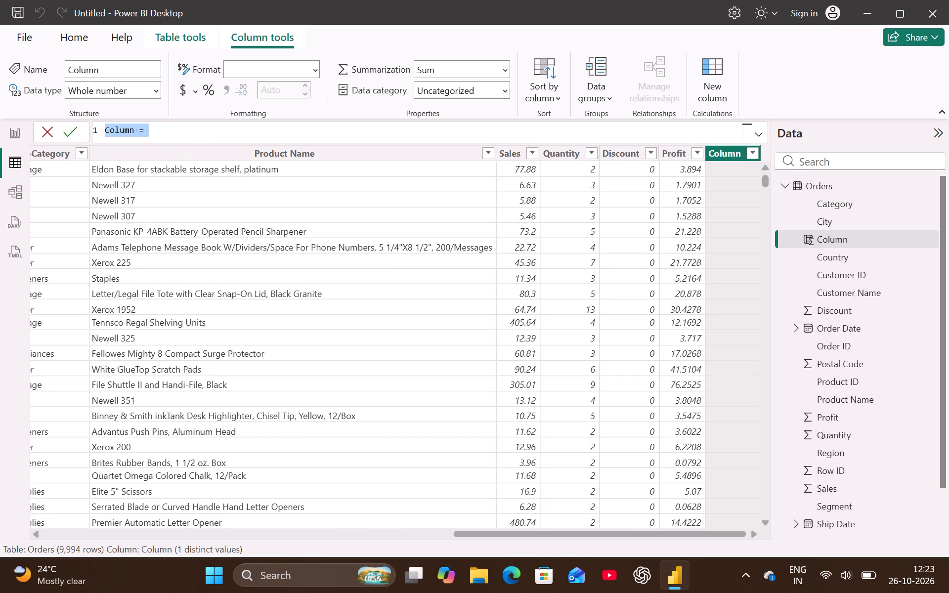
pyautogui.press('space')
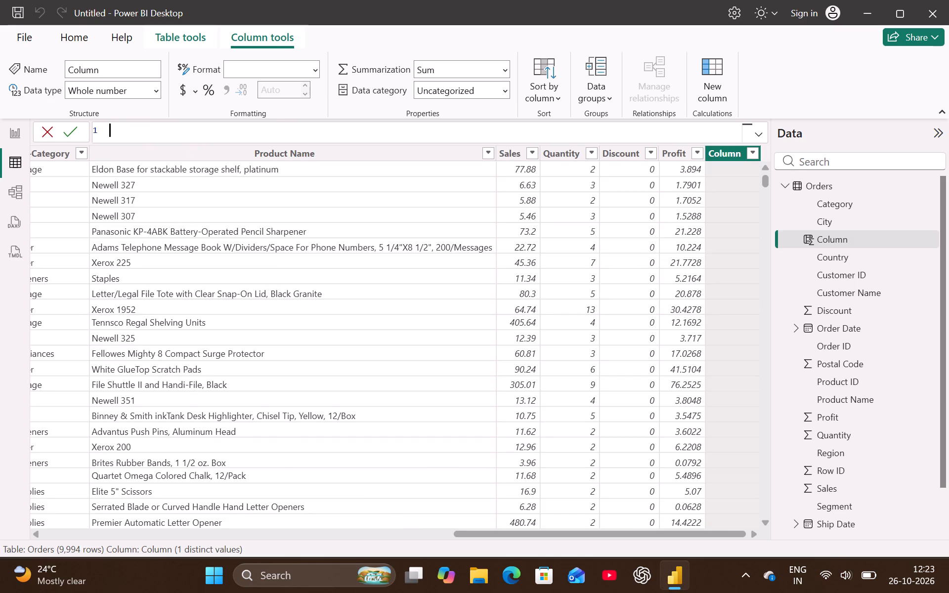
pyautogui.write('new')
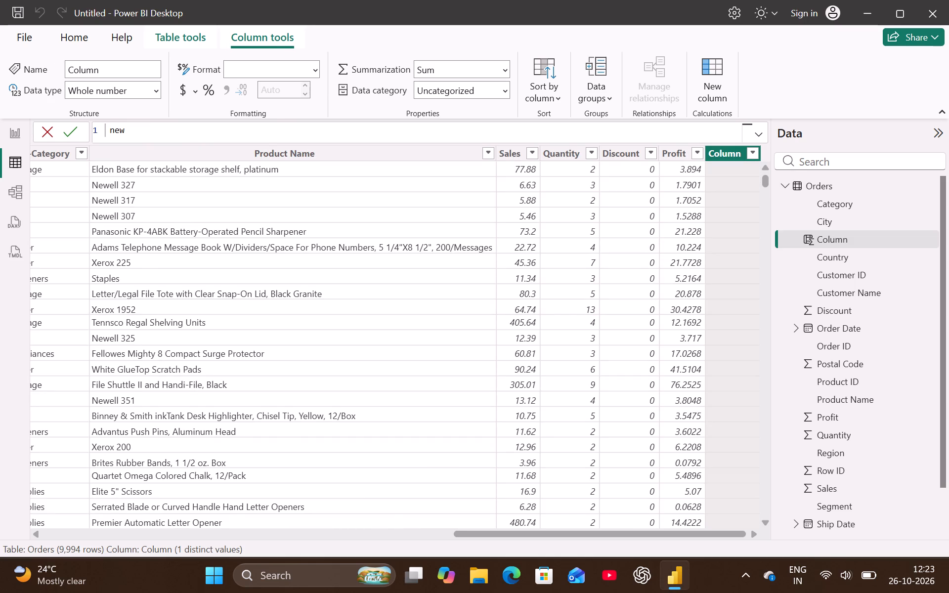
pyautogui.write('col =')
pyautogui.press('space')
pyautogui.write('con')
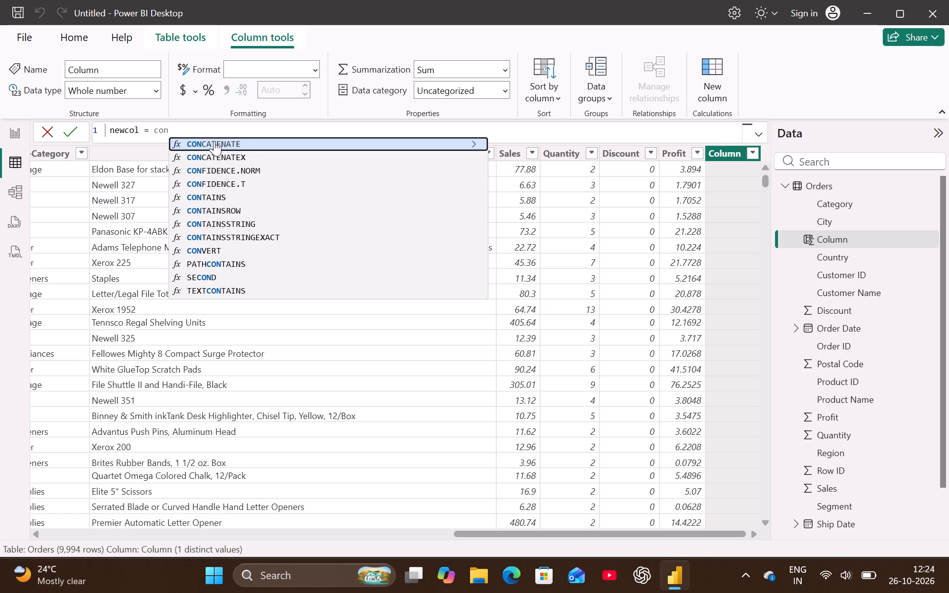
pyautogui.write('ca')
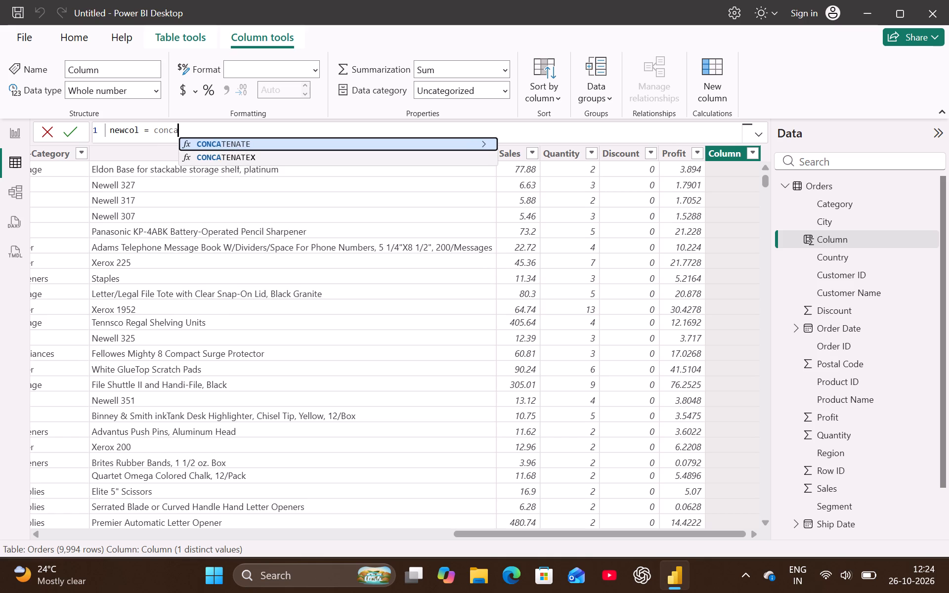
pyautogui.click(234, 138)
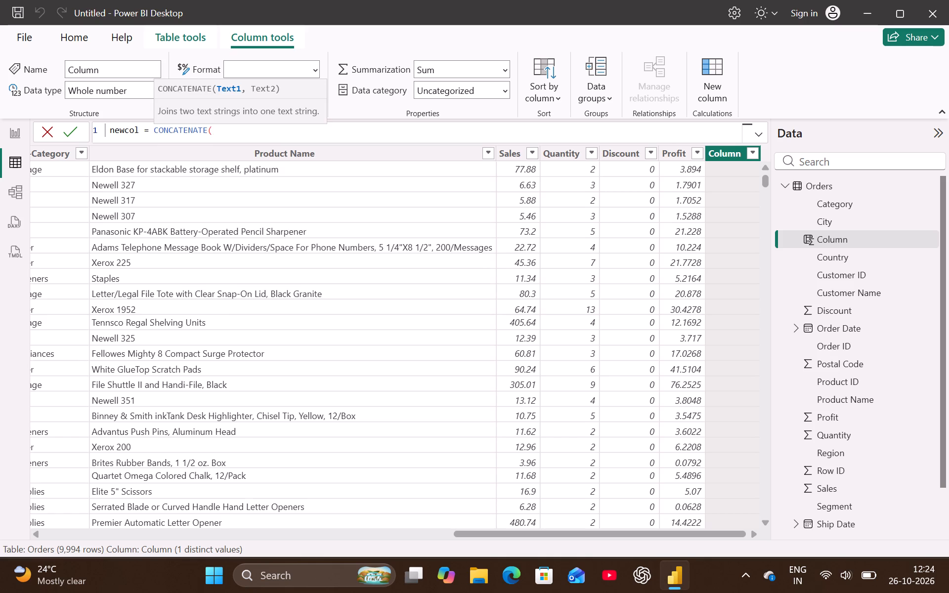
pyautogui.write('cus')
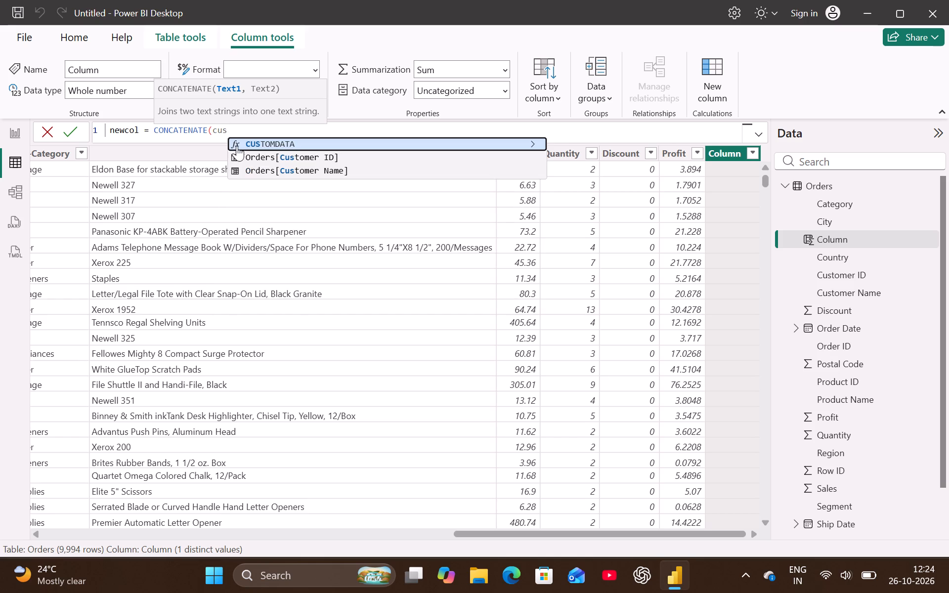
pyautogui.click(260, 165)
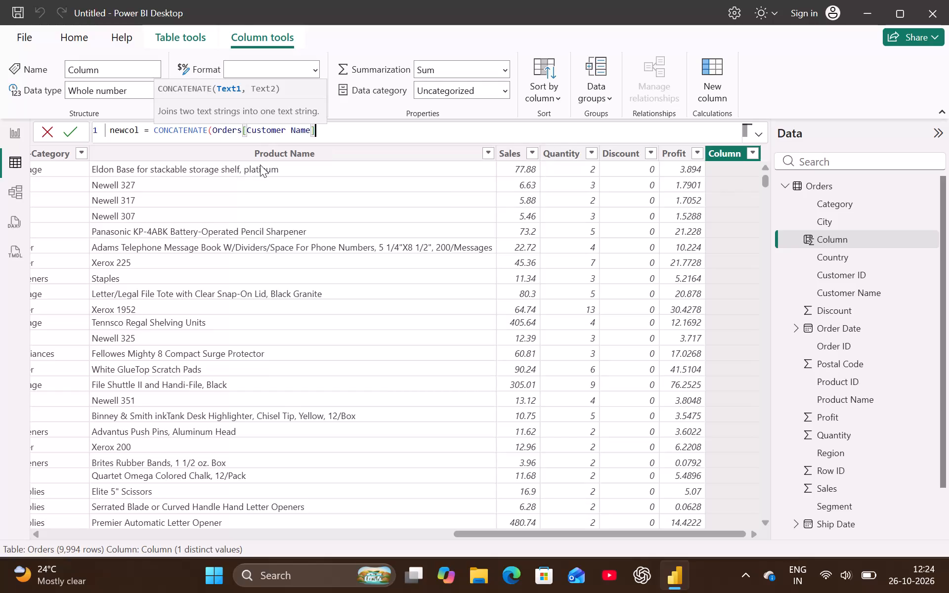
# Complete the newcol formula with Orders[State] as the second CONCATENATE text and commit it.
pyautogui.press(',')
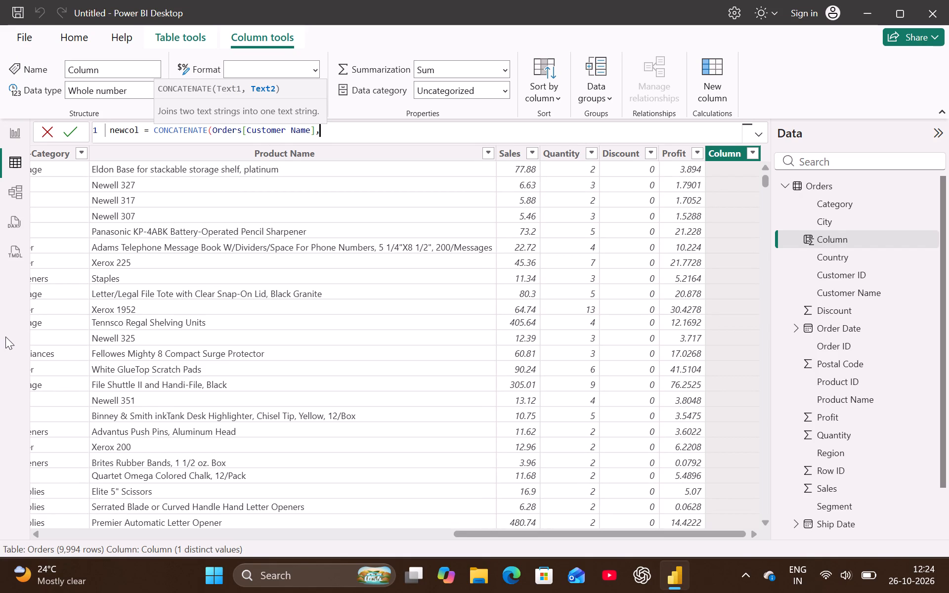
pyautogui.doubleClick(36, 533)
pyautogui.tripleClick(36, 533)
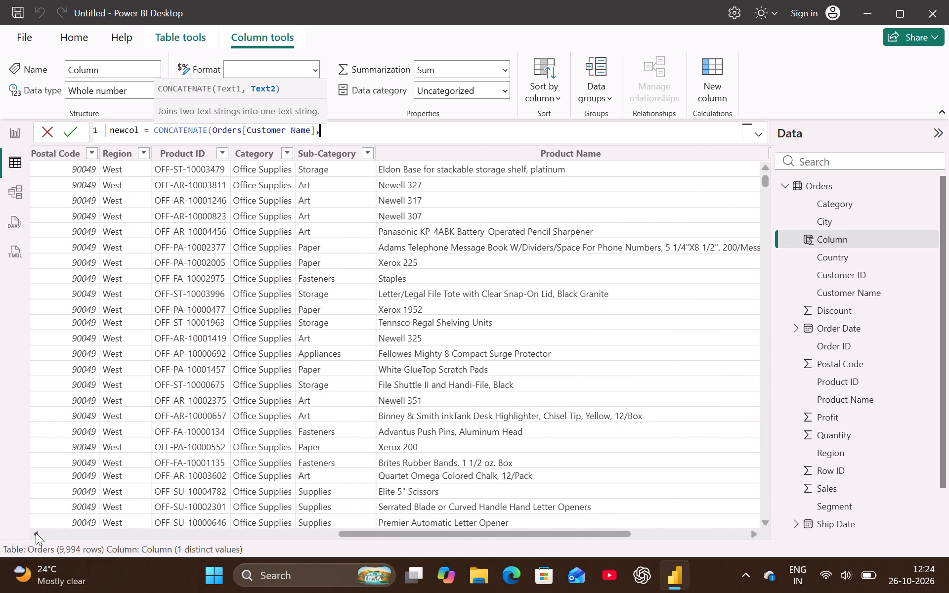
pyautogui.click(36, 533)
pyautogui.doubleClick(36, 533)
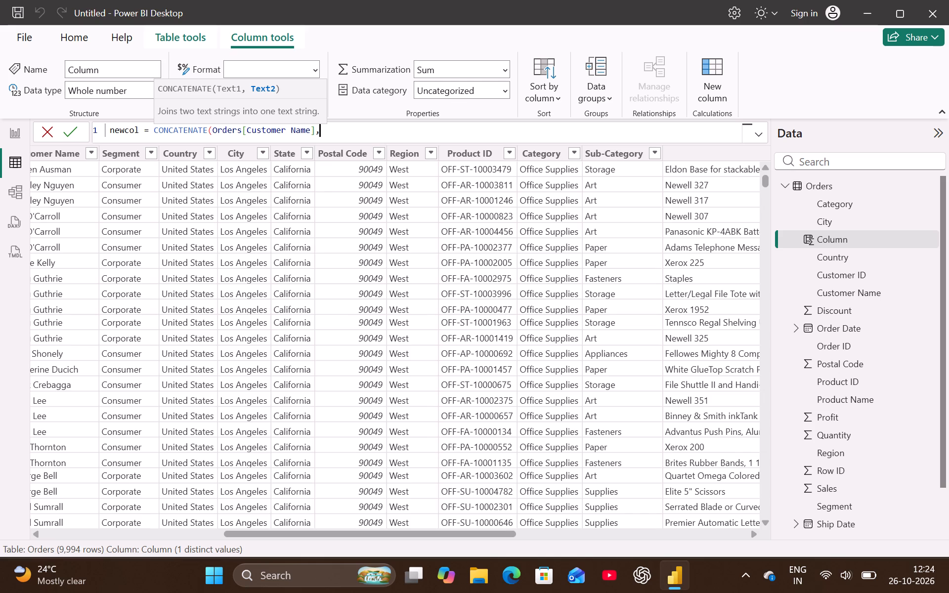
pyautogui.write('sta')
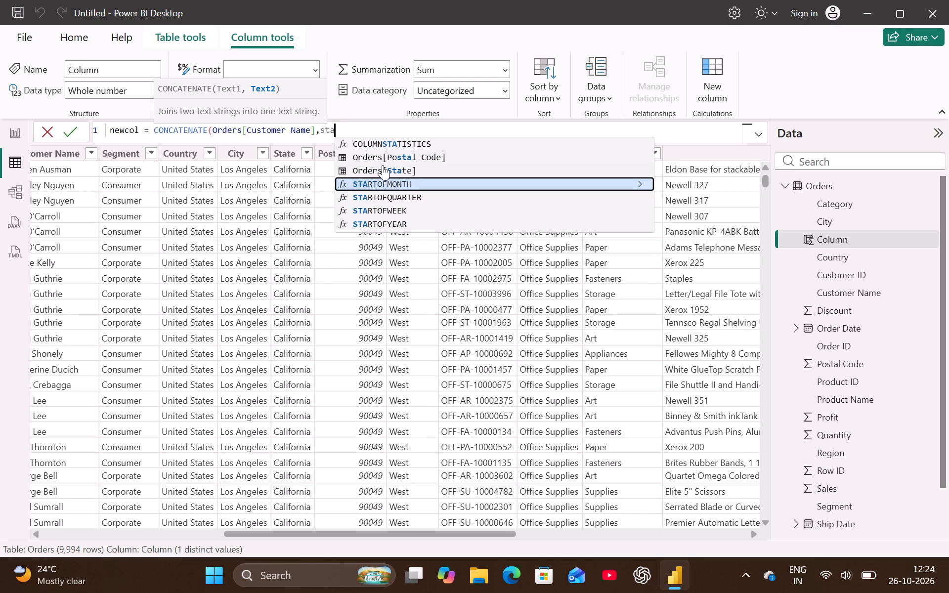
pyautogui.write('te')
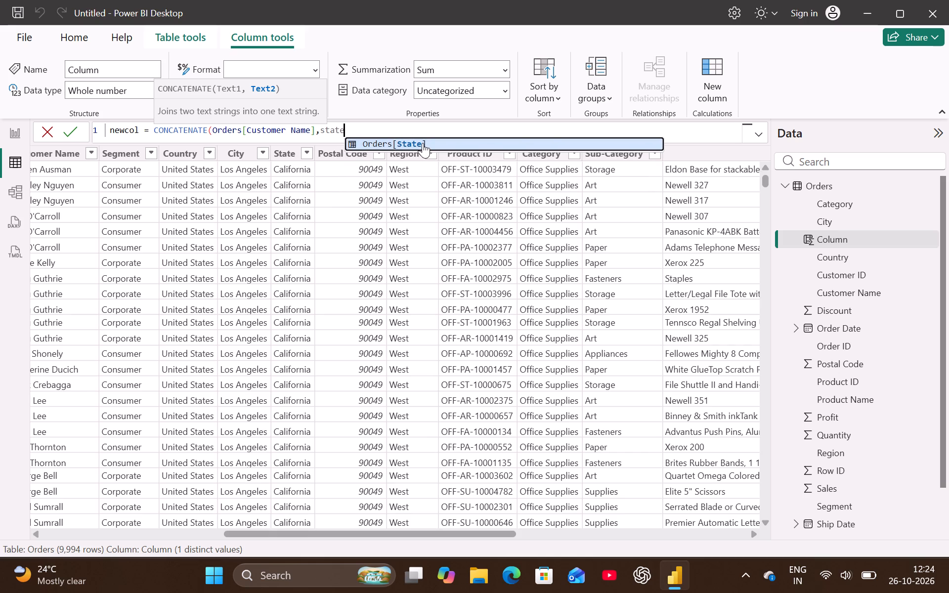
pyautogui.press('BackSpace')
pyautogui.press('BackSpace')
pyautogui.press('BackSpace')
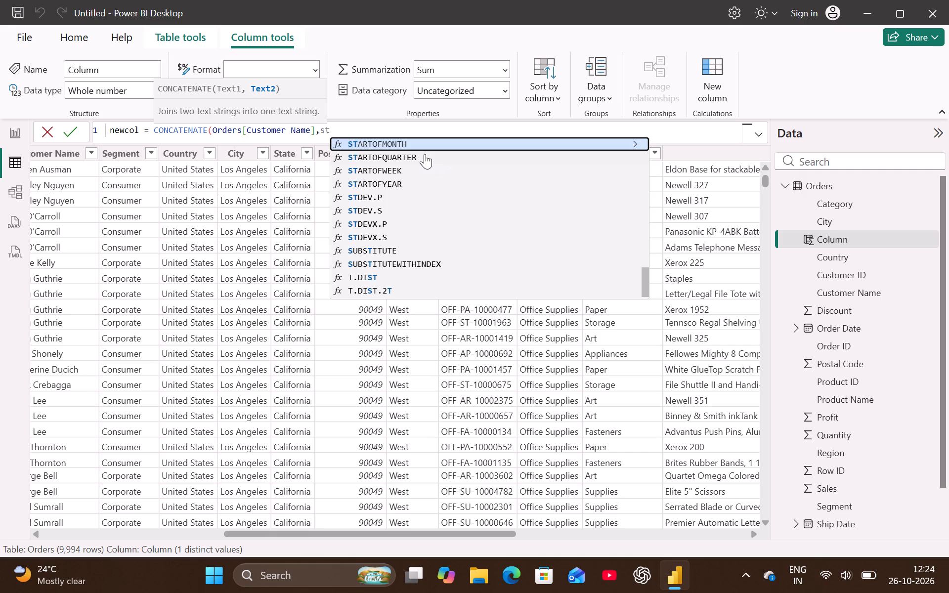
pyautogui.press('a')
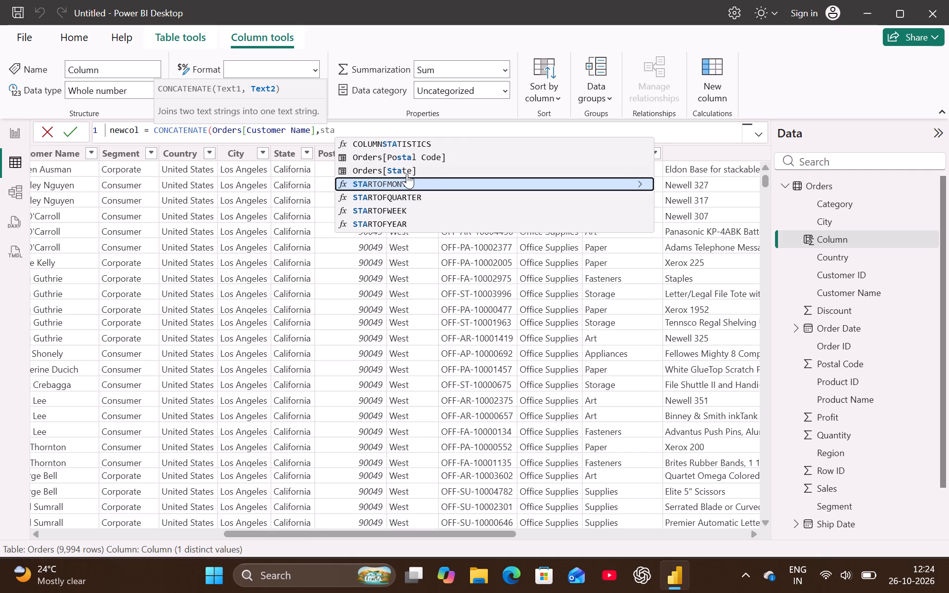
pyautogui.click(406, 169)
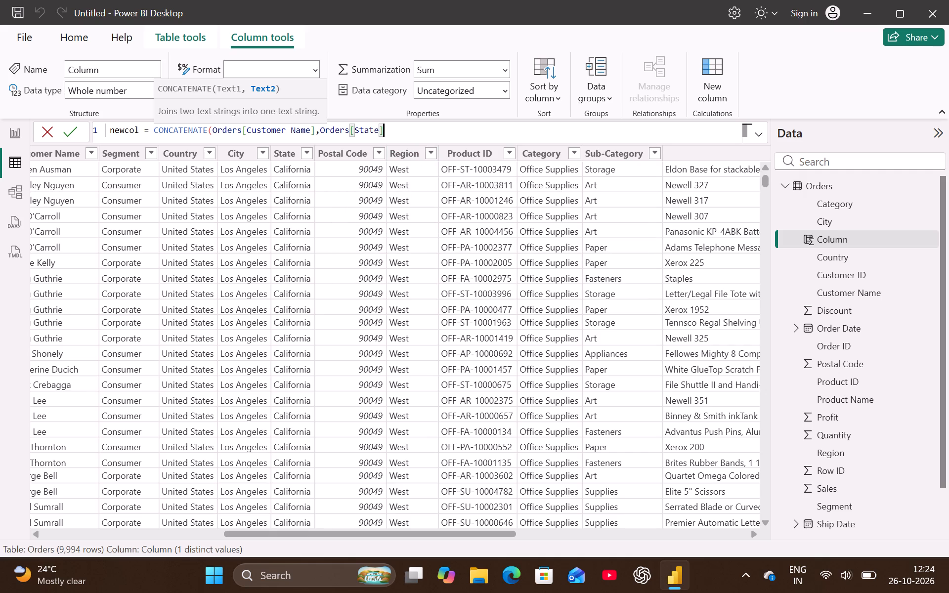
pyautogui.hotkey('shift', ')')
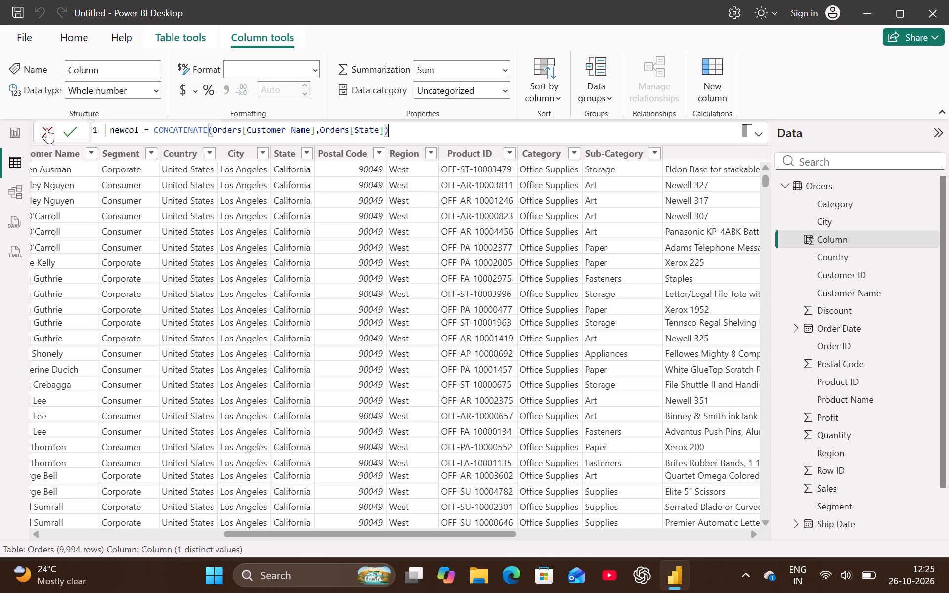
pyautogui.click(72, 131)
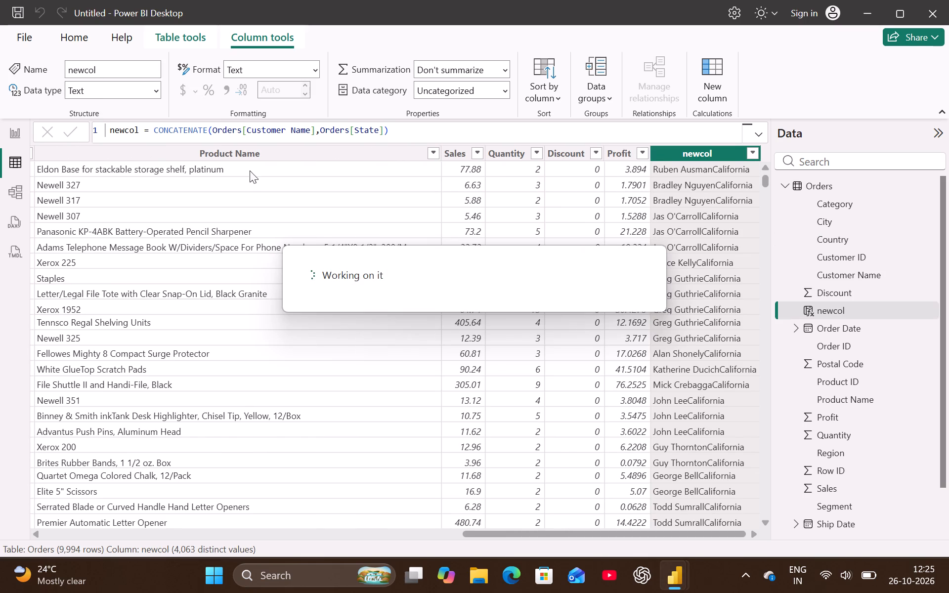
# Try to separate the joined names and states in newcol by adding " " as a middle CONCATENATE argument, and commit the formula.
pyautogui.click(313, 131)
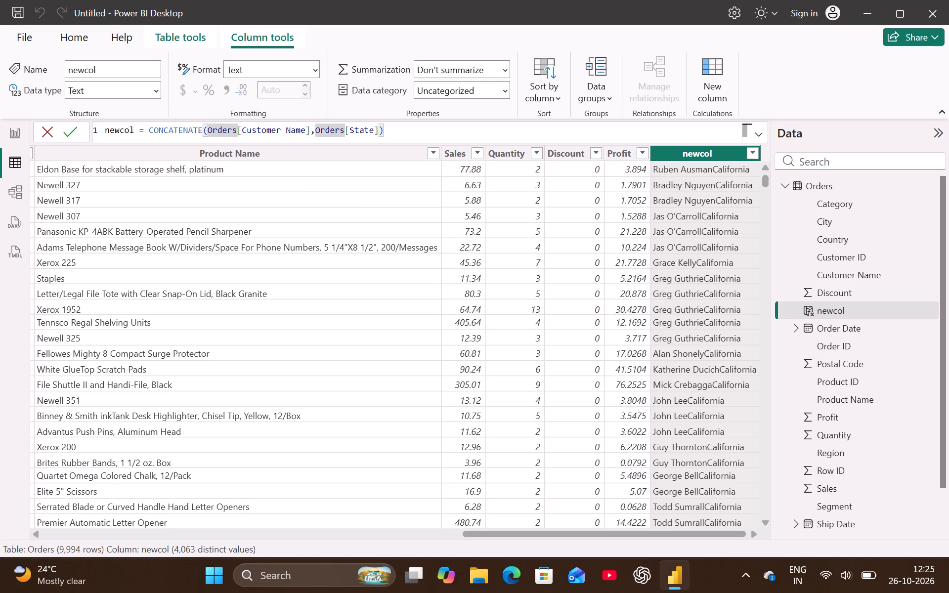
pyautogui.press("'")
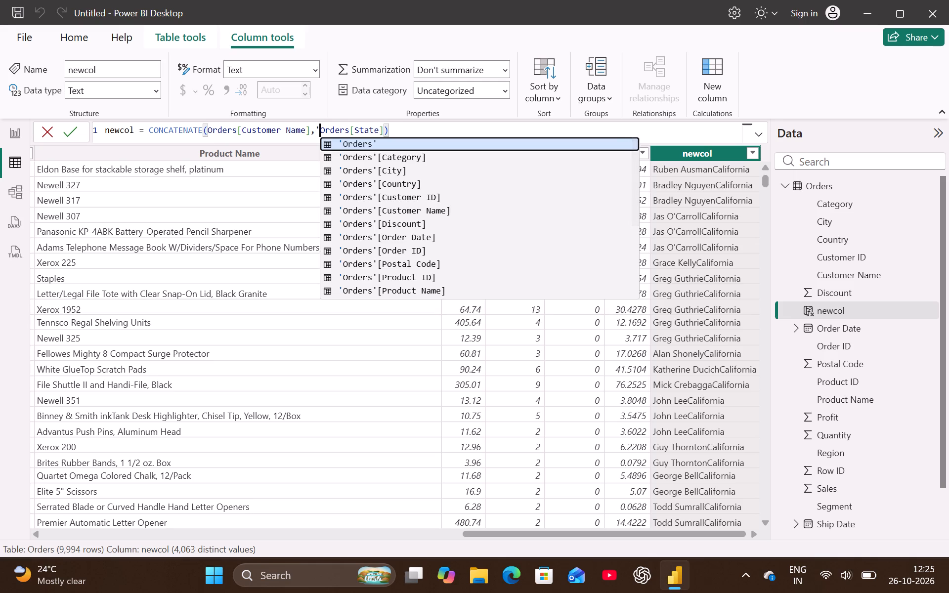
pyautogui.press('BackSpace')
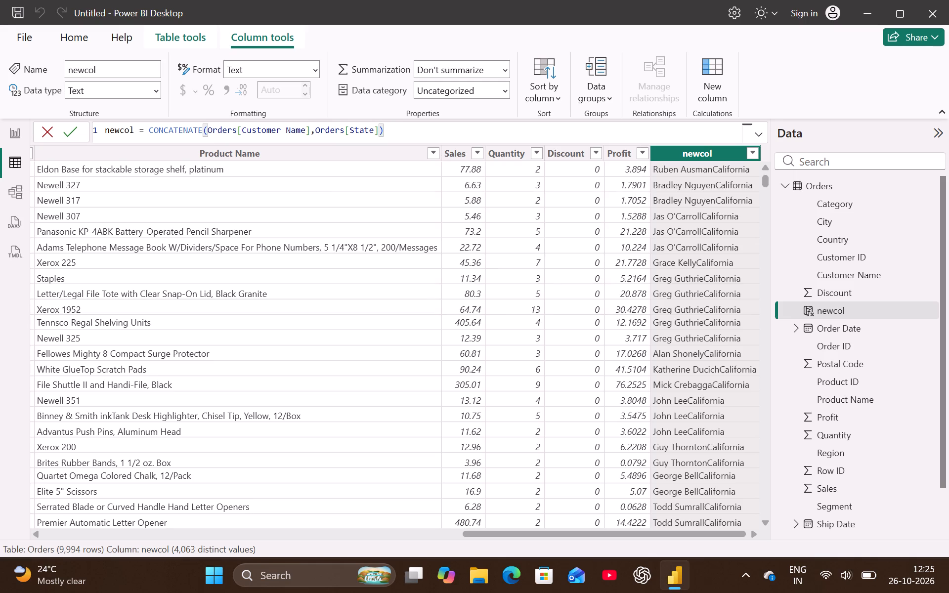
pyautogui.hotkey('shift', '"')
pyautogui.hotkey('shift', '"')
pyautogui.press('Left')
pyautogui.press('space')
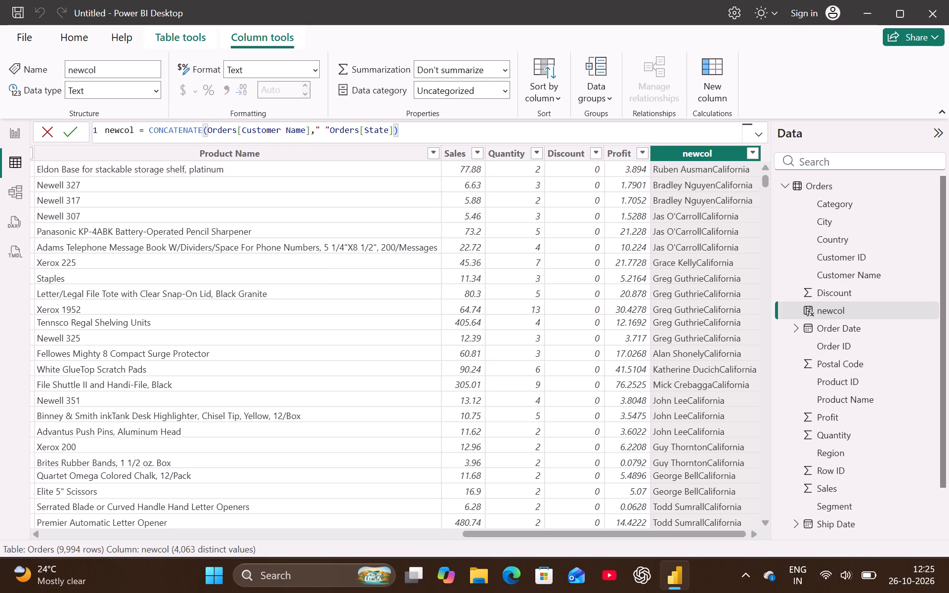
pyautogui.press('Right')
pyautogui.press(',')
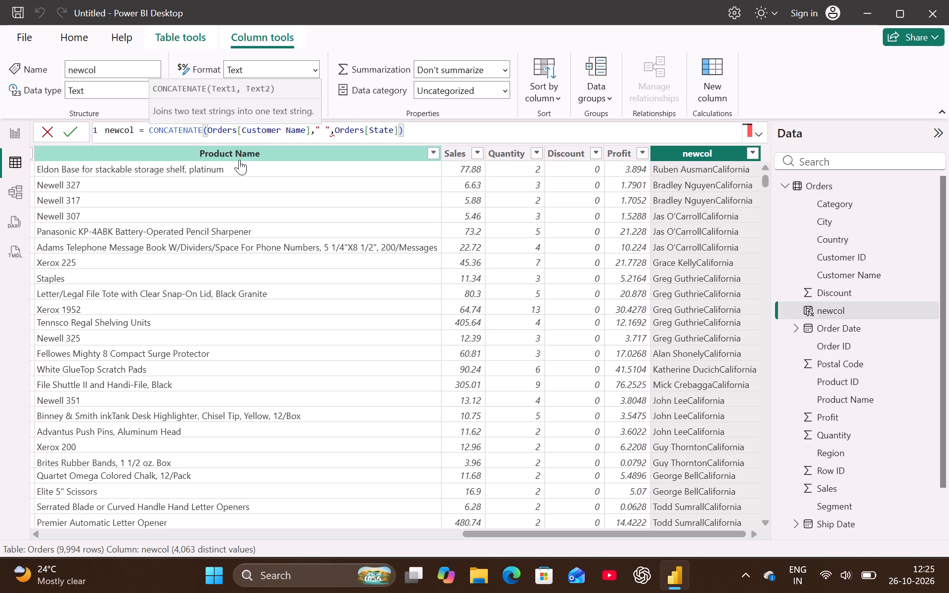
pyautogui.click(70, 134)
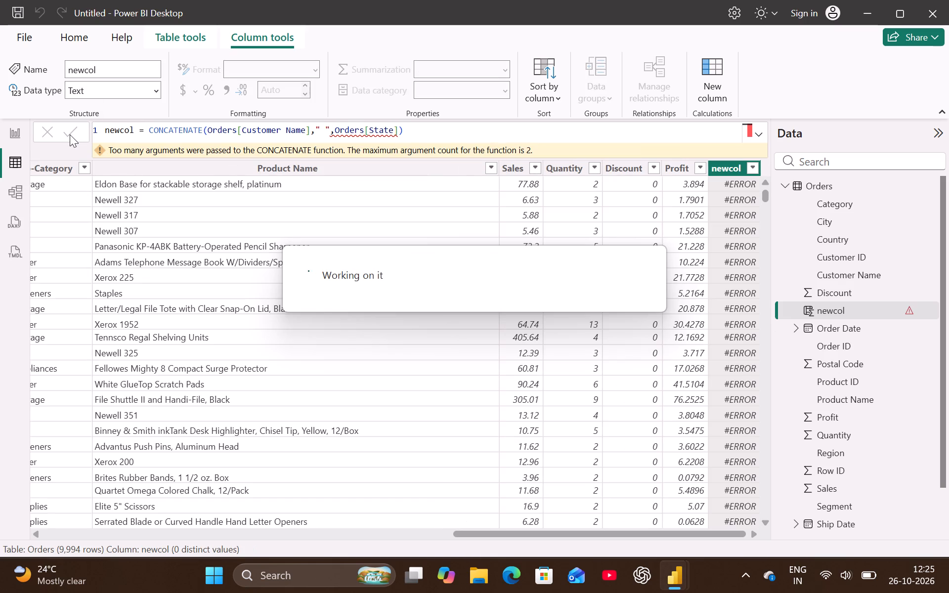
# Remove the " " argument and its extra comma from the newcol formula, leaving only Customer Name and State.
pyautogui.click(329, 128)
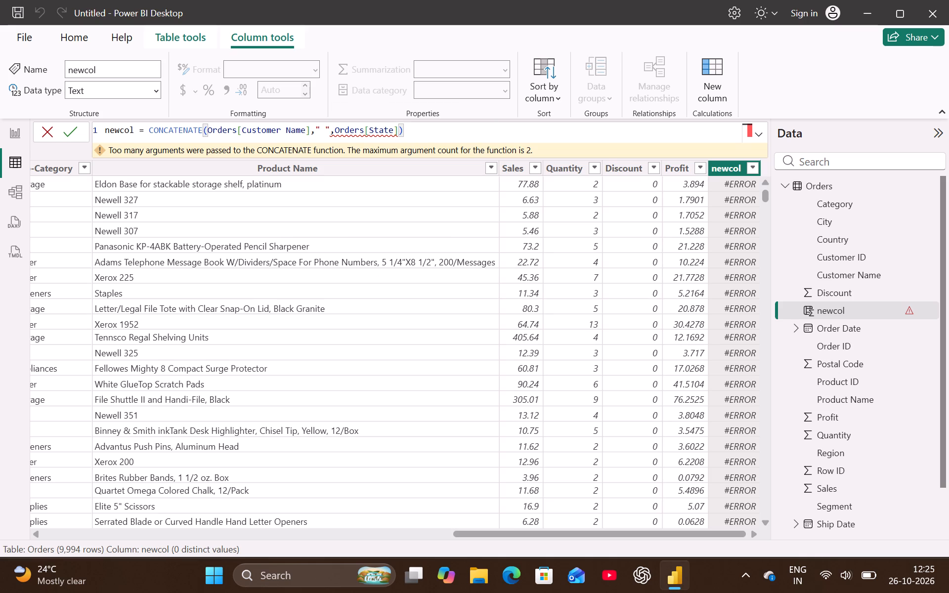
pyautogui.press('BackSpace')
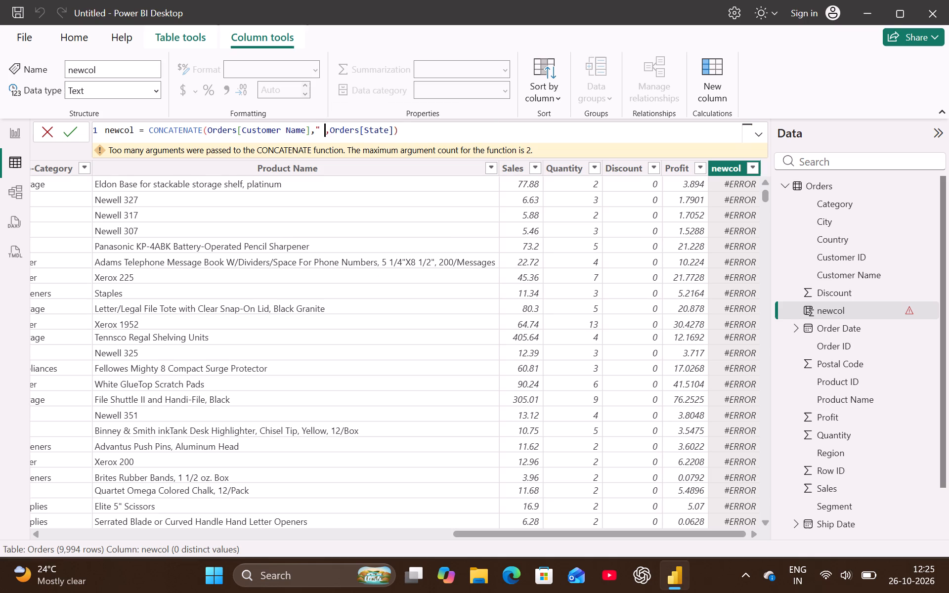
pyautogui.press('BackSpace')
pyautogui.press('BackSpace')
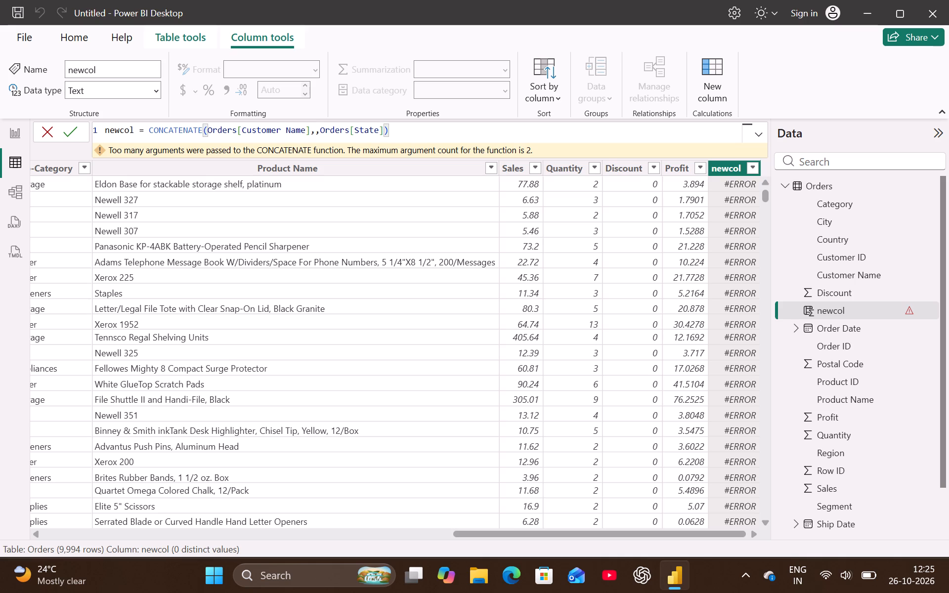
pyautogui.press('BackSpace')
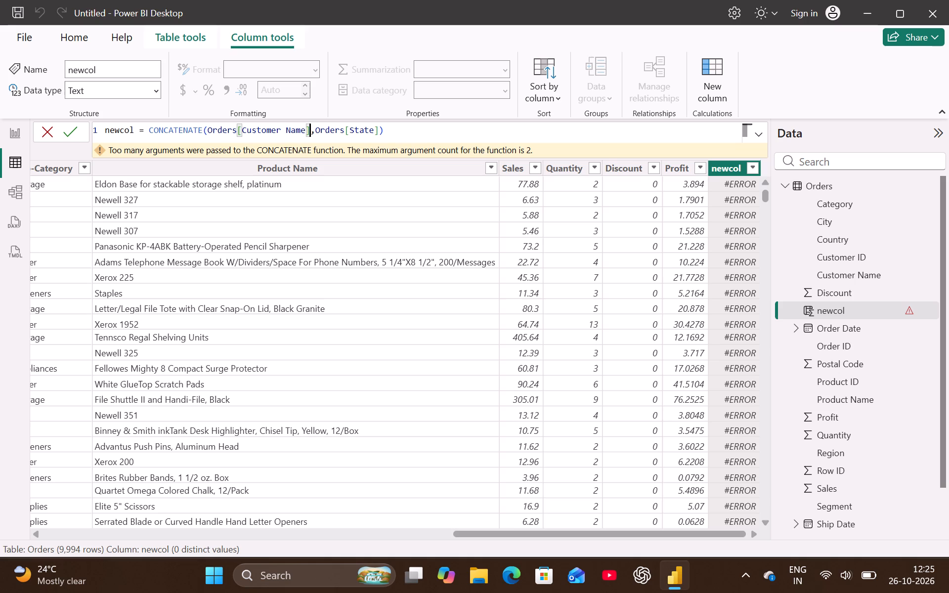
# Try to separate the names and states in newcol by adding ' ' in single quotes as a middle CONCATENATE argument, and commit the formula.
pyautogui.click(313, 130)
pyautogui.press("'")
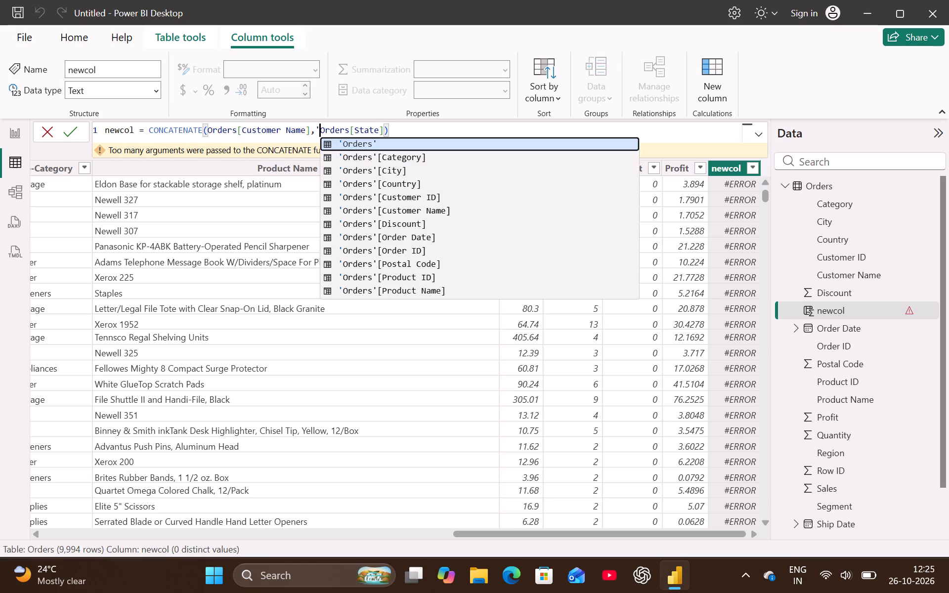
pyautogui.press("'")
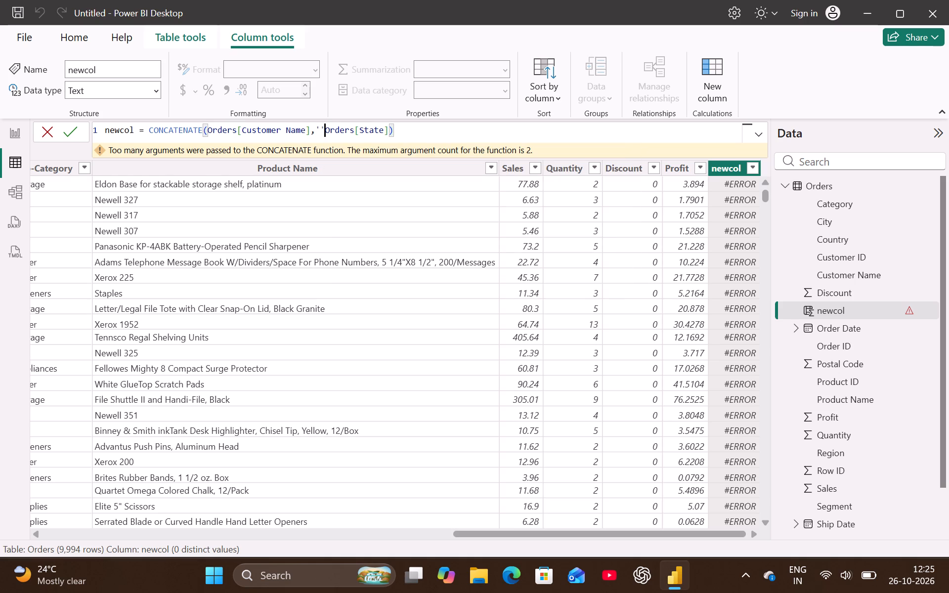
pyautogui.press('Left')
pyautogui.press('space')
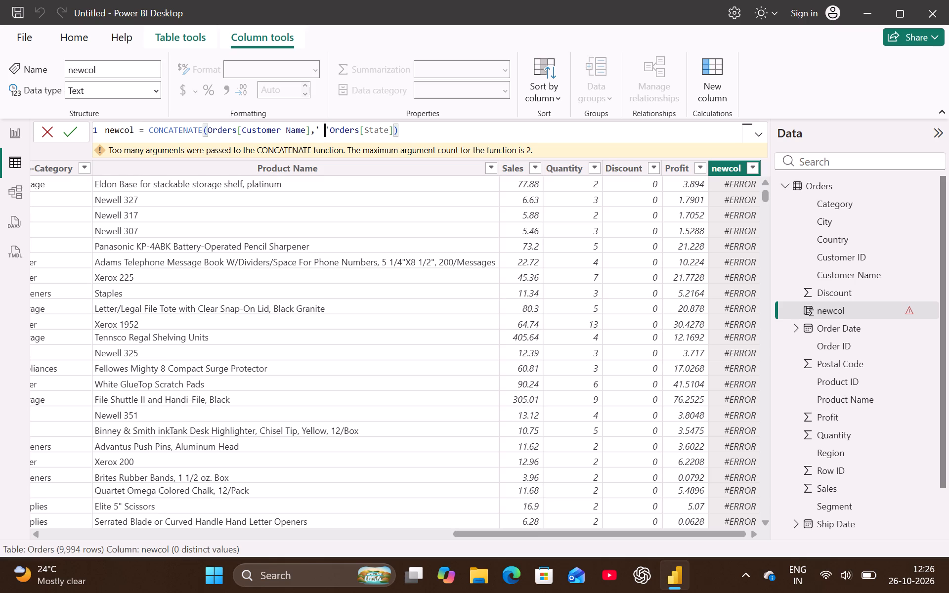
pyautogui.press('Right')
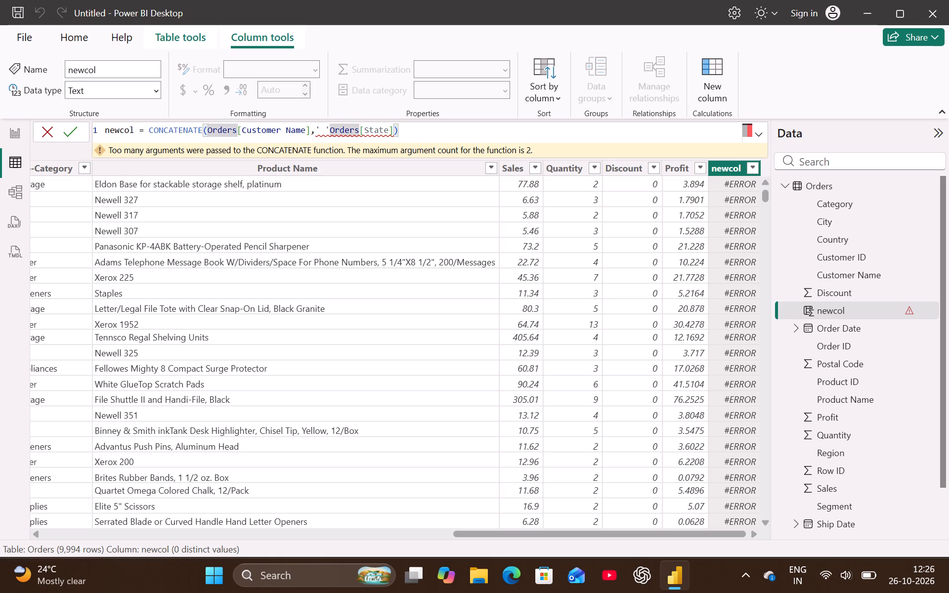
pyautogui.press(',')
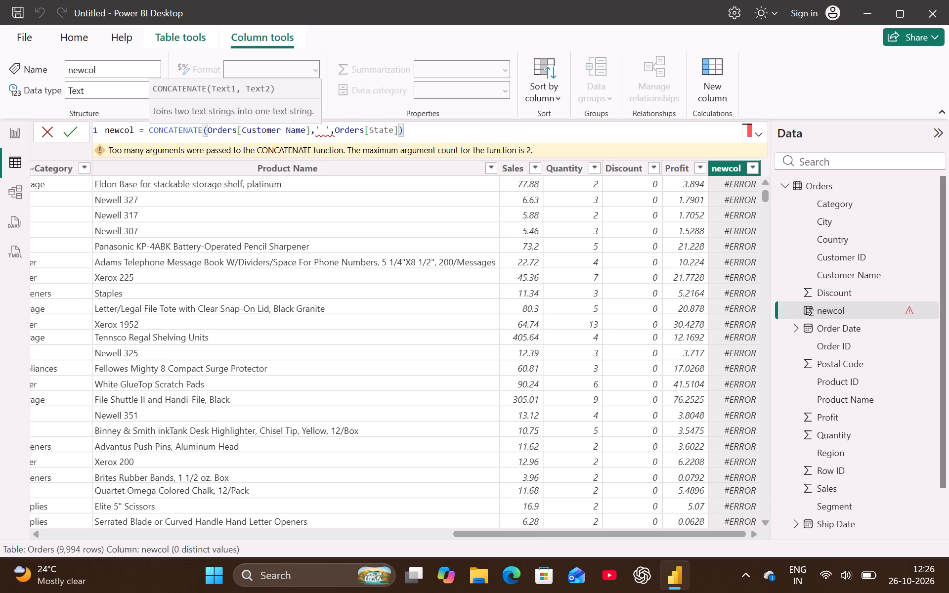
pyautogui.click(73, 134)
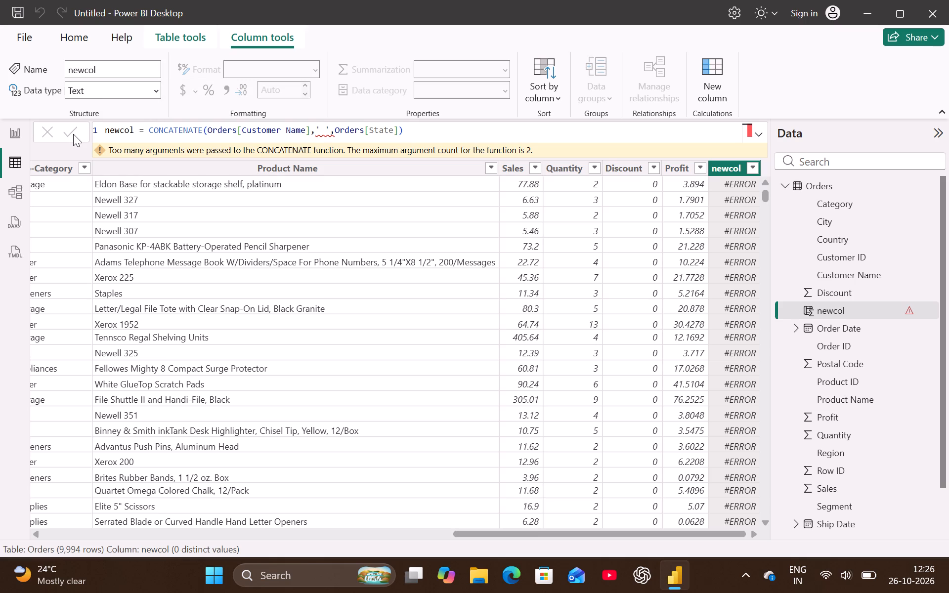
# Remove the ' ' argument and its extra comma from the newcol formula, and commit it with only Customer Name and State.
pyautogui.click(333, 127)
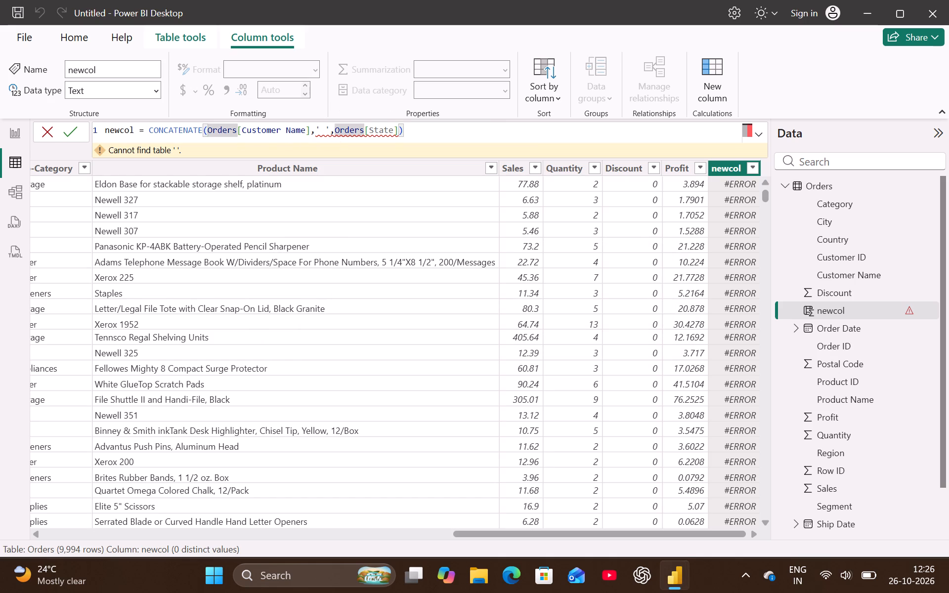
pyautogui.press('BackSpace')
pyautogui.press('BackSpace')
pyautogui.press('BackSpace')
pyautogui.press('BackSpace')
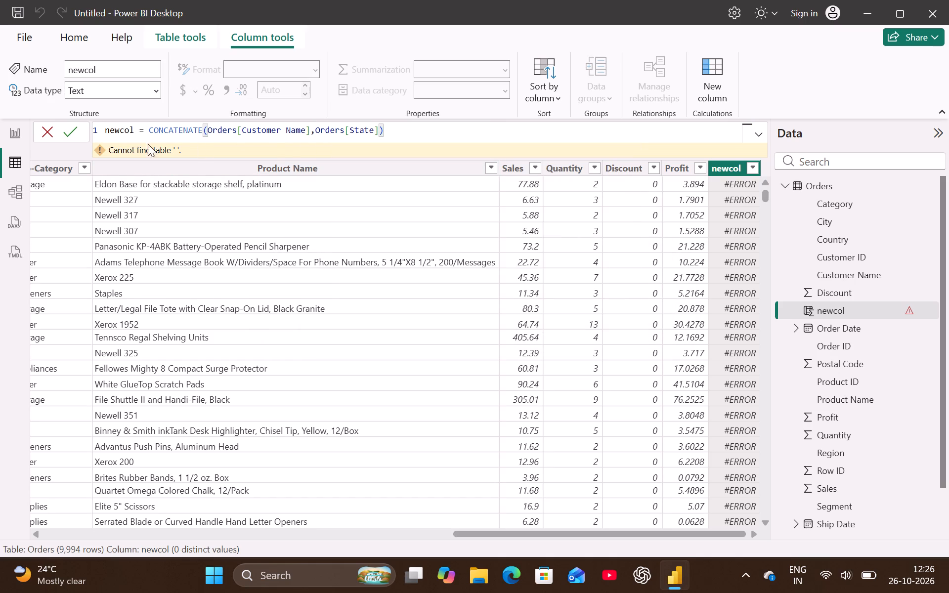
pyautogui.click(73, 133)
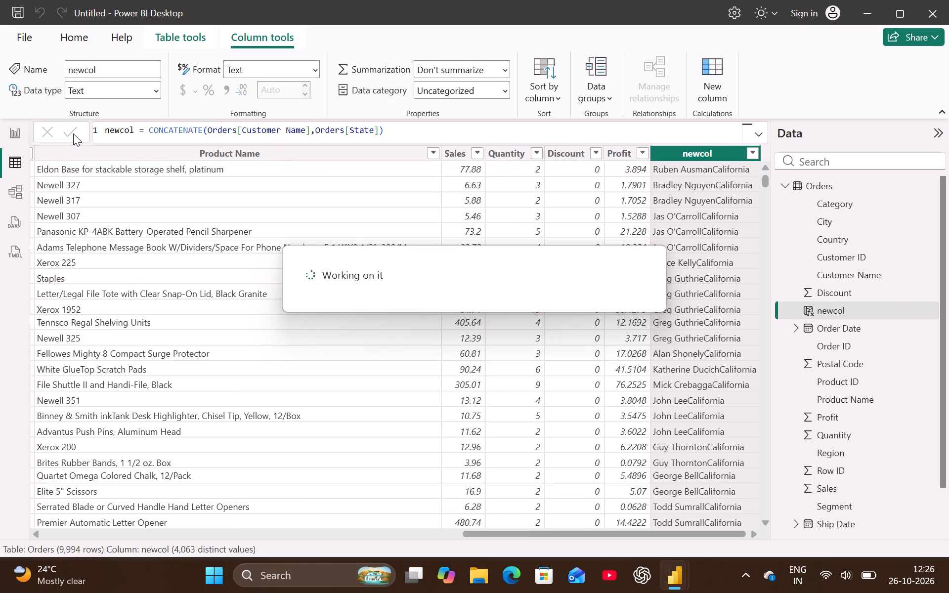
# Delete the CONCATENATE function name and its opening parenthesis from the newcol formula.
pyautogui.click(208, 132)
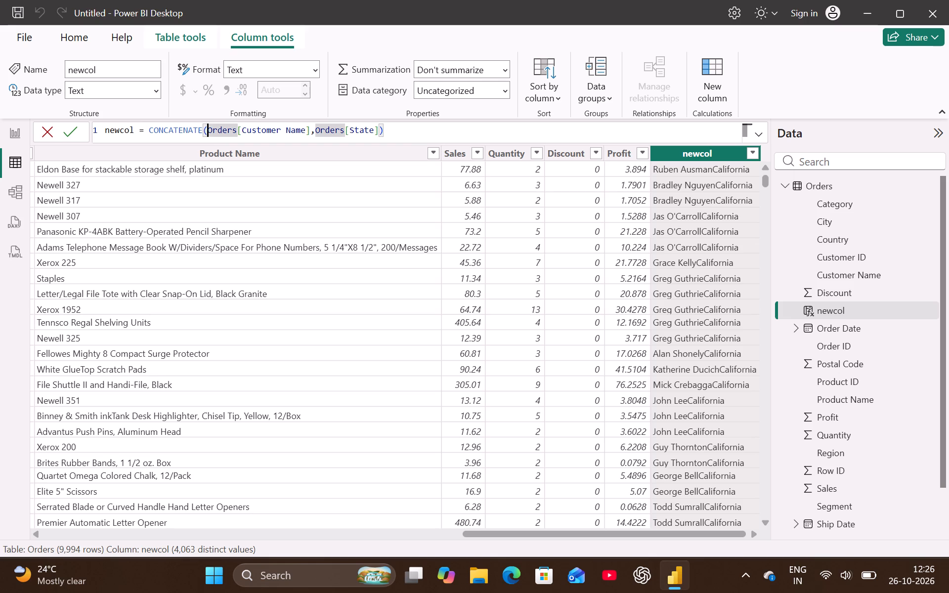
pyautogui.press('BackSpace')
pyautogui.press('BackSpace')
pyautogui.press('BackSpace')
pyautogui.press('BackSpace')
pyautogui.press('BackSpace')
pyautogui.press('BackSpace')
pyautogui.press('BackSpace')
pyautogui.press('BackSpace')
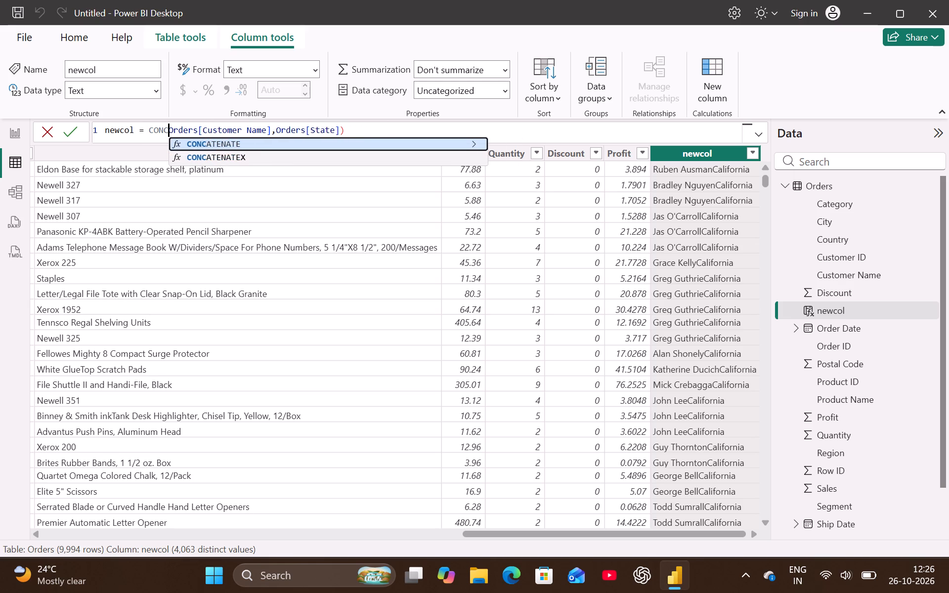
pyautogui.press('BackSpace')
pyautogui.press('BackSpace')
pyautogui.press('BackSpace')
pyautogui.press('BackSpace')
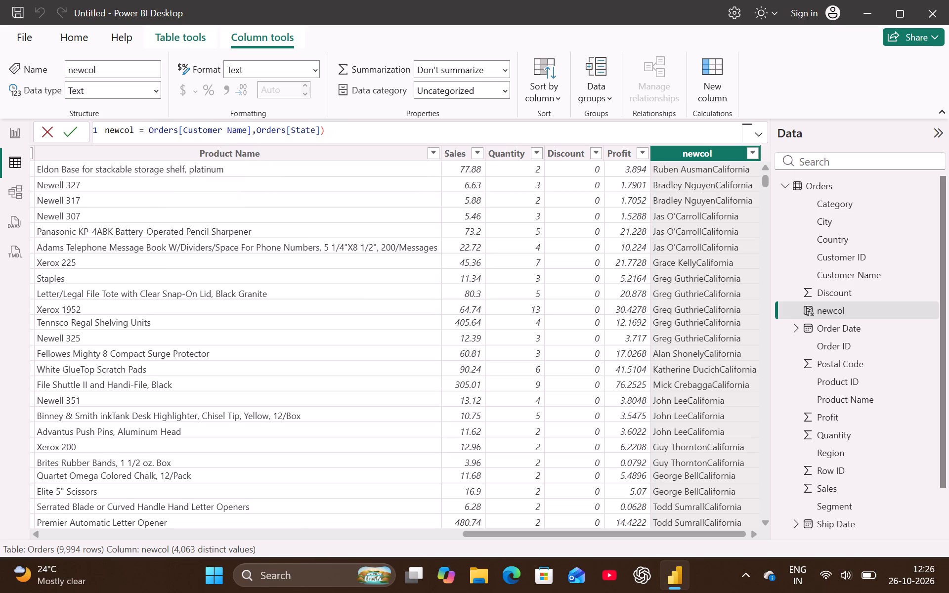
# Replace the comma between Orders[Customer Name] and Orders[State] with & " " & to join them with a space, and commit the formula.
pyautogui.click(257, 128)
pyautogui.press('BackSpace')
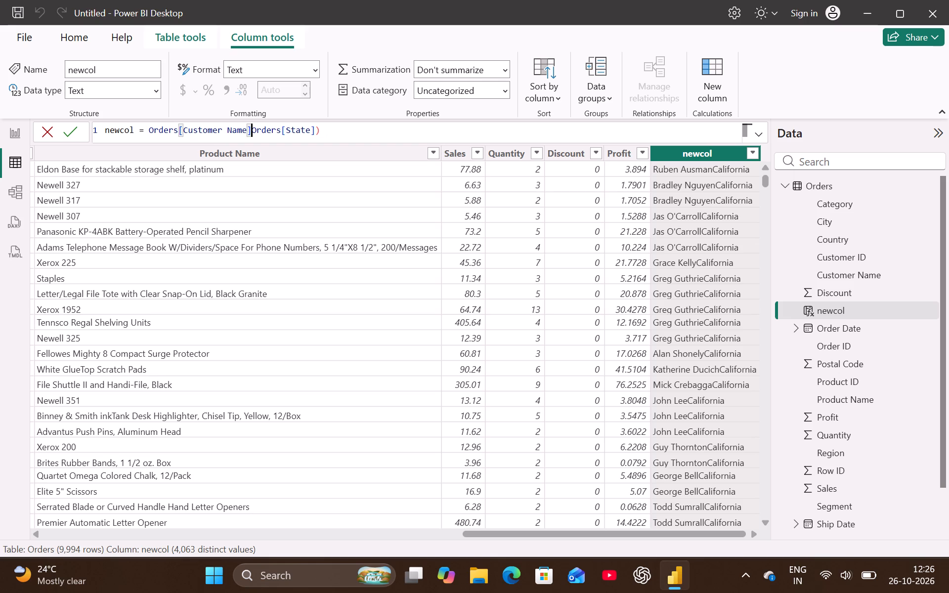
pyautogui.hotkey('shift', '&')
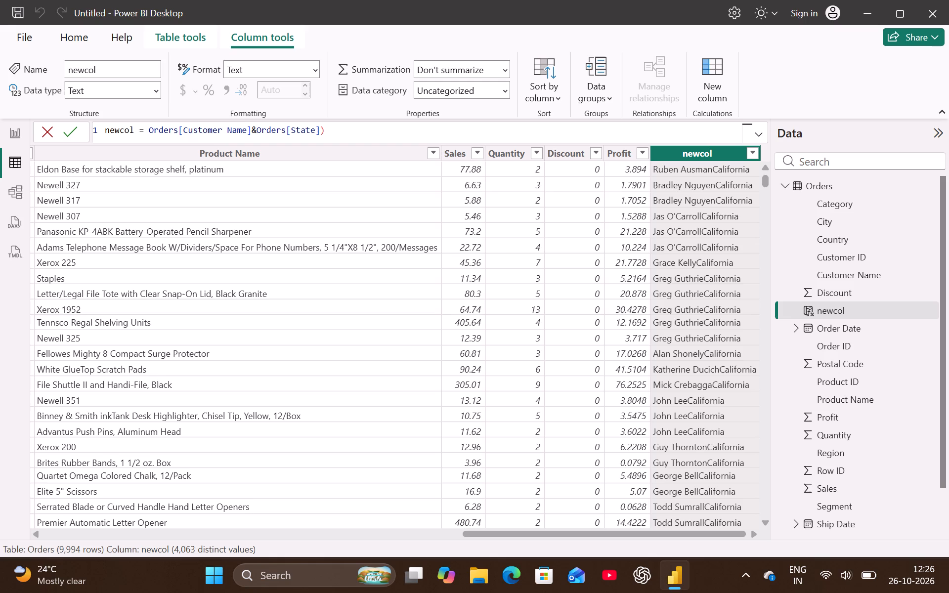
pyautogui.press('space')
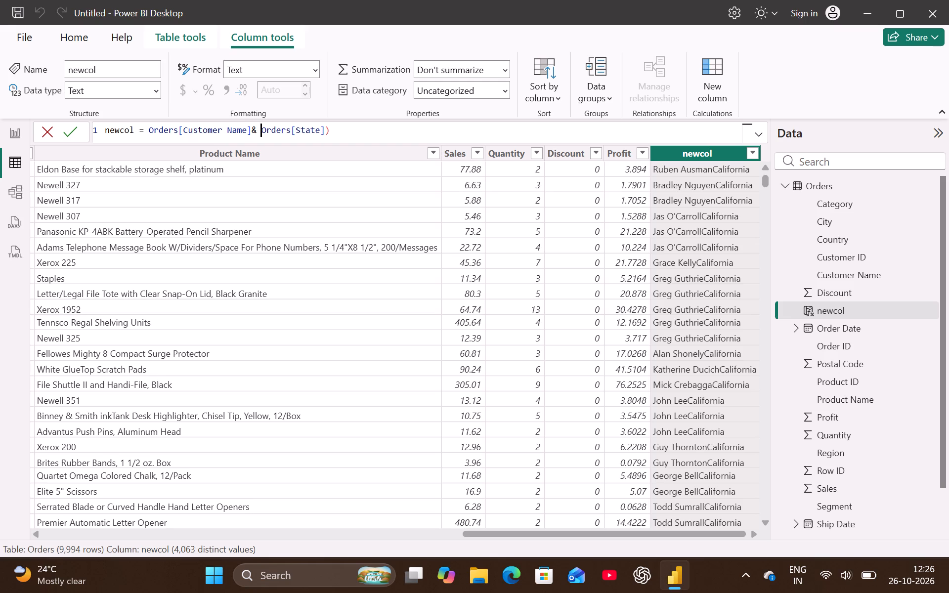
pyautogui.hotkey('shift', '"')
pyautogui.hotkey('shift', '"')
pyautogui.press('Left')
pyautogui.press('space')
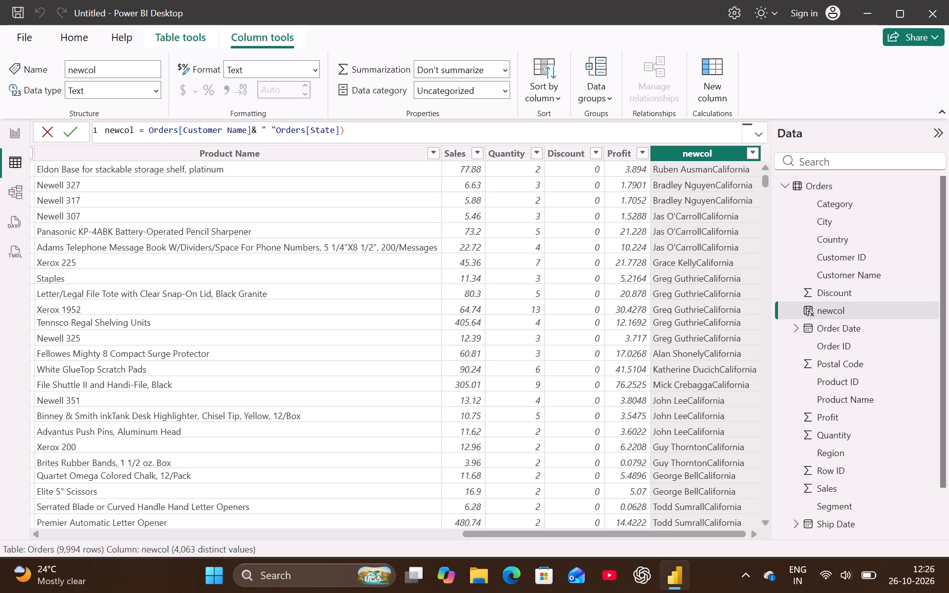
pyautogui.press('Right')
pyautogui.hotkey('shift', '&')
pyautogui.press('space')
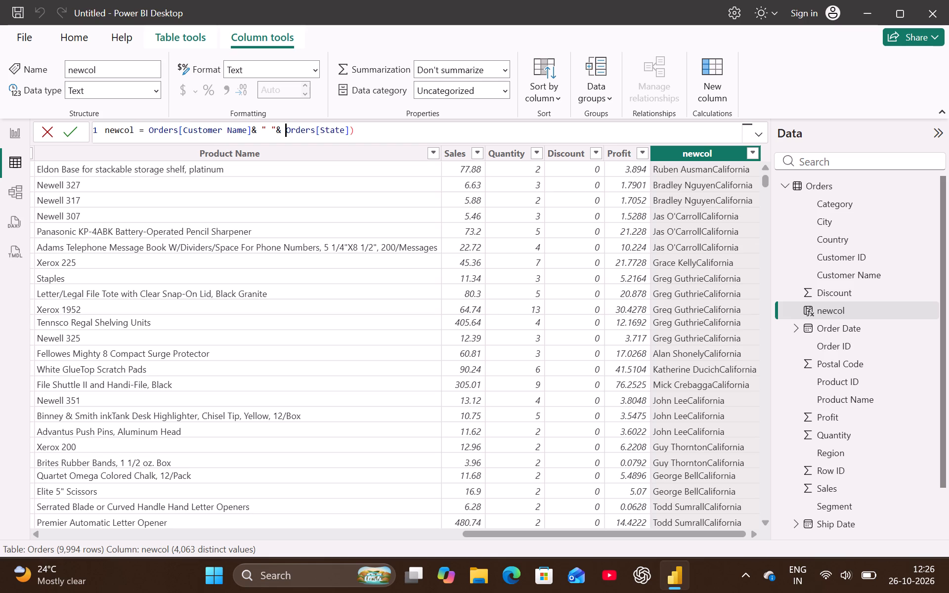
pyautogui.click(74, 132)
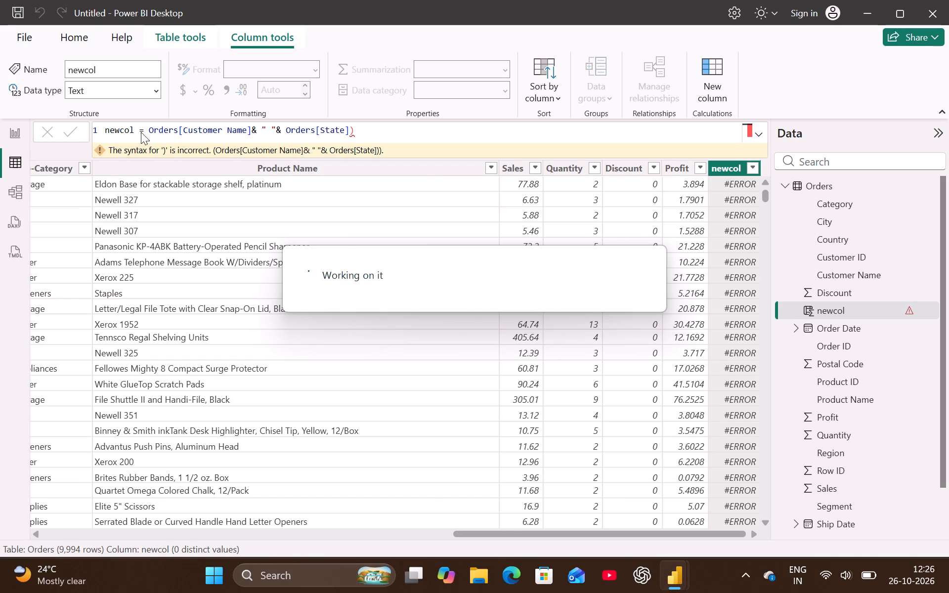
# Delete the leftover closing parenthesis after Orders[State] in the newcol formula and commit it.
pyautogui.click(277, 124)
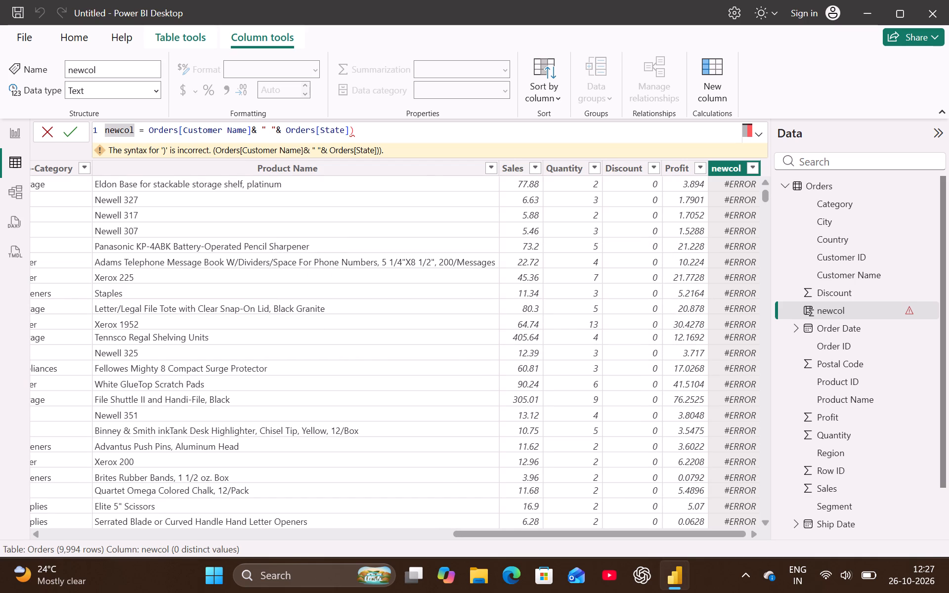
pyautogui.click(358, 131)
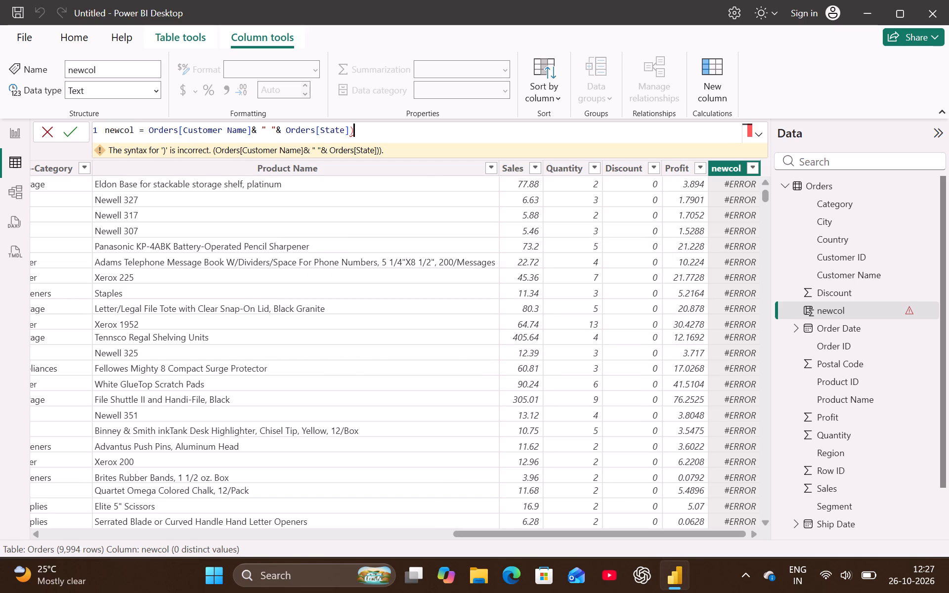
pyautogui.press('BackSpace')
pyautogui.click(70, 135)
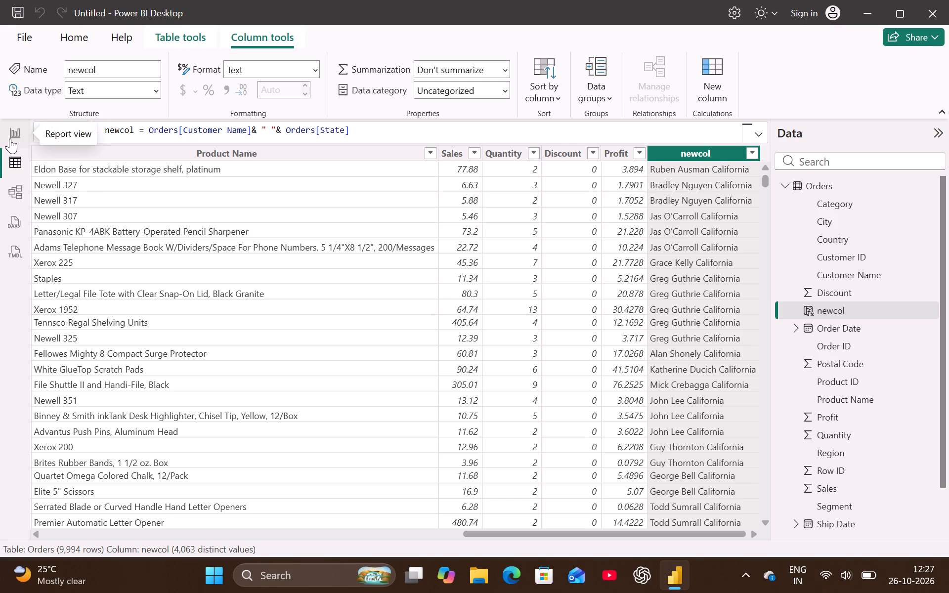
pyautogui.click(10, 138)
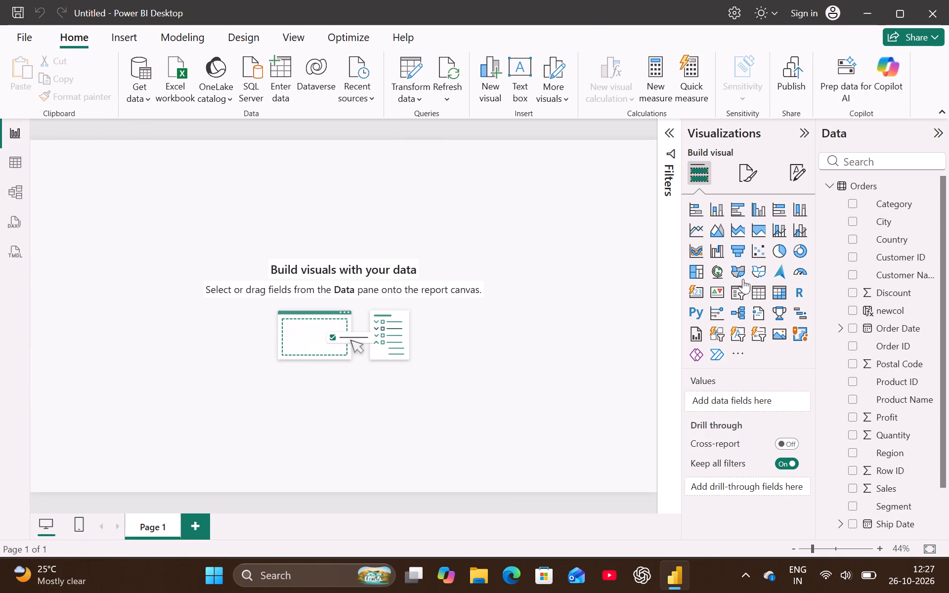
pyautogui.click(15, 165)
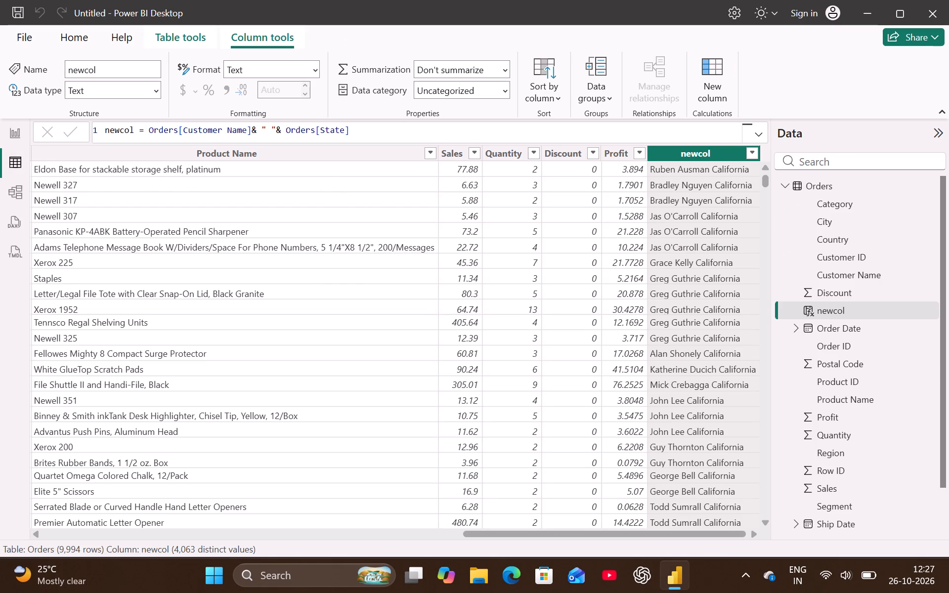
# Replace the whole newcol formula with a column named Boolen that starts with the IF function.
pyautogui.moveTo(352, 132); pyautogui.dragTo(237, 132)
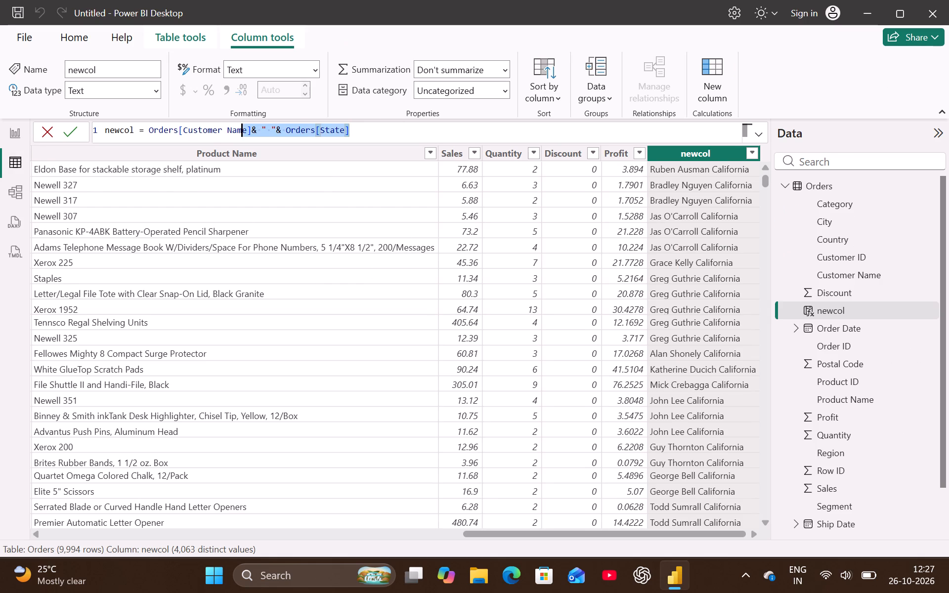
pyautogui.moveTo(237, 132); pyautogui.dragTo(104, 136)
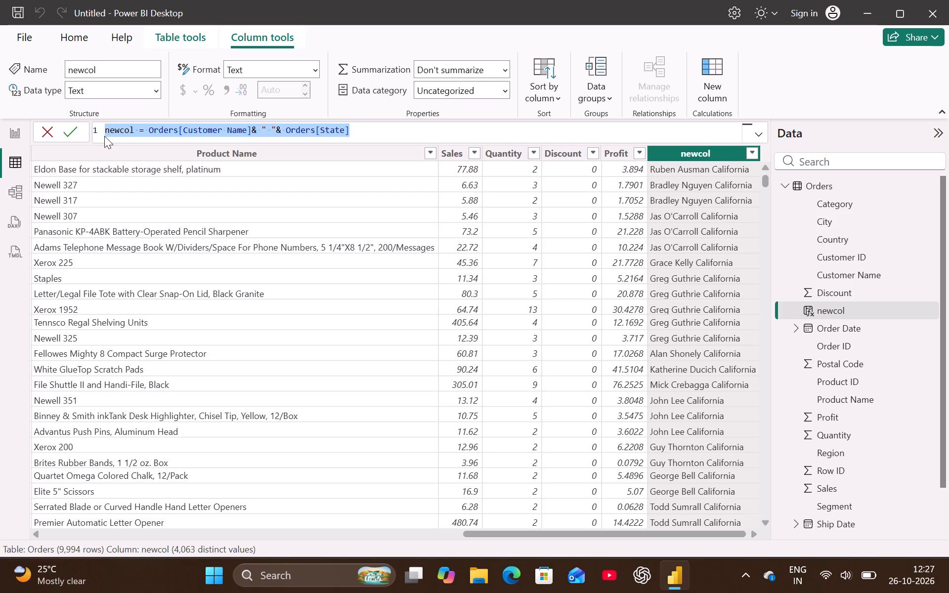
pyautogui.press('BackSpace')
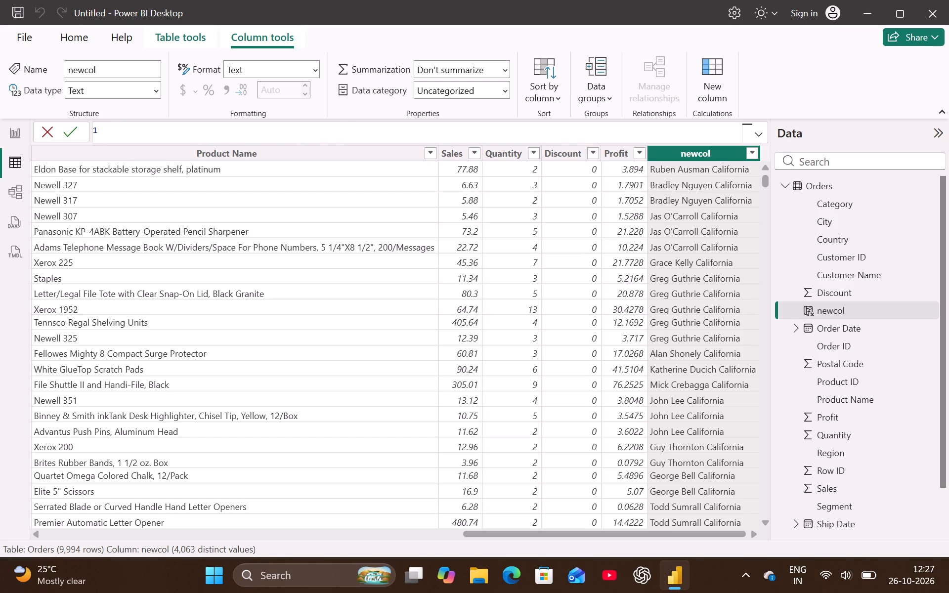
pyautogui.write('Boolen')
pyautogui.press('space')
pyautogui.write('=')
pyautogui.press('space')
pyautogui.write('if')
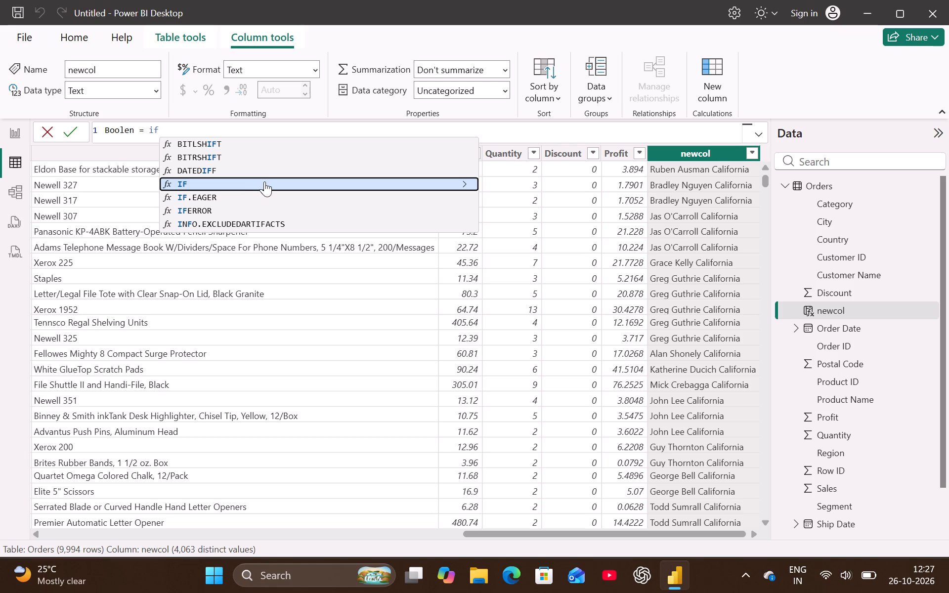
pyautogui.click(381, 178)
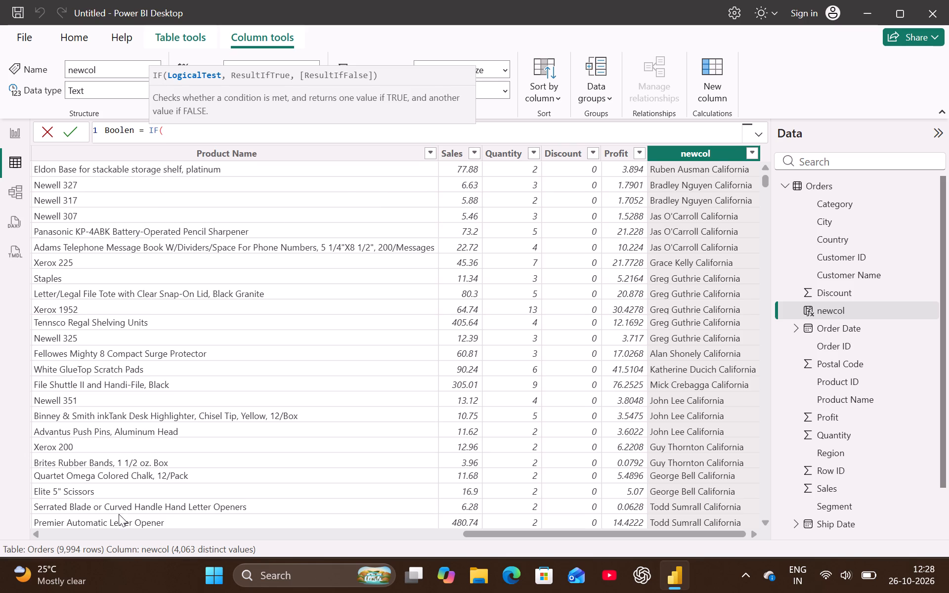
# Enter Orders[Profit] > 10 as the logical test of the IF function, followed by a comma.
pyautogui.tripleClick(36, 532)
pyautogui.tripleClick(36, 532)
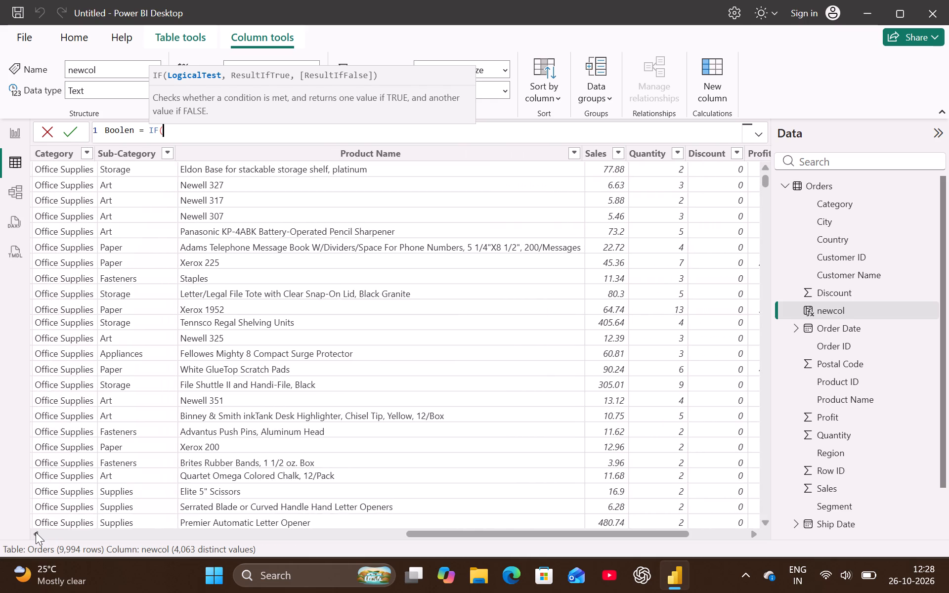
pyautogui.tripleClick(36, 532)
pyautogui.click(36, 532)
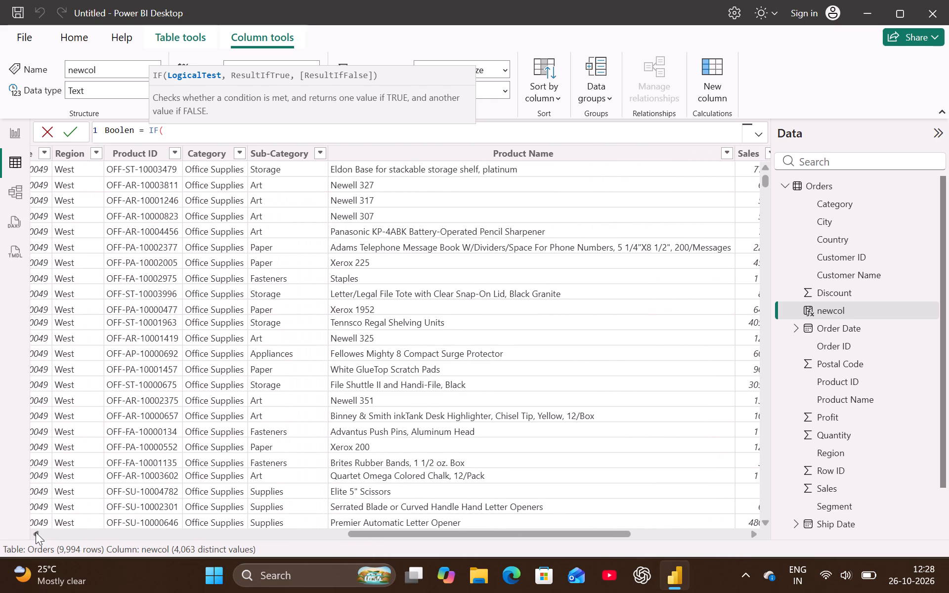
pyautogui.doubleClick(751, 537)
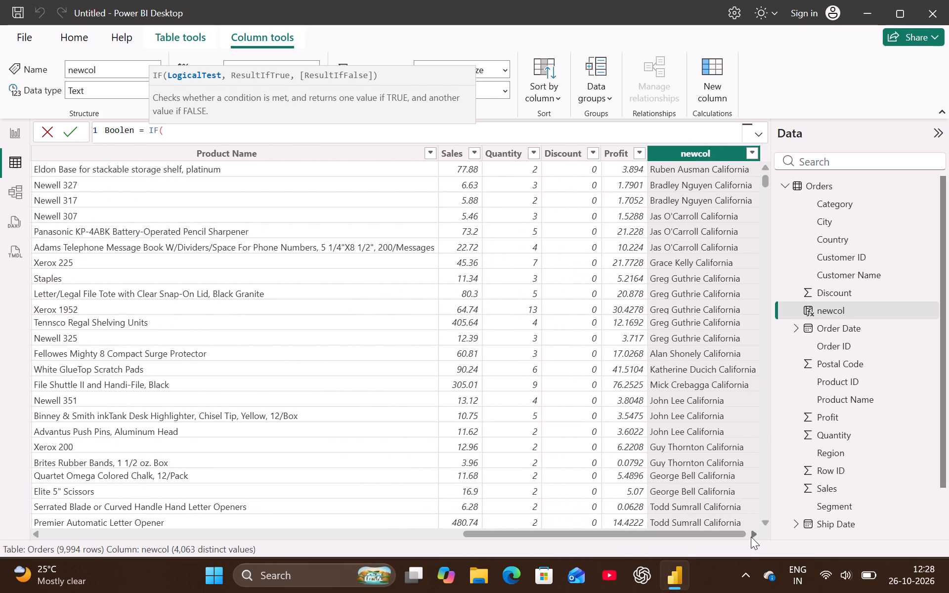
pyautogui.click(751, 537)
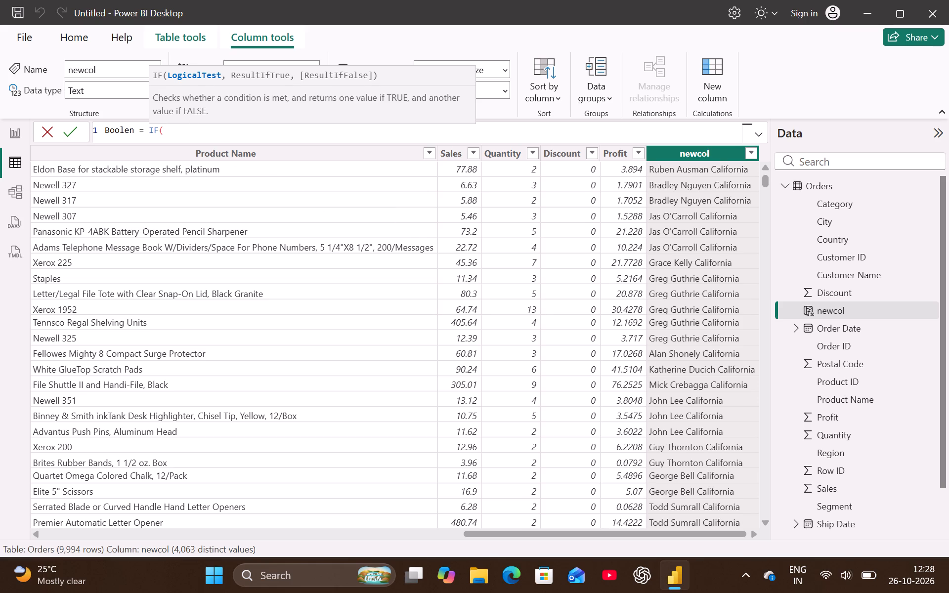
pyautogui.write('pro')
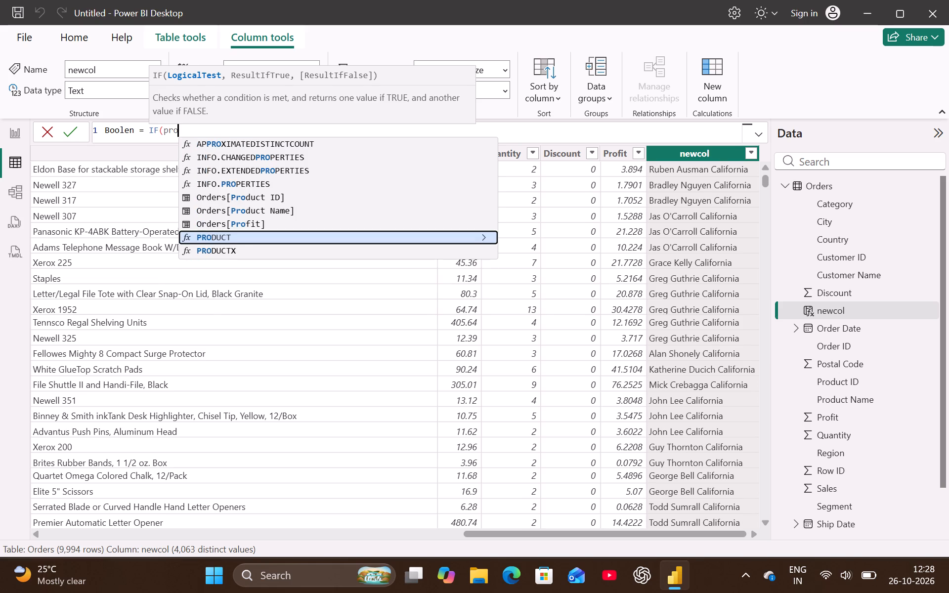
pyautogui.click(227, 219)
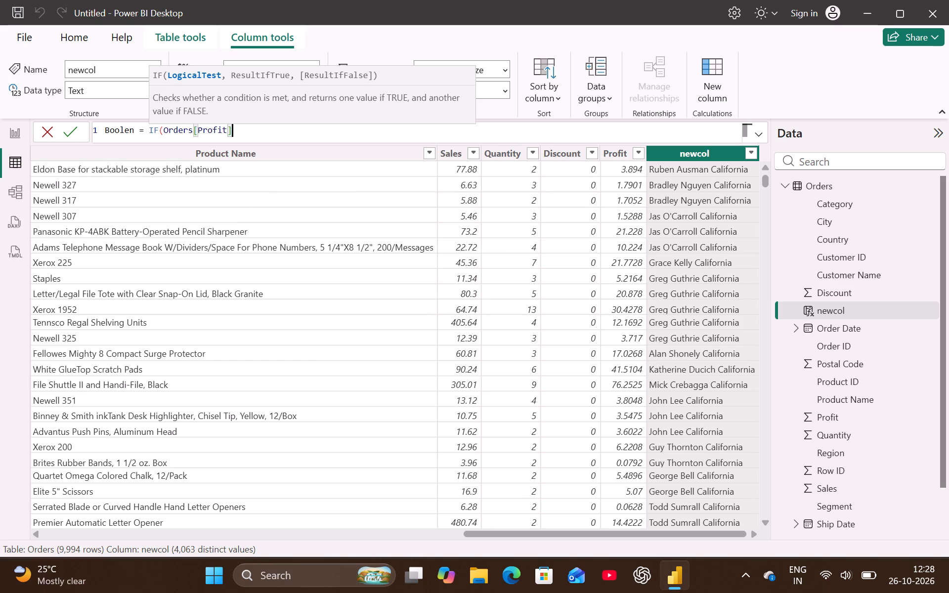
pyautogui.press(',')
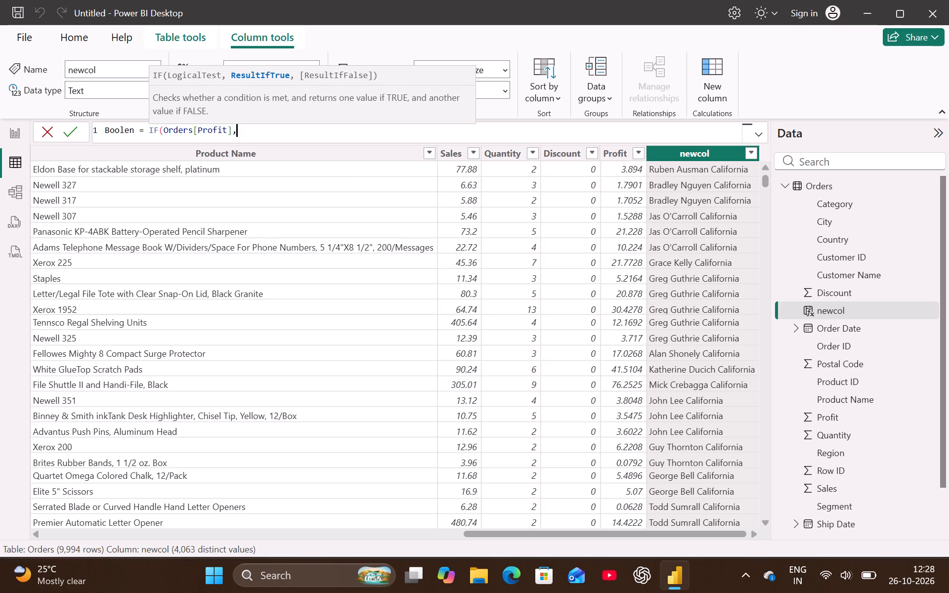
pyautogui.press('BackSpace')
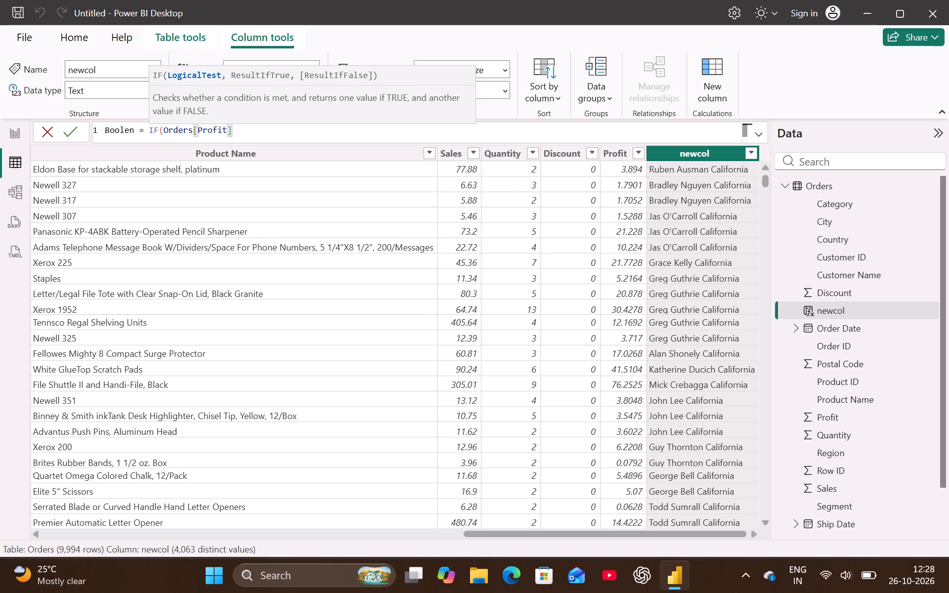
pyautogui.press('space')
pyautogui.write('.')
pyautogui.press('space')
pyautogui.press('BackSpace')
pyautogui.press('BackSpace')
pyautogui.hotkey('shift', '>')
pyautogui.press('space')
pyautogui.write('10')
pyautogui.press(',')
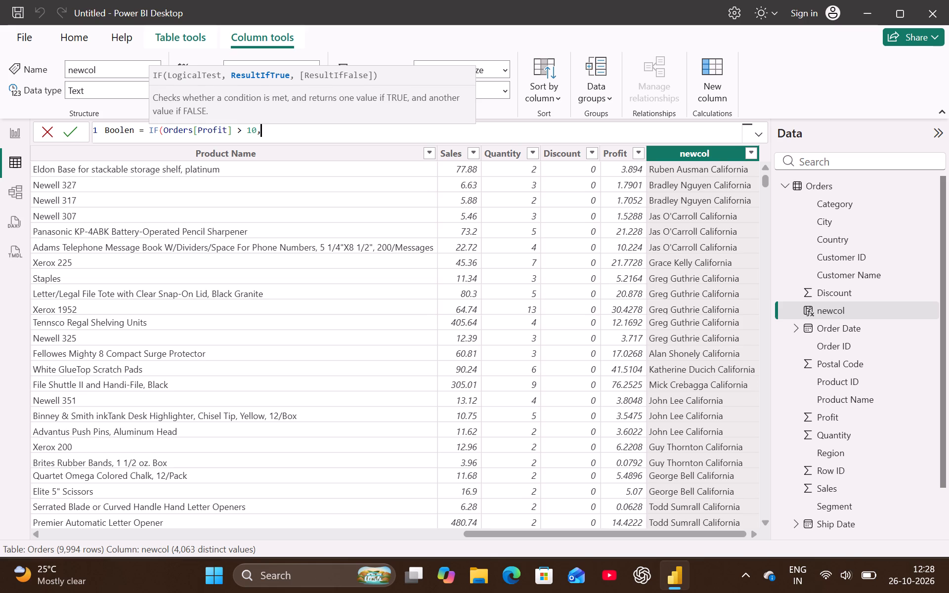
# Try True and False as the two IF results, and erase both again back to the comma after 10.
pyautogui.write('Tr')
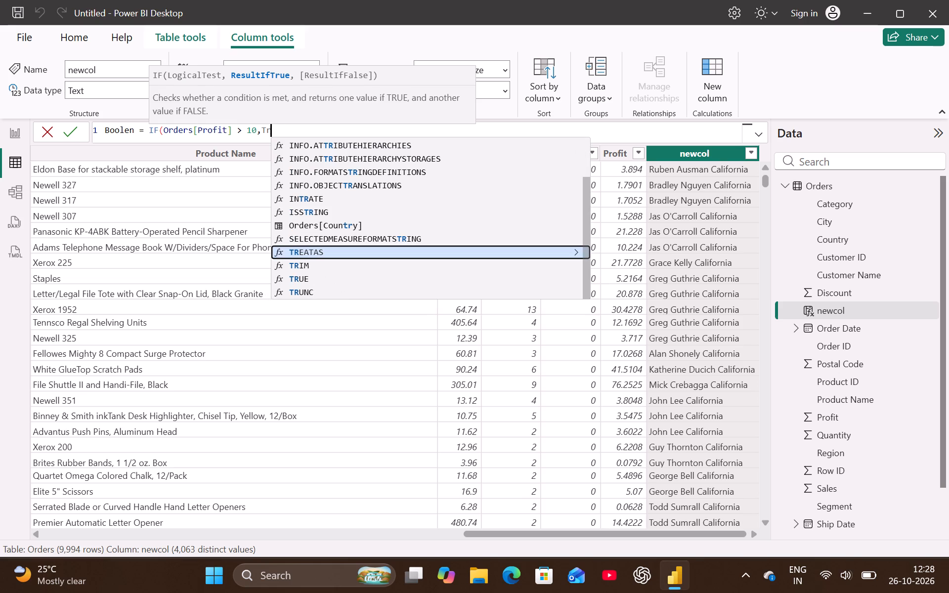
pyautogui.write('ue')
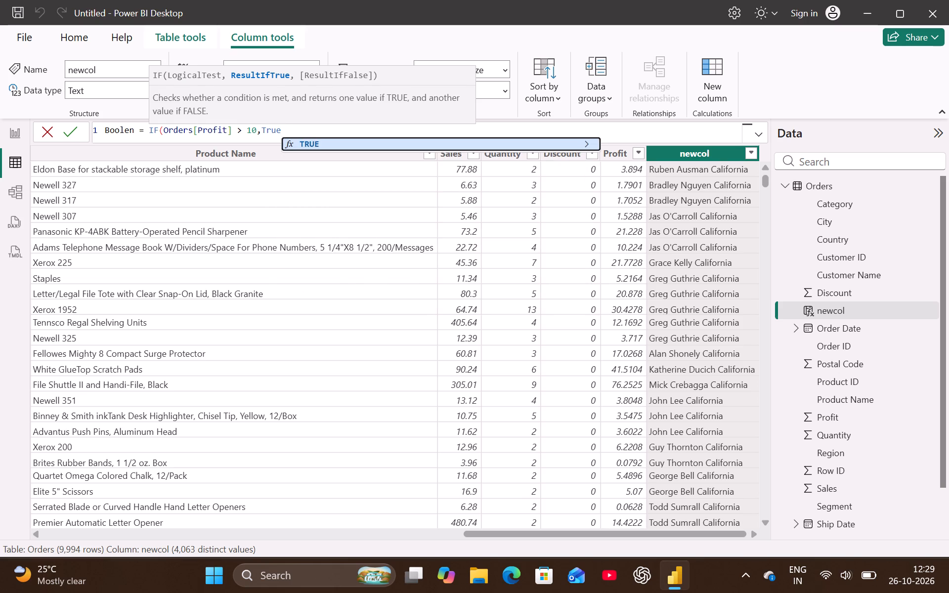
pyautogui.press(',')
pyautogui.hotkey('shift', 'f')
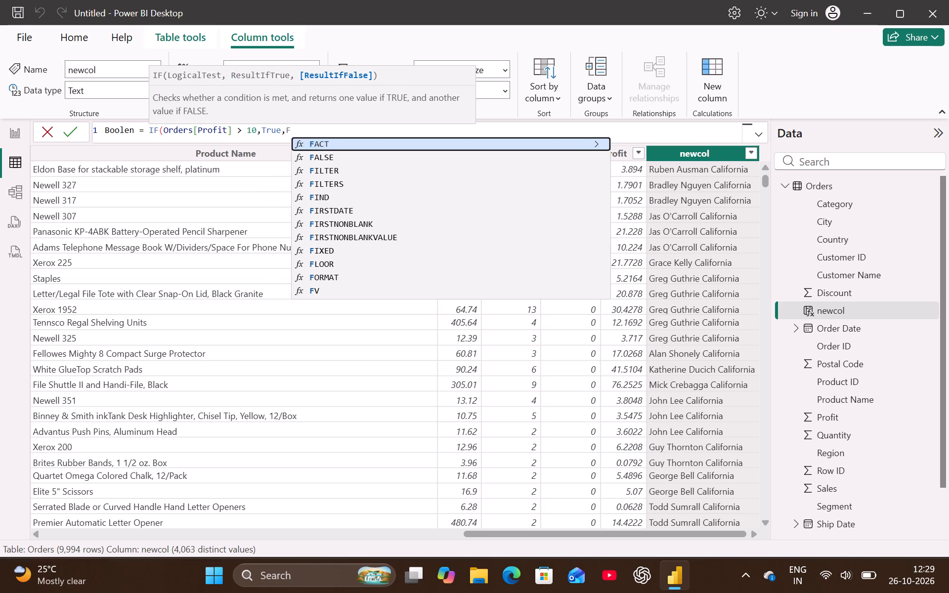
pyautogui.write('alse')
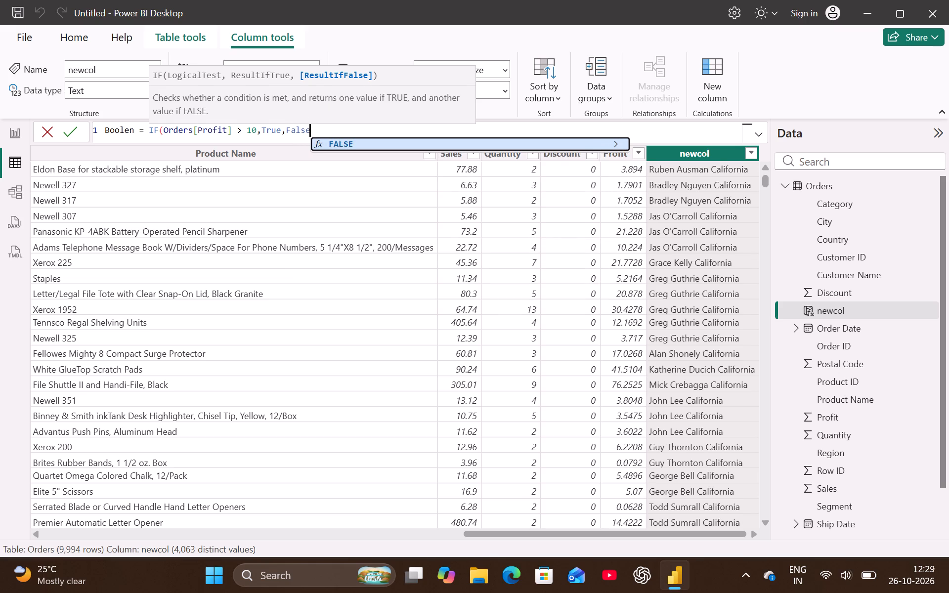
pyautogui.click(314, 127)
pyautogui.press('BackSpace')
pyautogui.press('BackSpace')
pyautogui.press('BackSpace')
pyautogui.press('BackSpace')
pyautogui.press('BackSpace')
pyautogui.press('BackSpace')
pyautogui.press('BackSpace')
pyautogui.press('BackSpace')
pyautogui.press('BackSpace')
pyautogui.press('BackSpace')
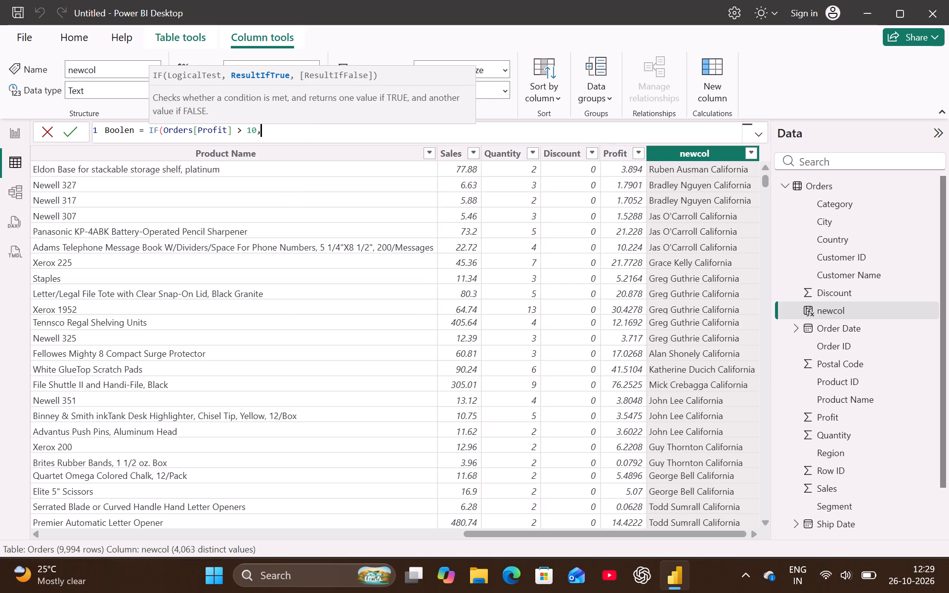
# Enter Better and Waste without quotes as the true and false results, close the IF parenthesis, and commit the formula.
pyautogui.write('Better')
pyautogui.press(',')
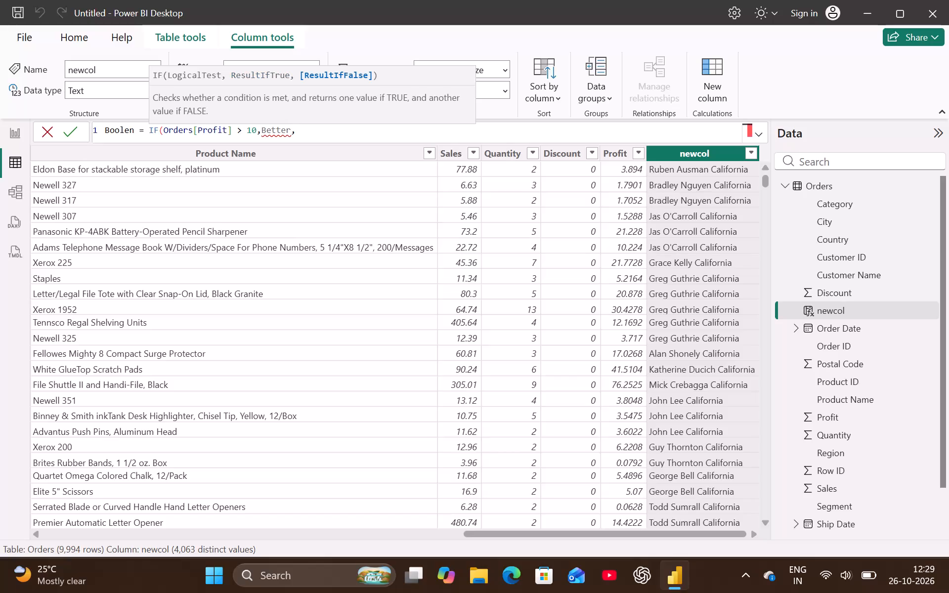
pyautogui.hotkey('shift', 'w')
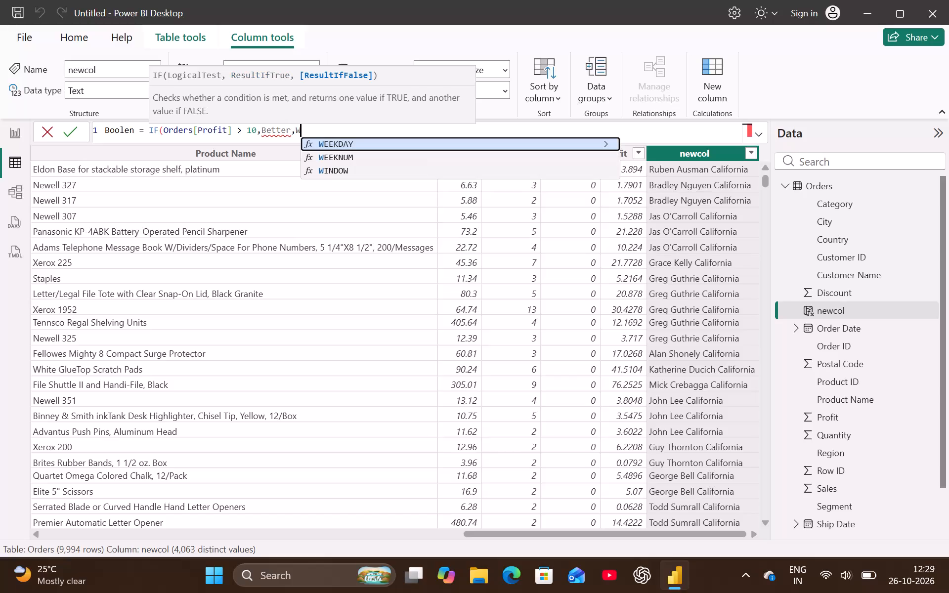
pyautogui.write('astw')
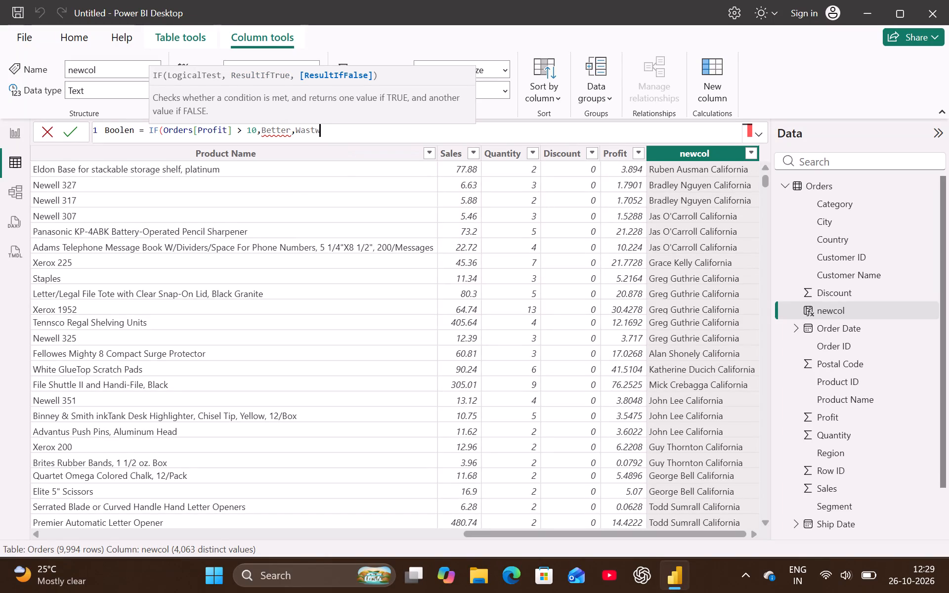
pyautogui.press('BackSpace')
pyautogui.press('e')
pyautogui.hotkey('shift', ')')
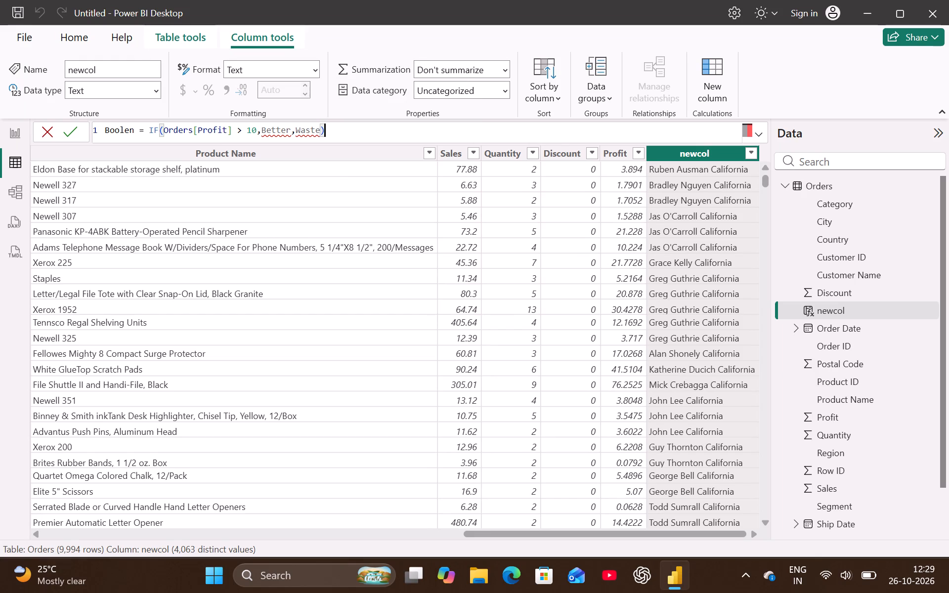
pyautogui.click(75, 132)
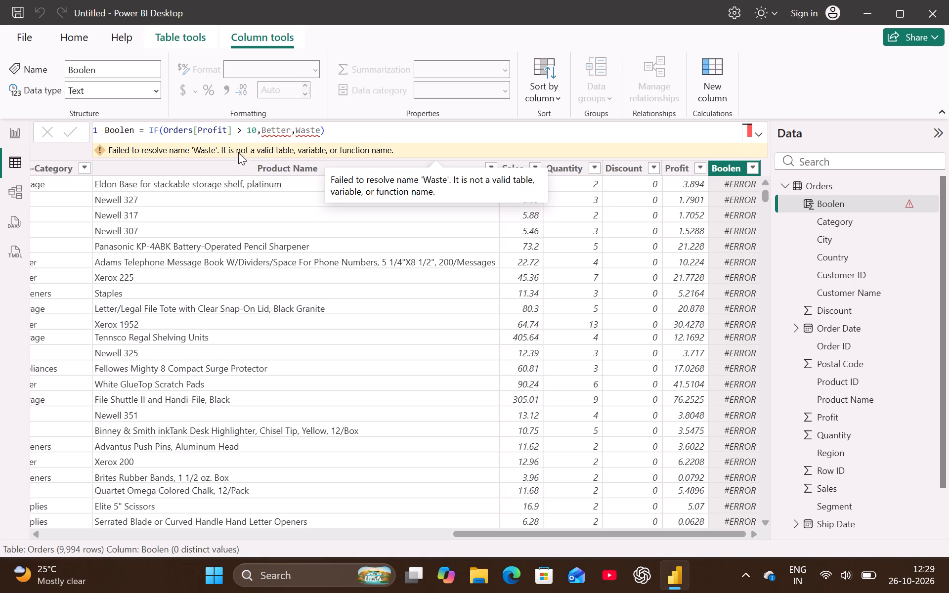
# Enclose the true result Better in double quotes in the Boolen column's IF formula.
pyautogui.click(290, 128)
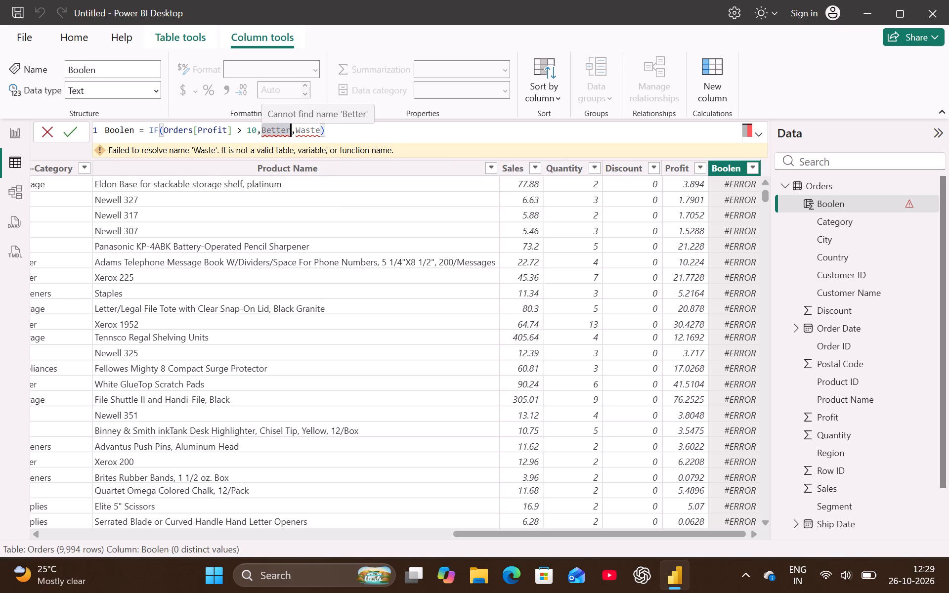
pyautogui.click(261, 132)
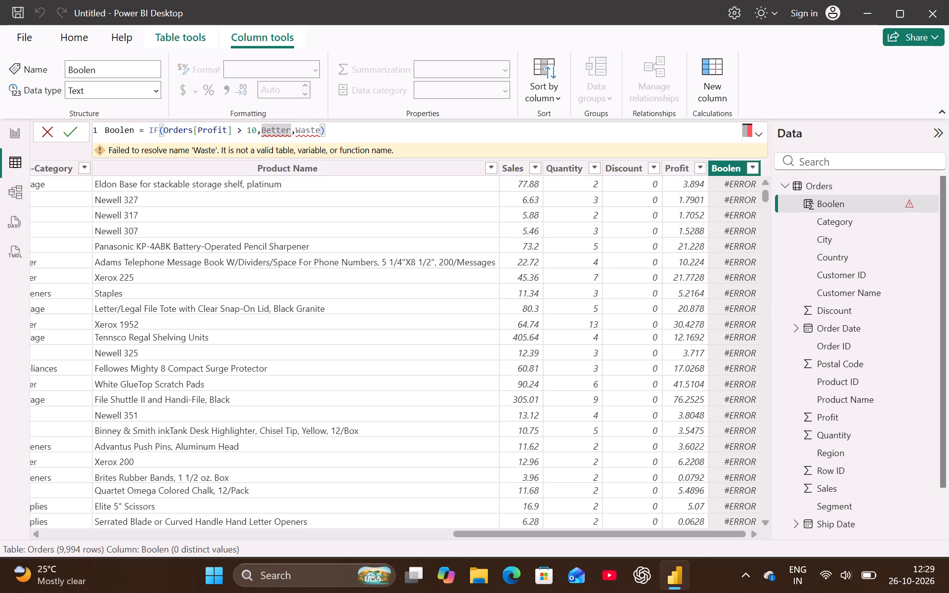
pyautogui.press("'")
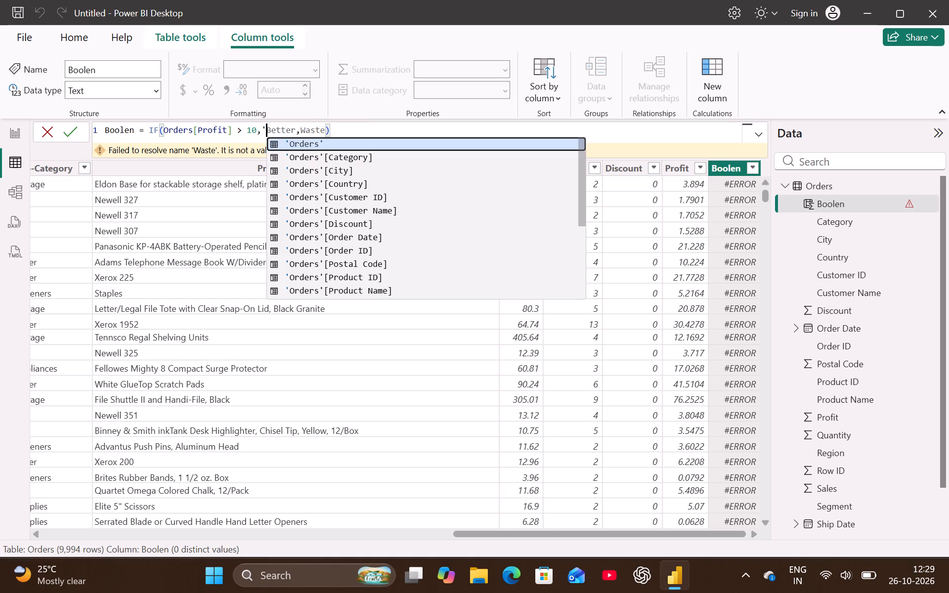
pyautogui.press('BackSpace')
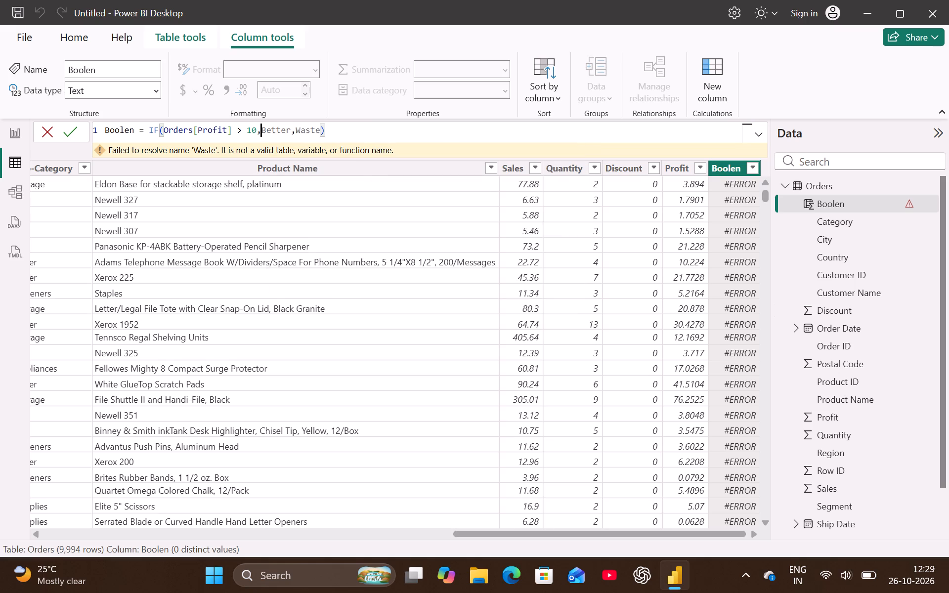
pyautogui.hotkey('shift', '"')
pyautogui.press('Right')
pyautogui.press('Right')
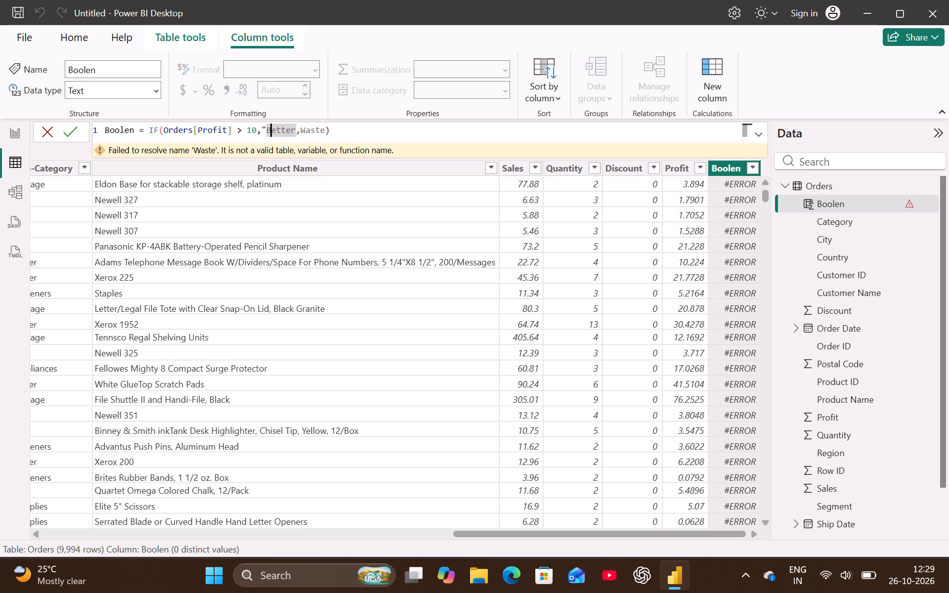
pyautogui.press('Right')
pyautogui.press('Right')
pyautogui.press('Right')
pyautogui.press('Right')
pyautogui.hotkey('shift', '"')
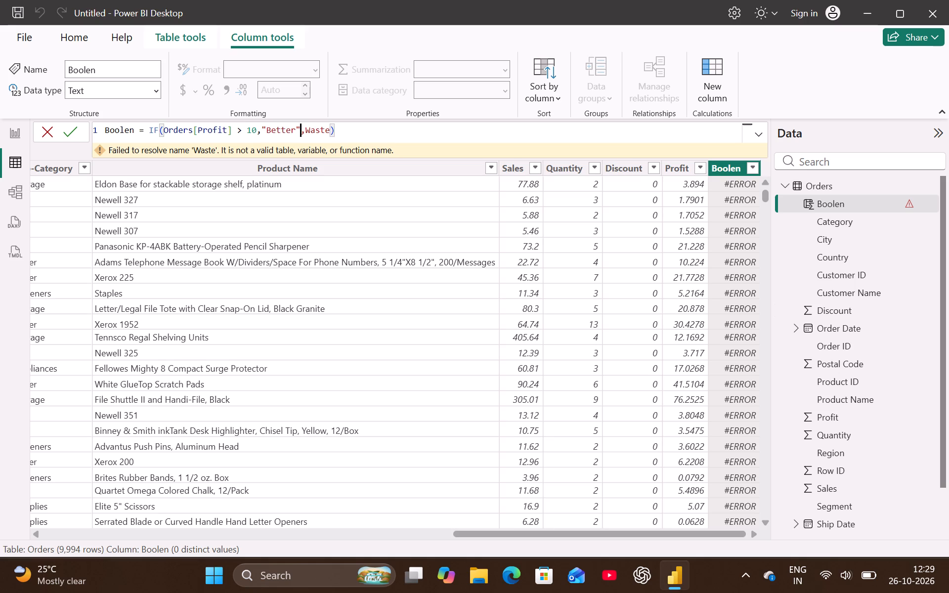
# Enclose the false result Waste in double quotes and commit the Boolen formula.
pyautogui.press('Right')
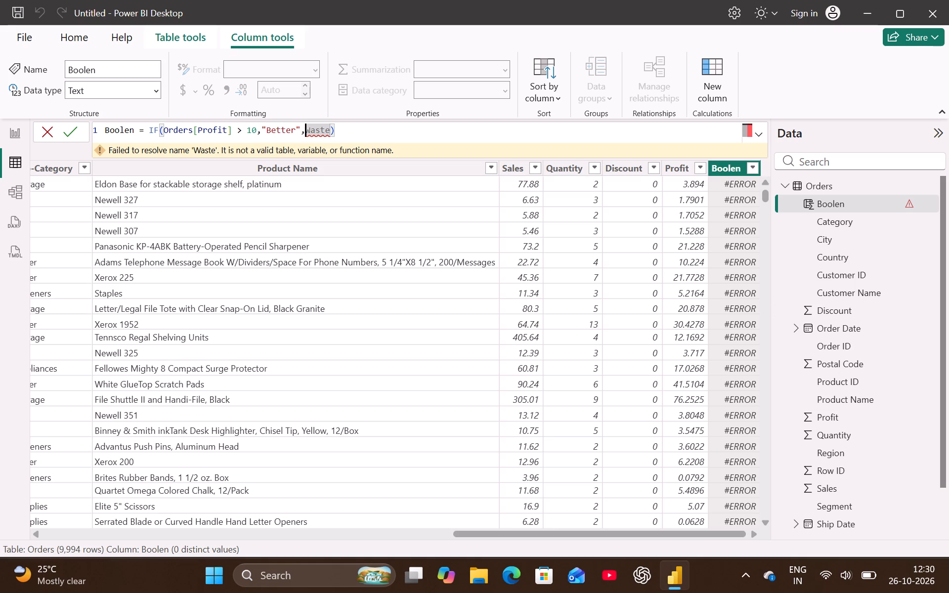
pyautogui.hotkey('shift', '"')
pyautogui.press('Right')
pyautogui.press('Right')
pyautogui.press('Right')
pyautogui.press('Right')
pyautogui.press('Right')
pyautogui.hotkey('shift', '"')
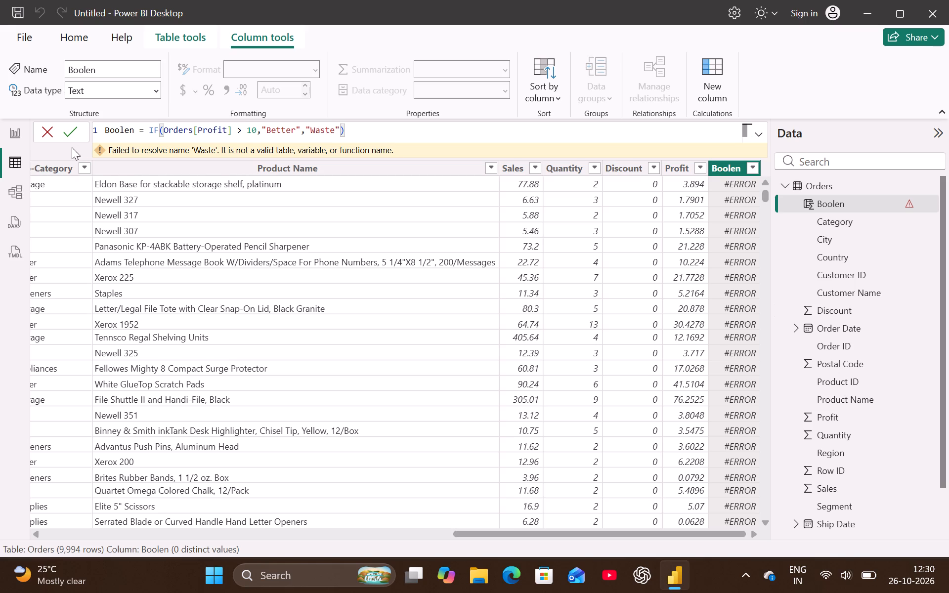
pyautogui.click(71, 135)
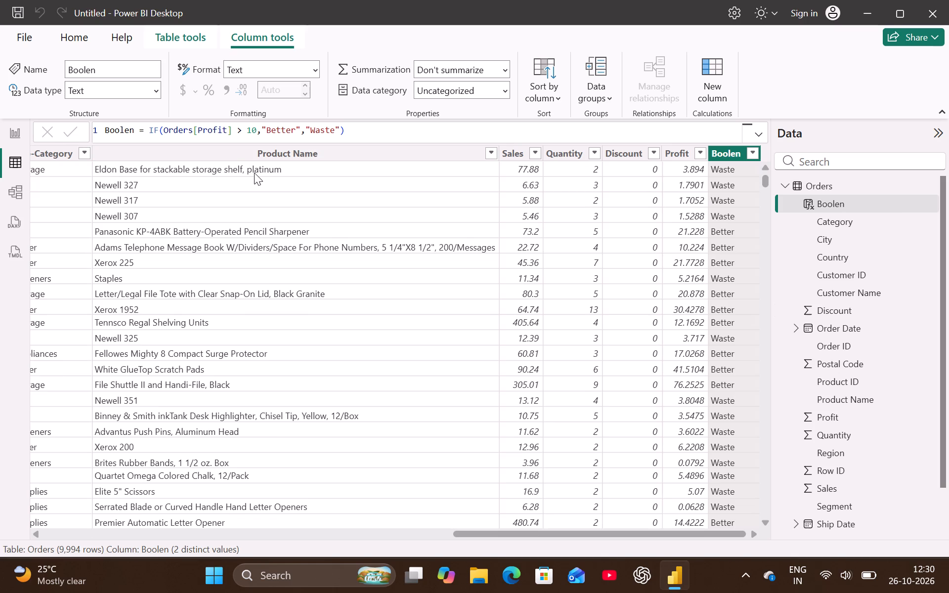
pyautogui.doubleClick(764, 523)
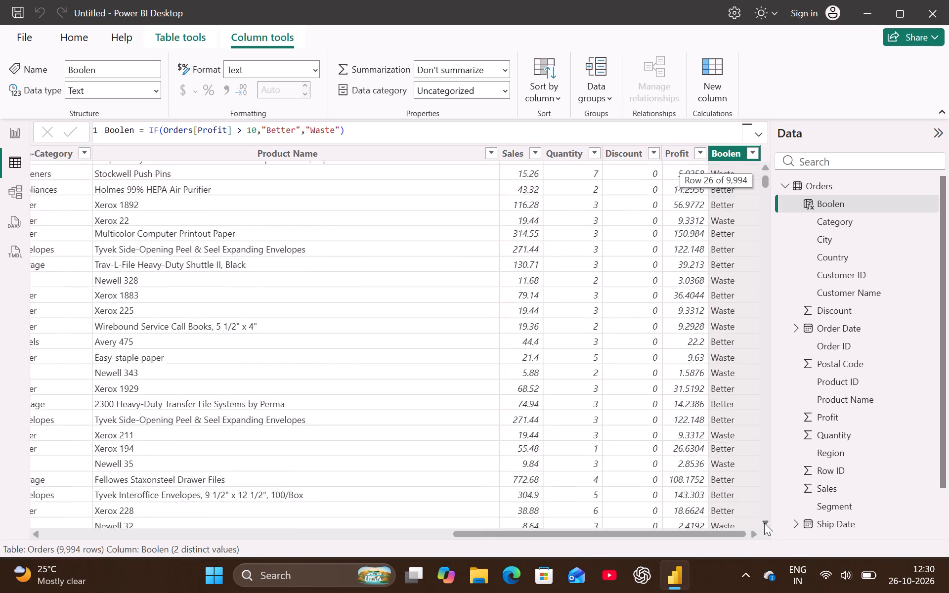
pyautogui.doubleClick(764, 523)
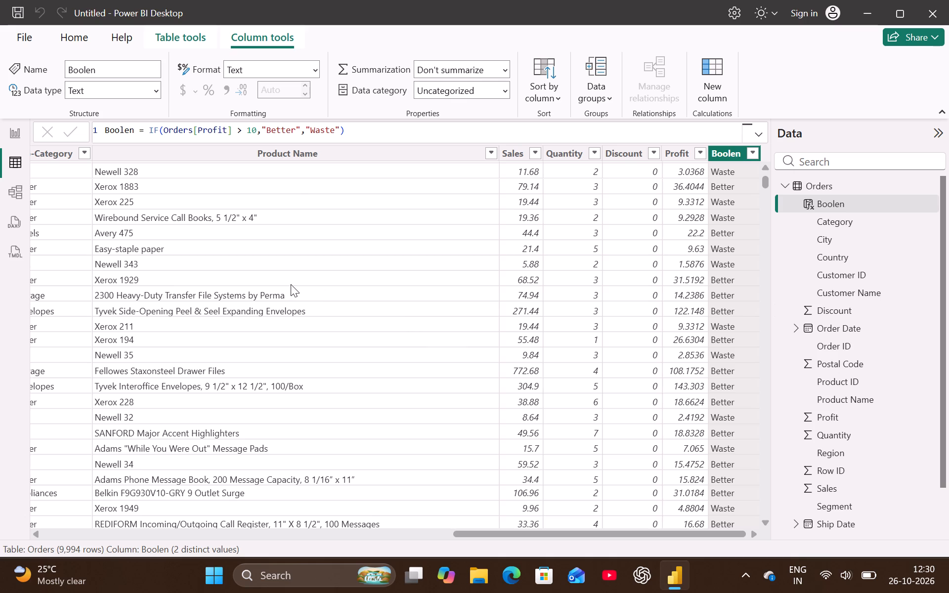
# Insert the AND function directly before Orders[Profit] in the IF function's logical test.
pyautogui.click(163, 129)
pyautogui.press('a')
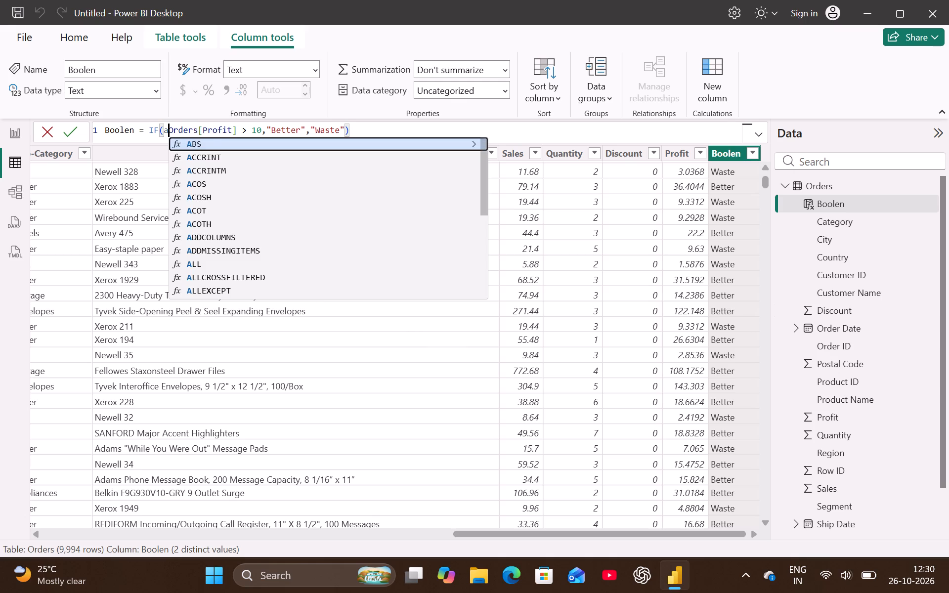
pyautogui.press('n')
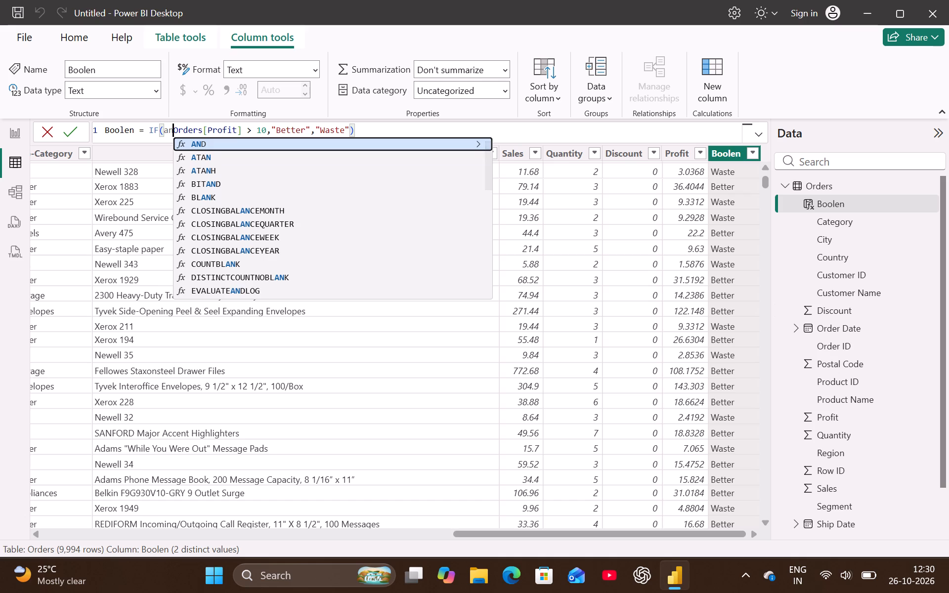
pyautogui.click(261, 140)
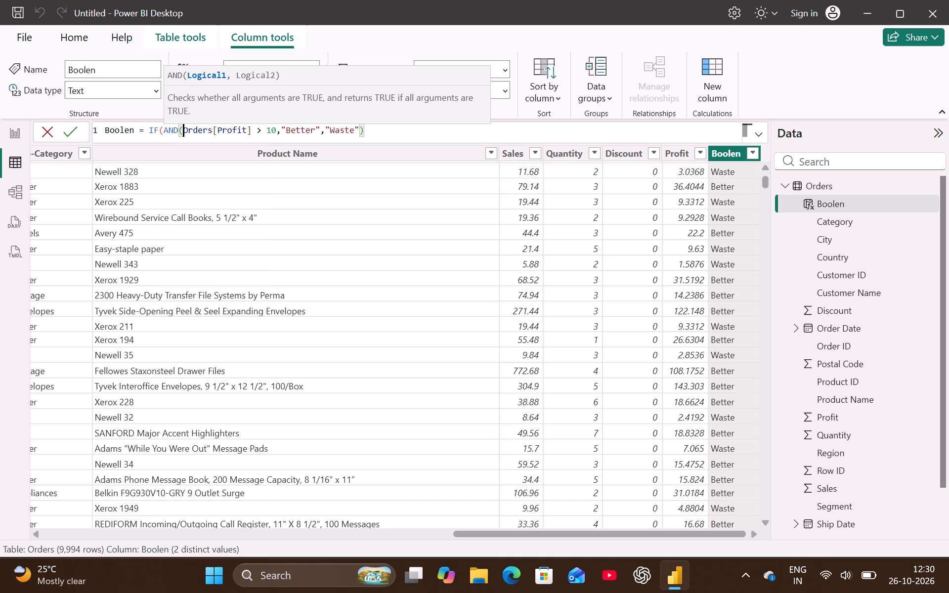
# Add Orders[Sales]>100 as the second AND condition, close the AND parenthesis followed by a comma before "Better", and commit the formula.
pyautogui.click(281, 130)
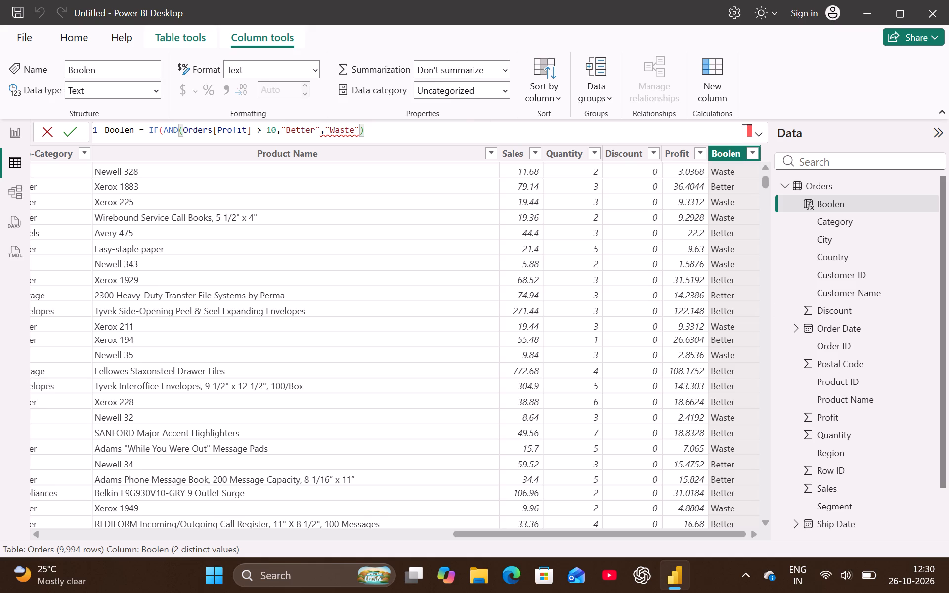
pyautogui.write('sa')
pyautogui.click(281, 130)
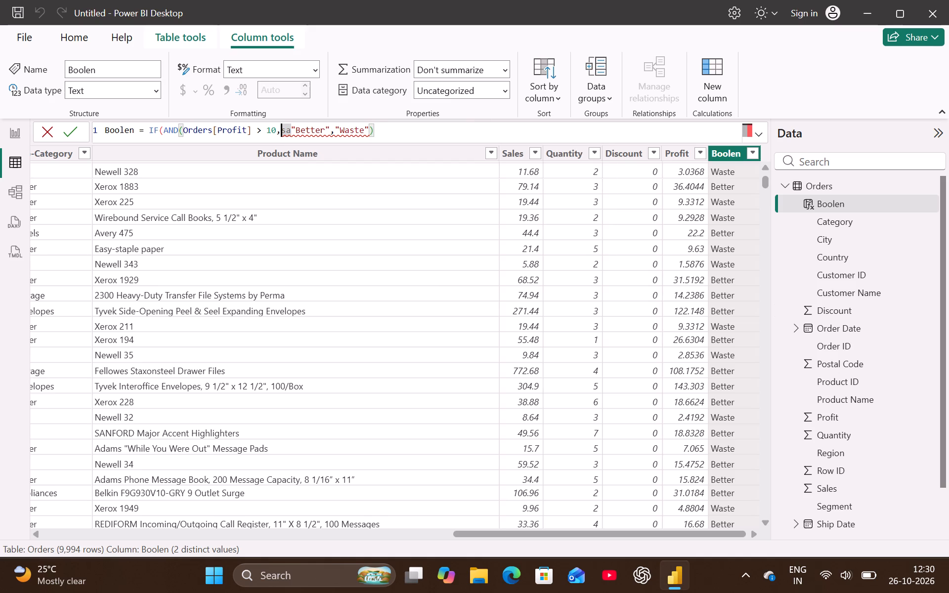
pyautogui.press('l')
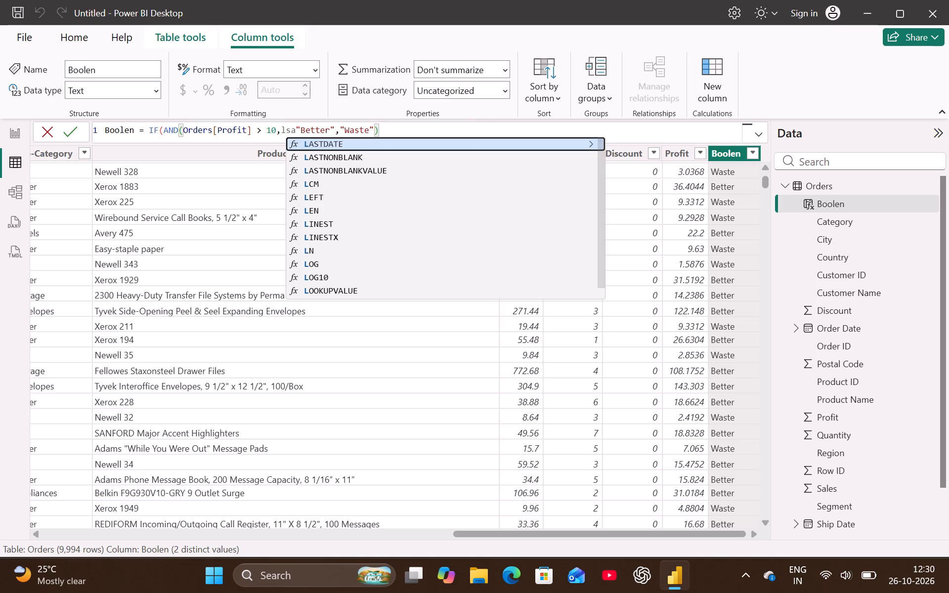
pyautogui.press('BackSpace')
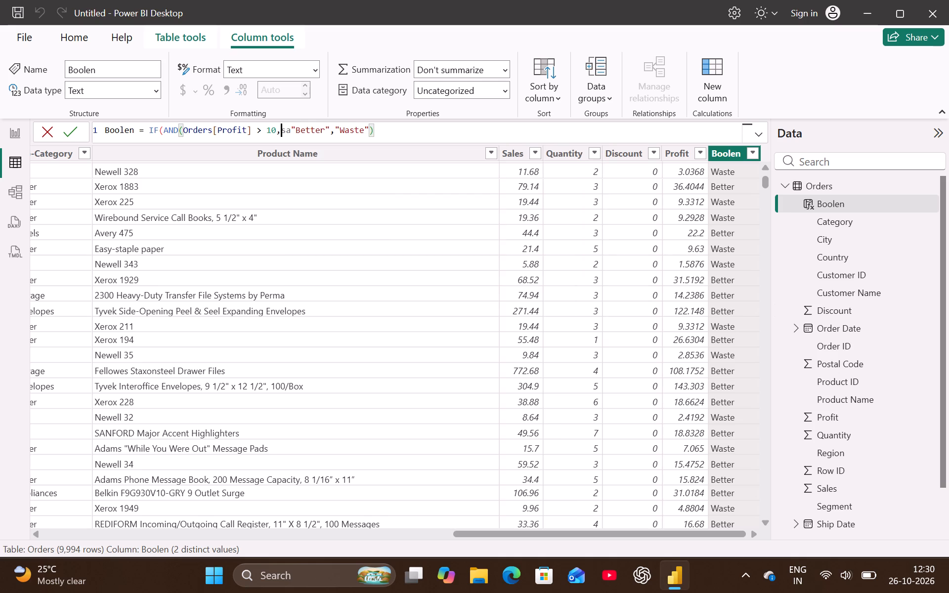
pyautogui.press('Right')
pyautogui.press('Right')
pyautogui.write('le')
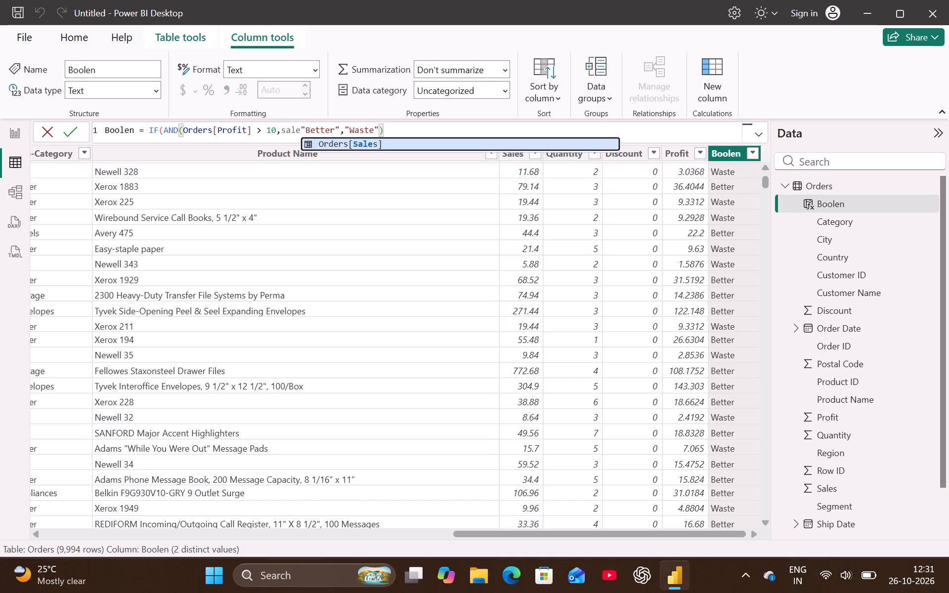
pyautogui.click(345, 143)
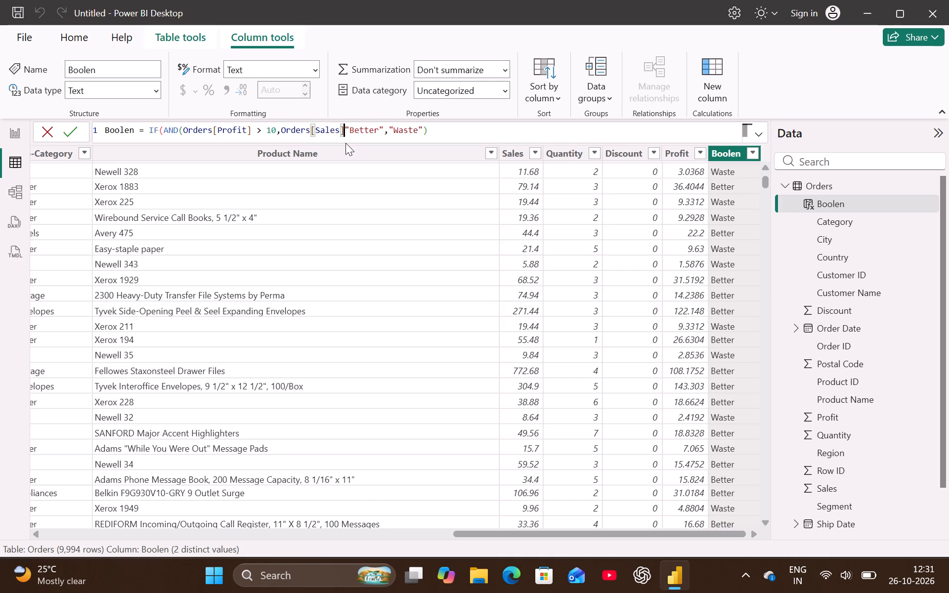
pyautogui.hotkey('shift', '>')
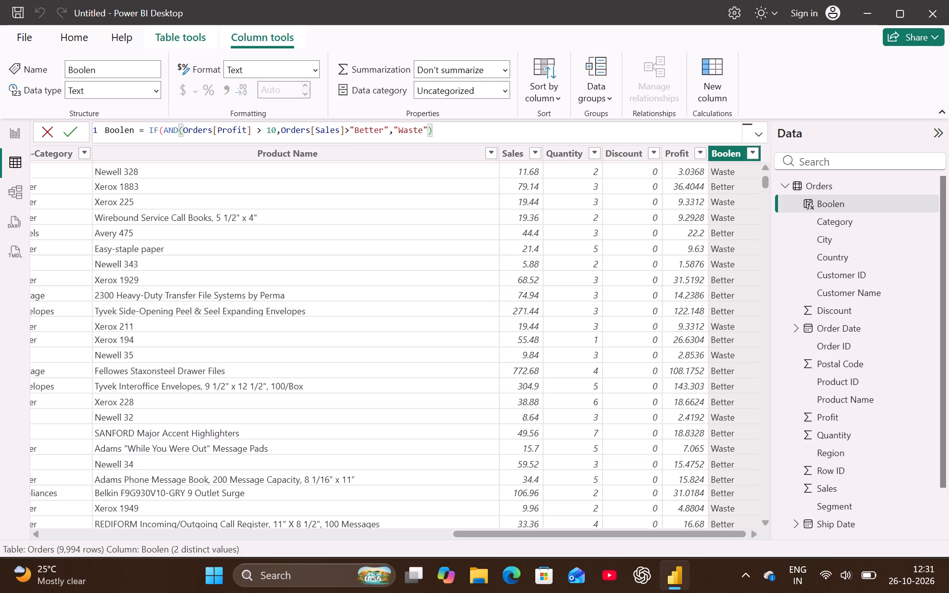
pyautogui.write('100')
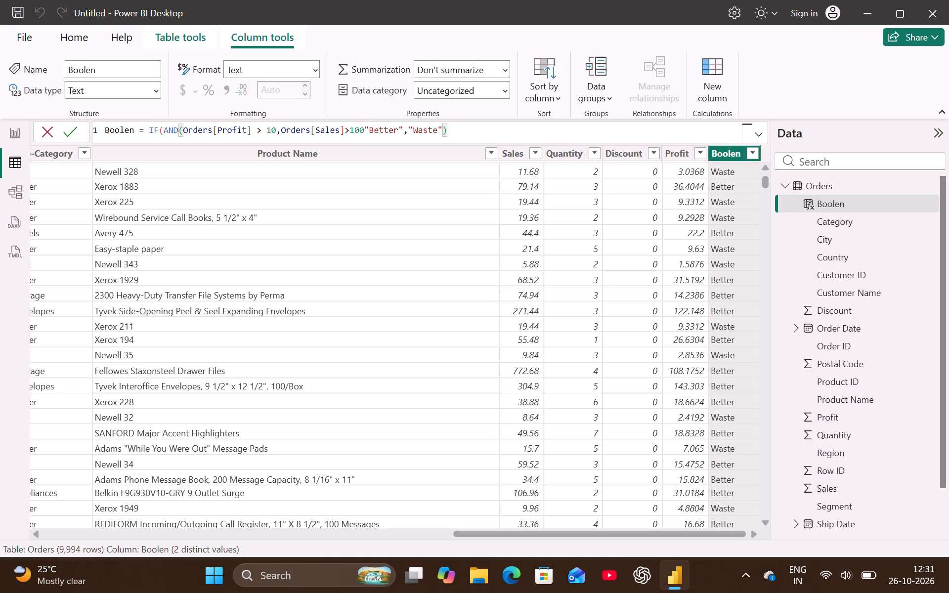
pyautogui.hotkey('shift', ')')
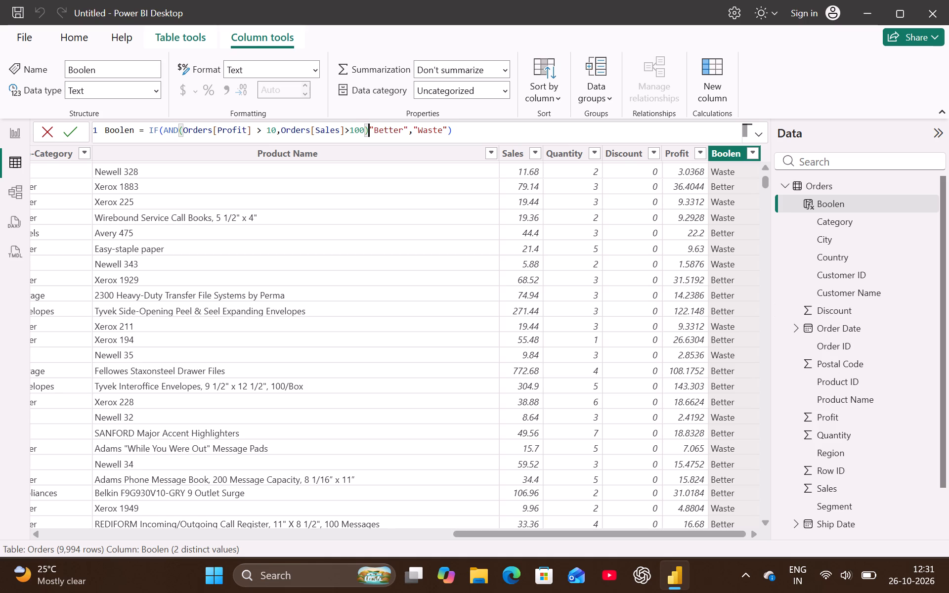
pyautogui.press(',')
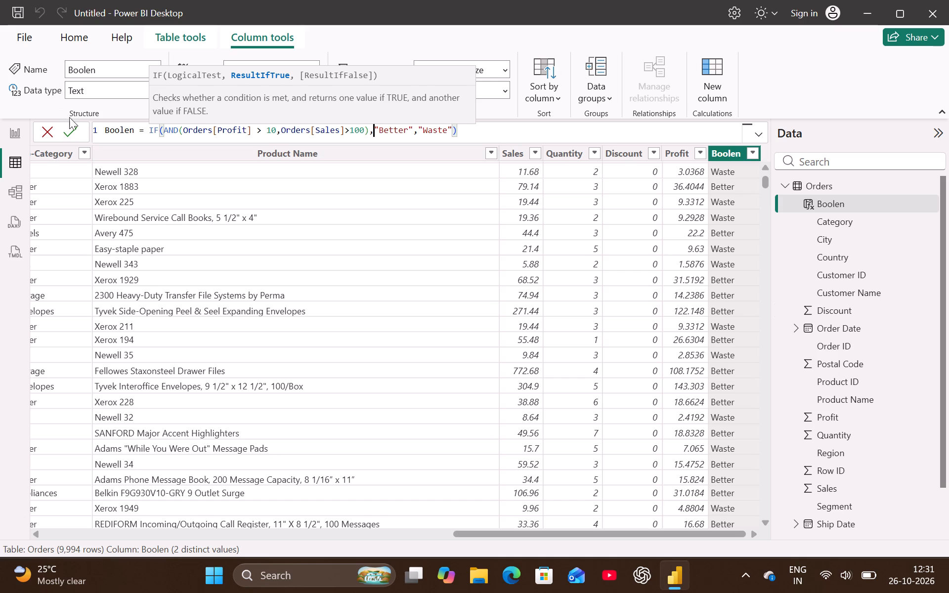
pyautogui.click(77, 129)
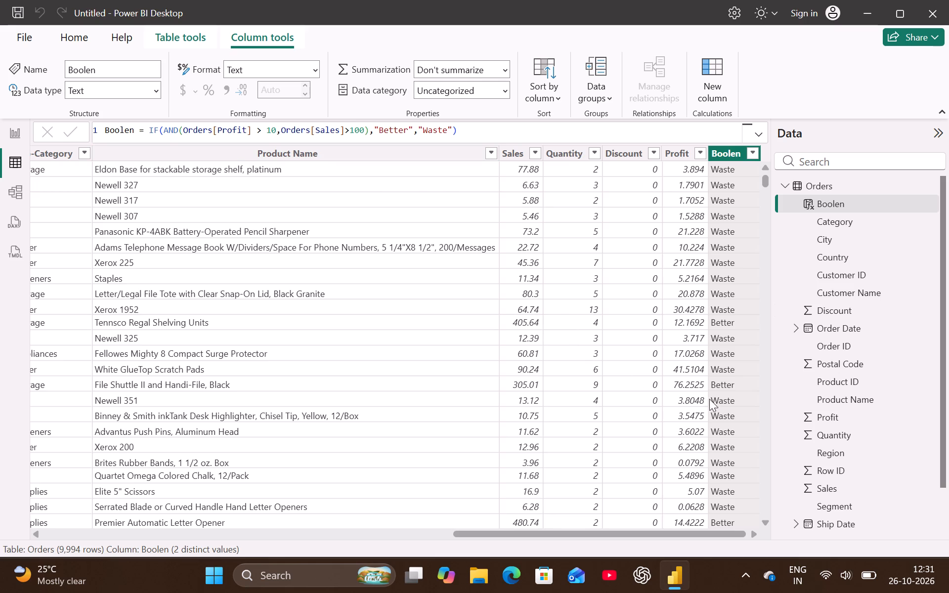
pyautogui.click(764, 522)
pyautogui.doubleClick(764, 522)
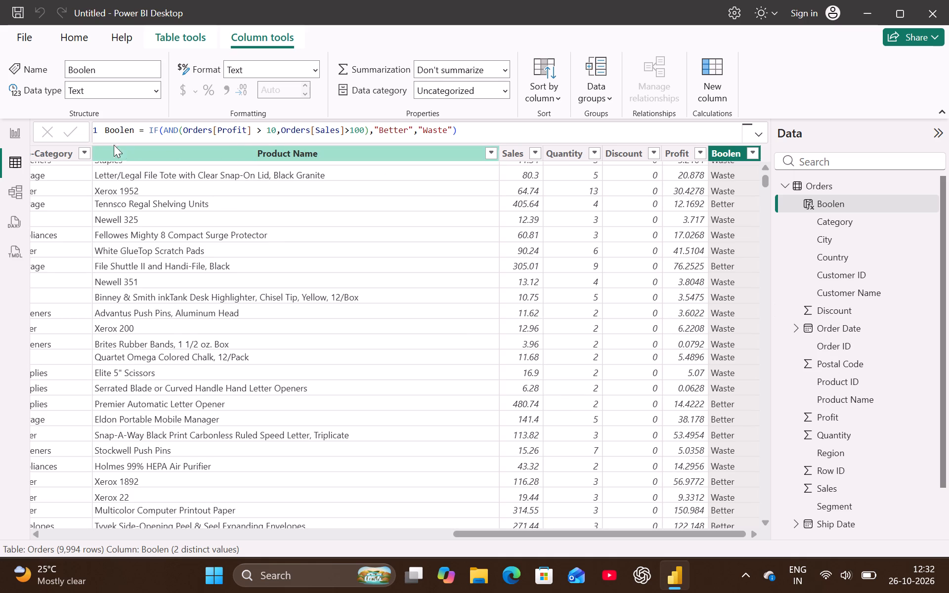
# Switch to the report view and insert an empty text box on Page 1.
pyautogui.click(13, 134)
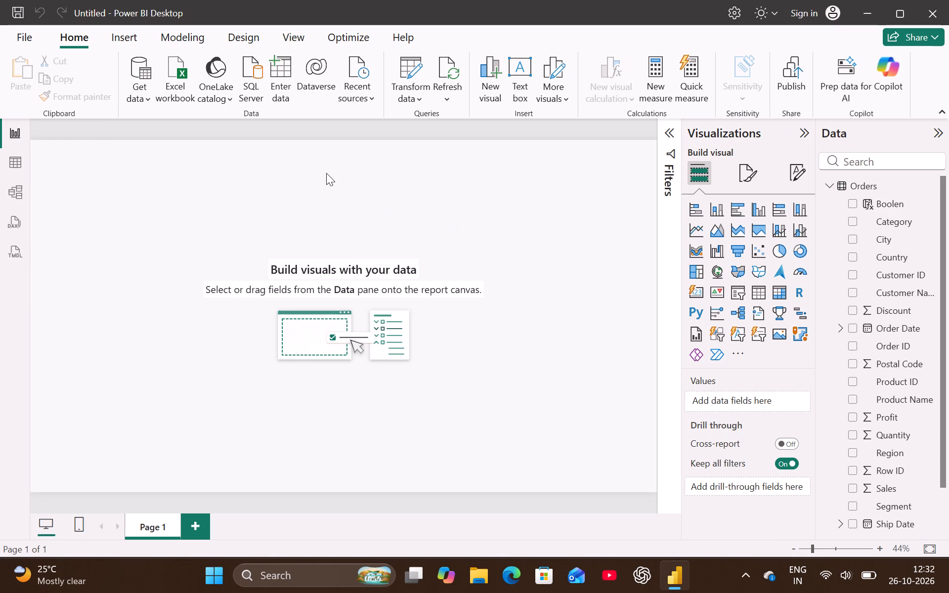
pyautogui.click(123, 43)
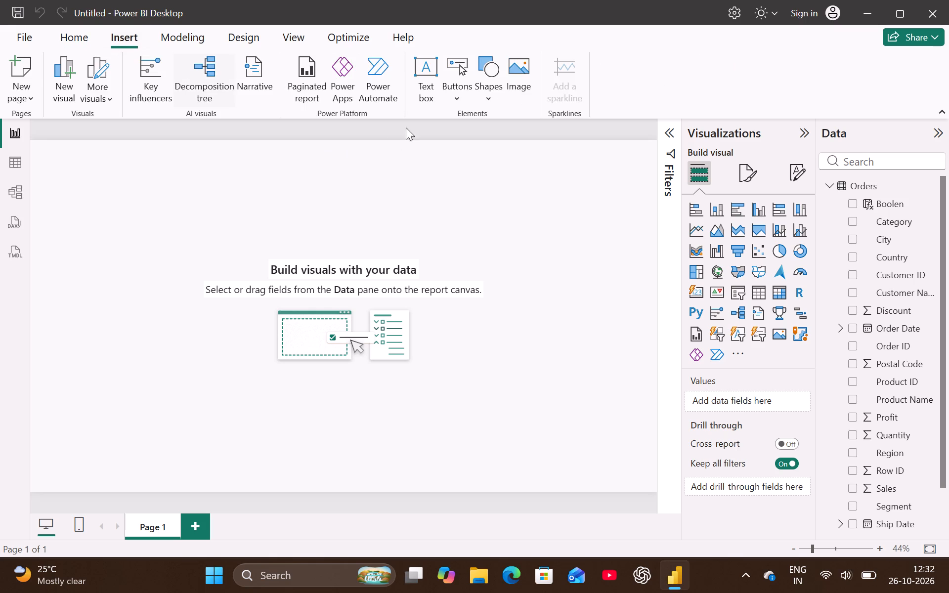
pyautogui.click(431, 99)
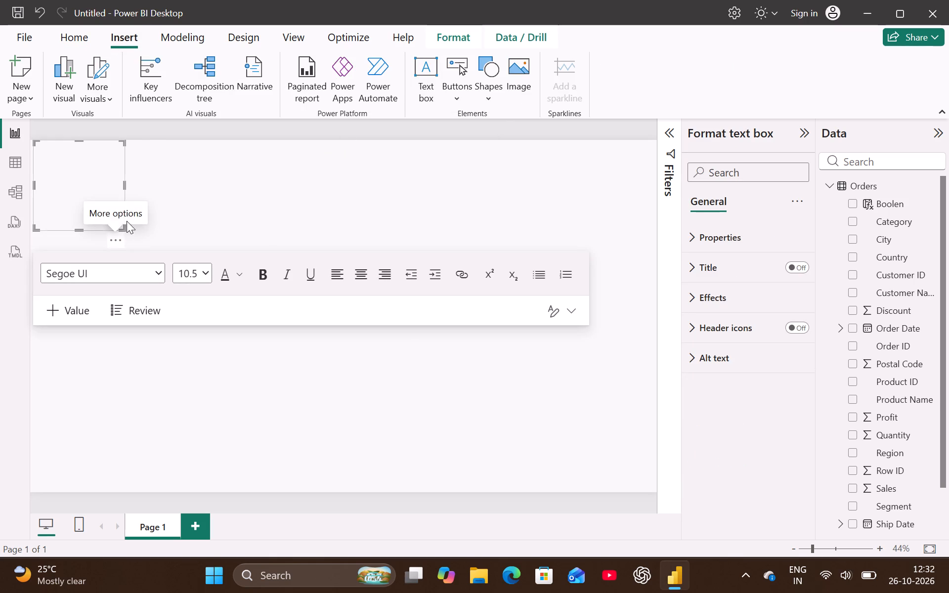
# Resize the empty text box into a shallow banner spanning the full width at the top of Page 1.
pyautogui.moveTo(124, 185); pyautogui.dragTo(497, 172)
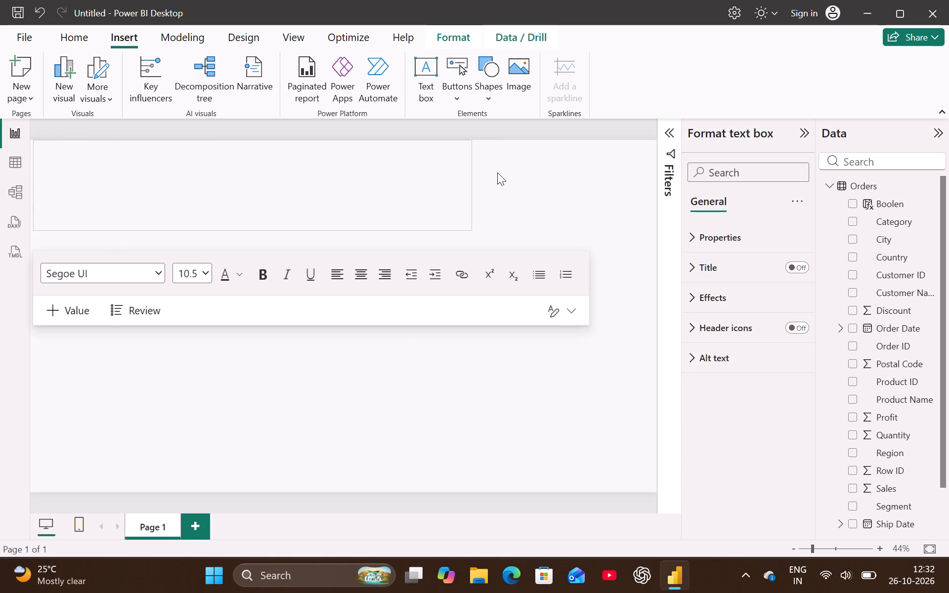
pyautogui.moveTo(497, 172); pyautogui.dragTo(663, 166)
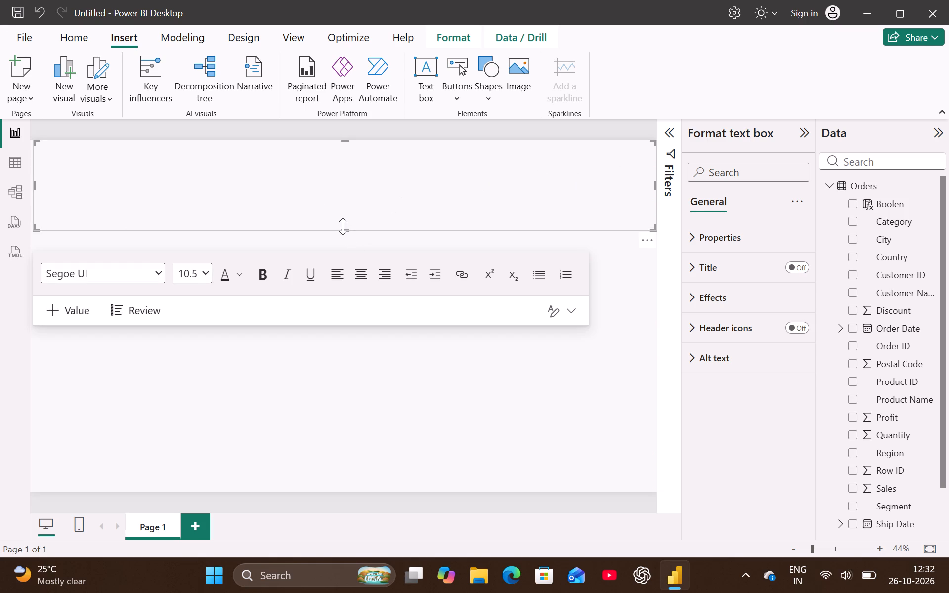
pyautogui.moveTo(343, 226); pyautogui.dragTo(337, 175)
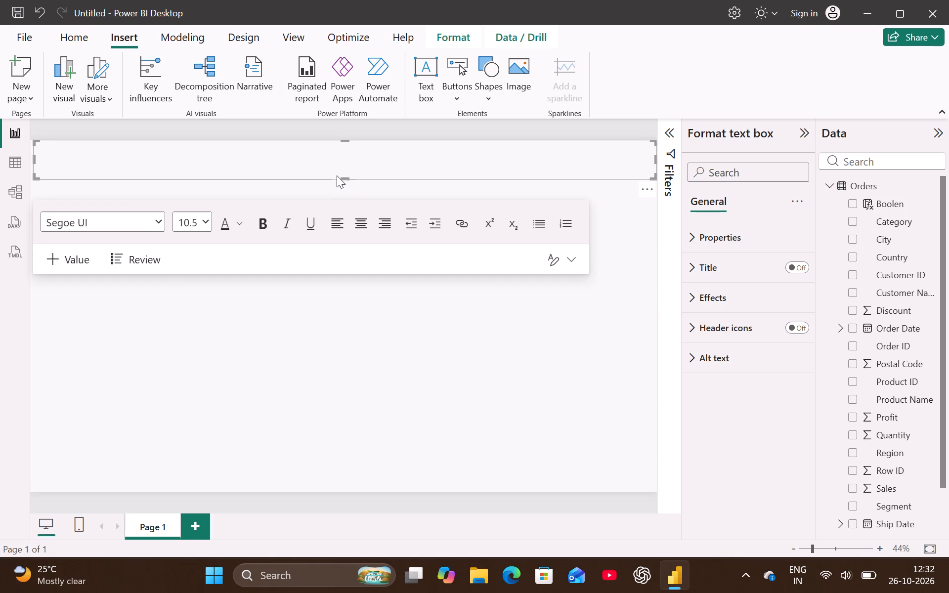
# Set the text box's text to centre alignment with font size 32.
pyautogui.click(320, 146)
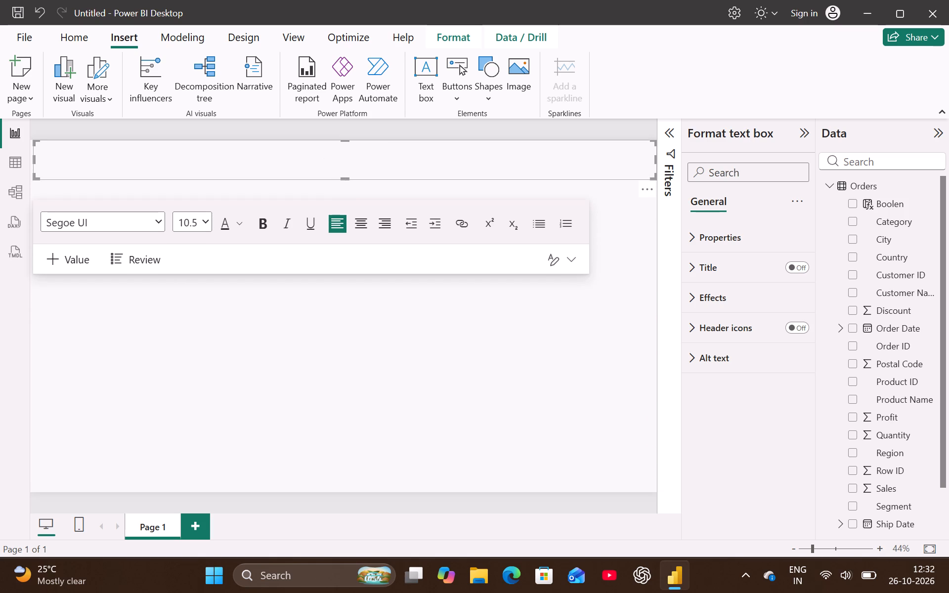
pyautogui.click(361, 223)
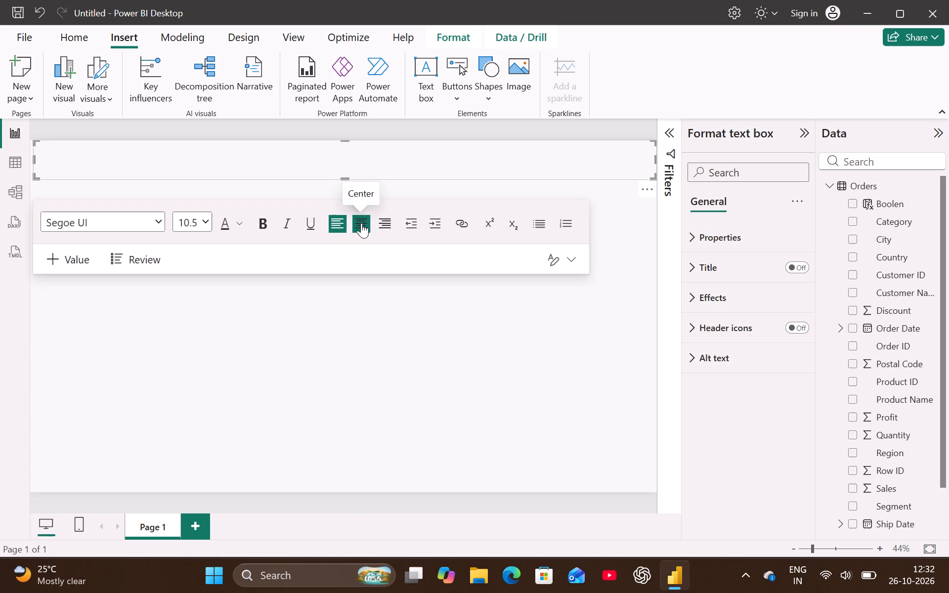
pyautogui.click(203, 221)
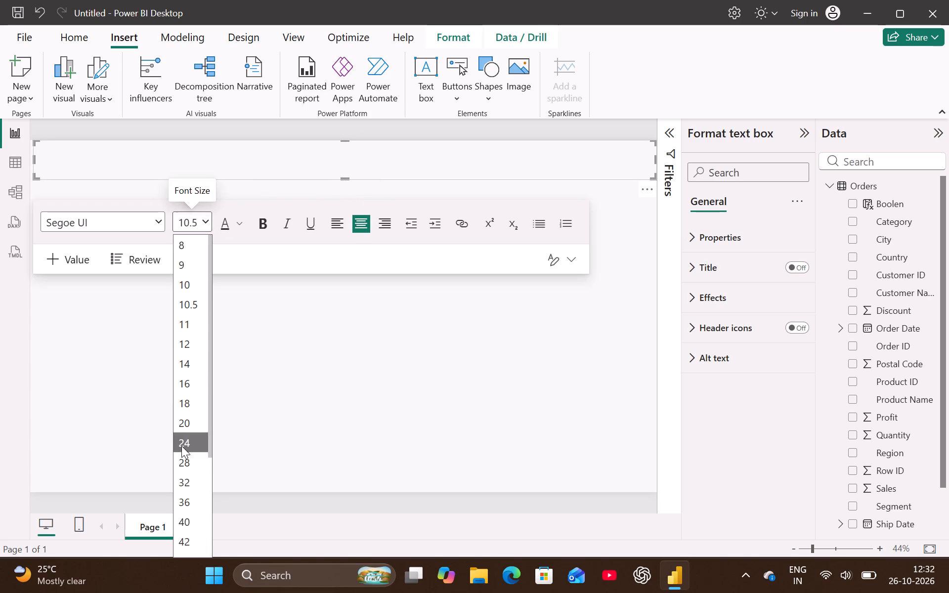
pyautogui.click(182, 478)
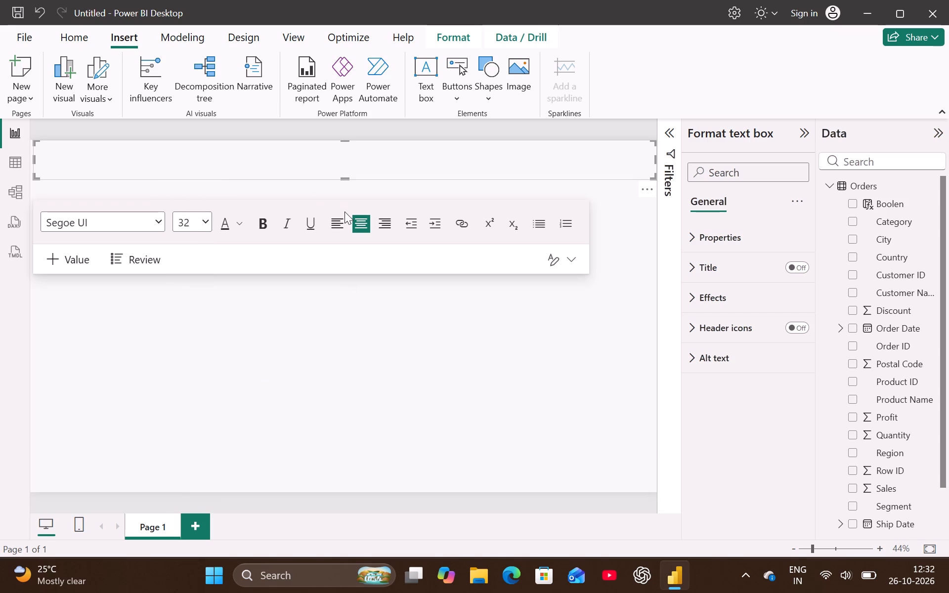
# Enter the title Mega Mart Profits in the text box, with a capital P in Profits.
pyautogui.hotkey('shift', 'm')
pyautogui.write('ega')
pyautogui.press('space')
pyautogui.write('Mart')
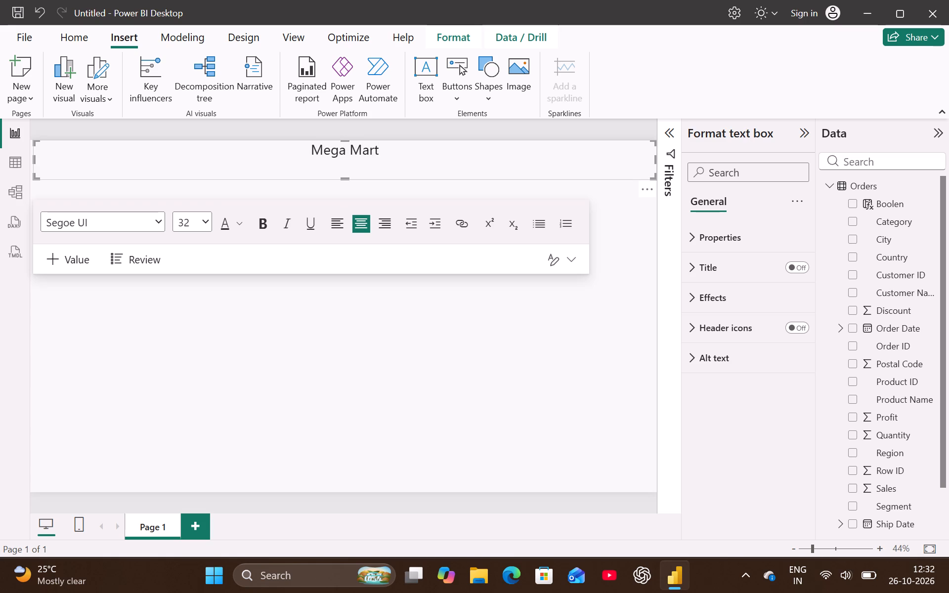
pyautogui.press('space')
pyautogui.write('profits')
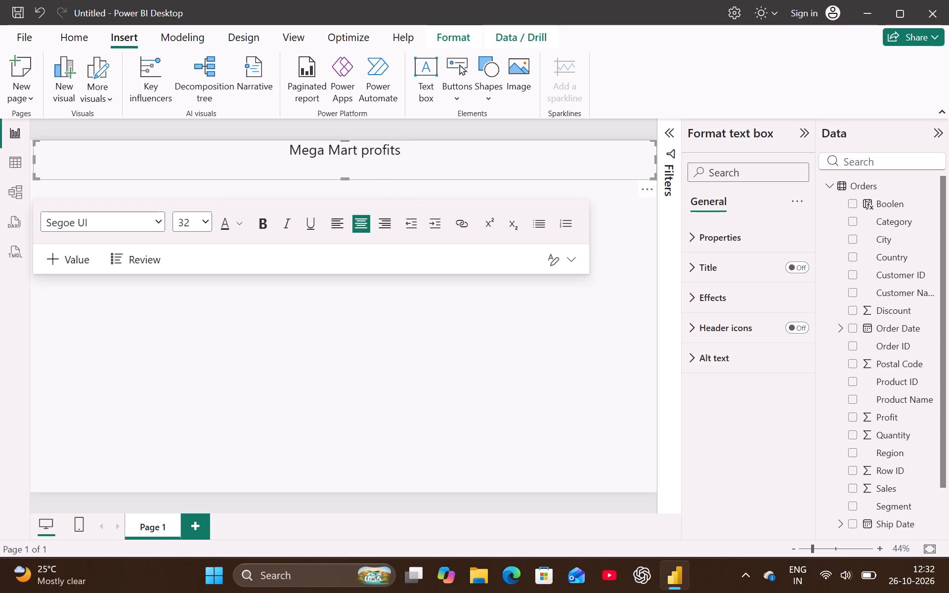
pyautogui.click(373, 151)
pyautogui.press('Left')
pyautogui.press('BackSpace')
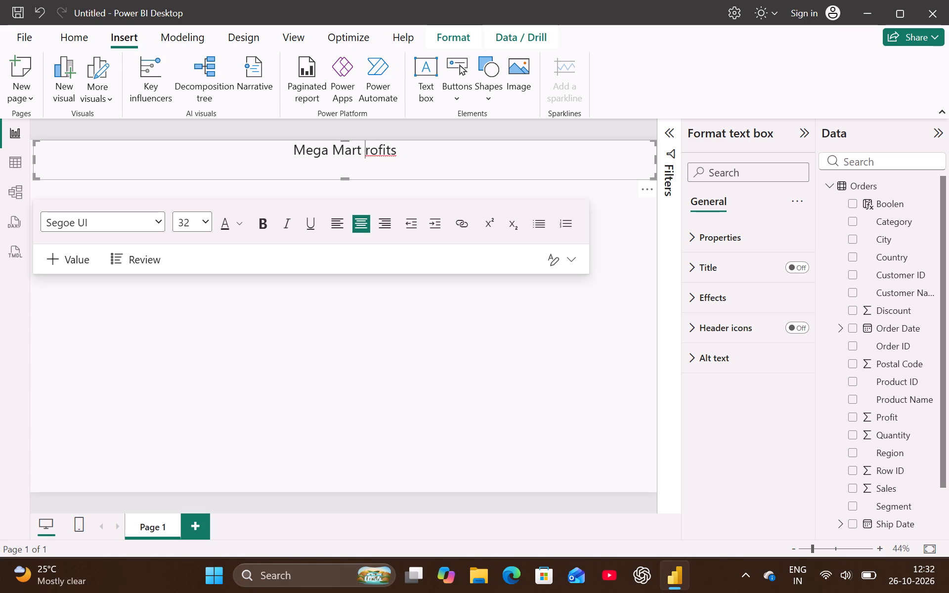
pyautogui.hotkey('shift', 'p')
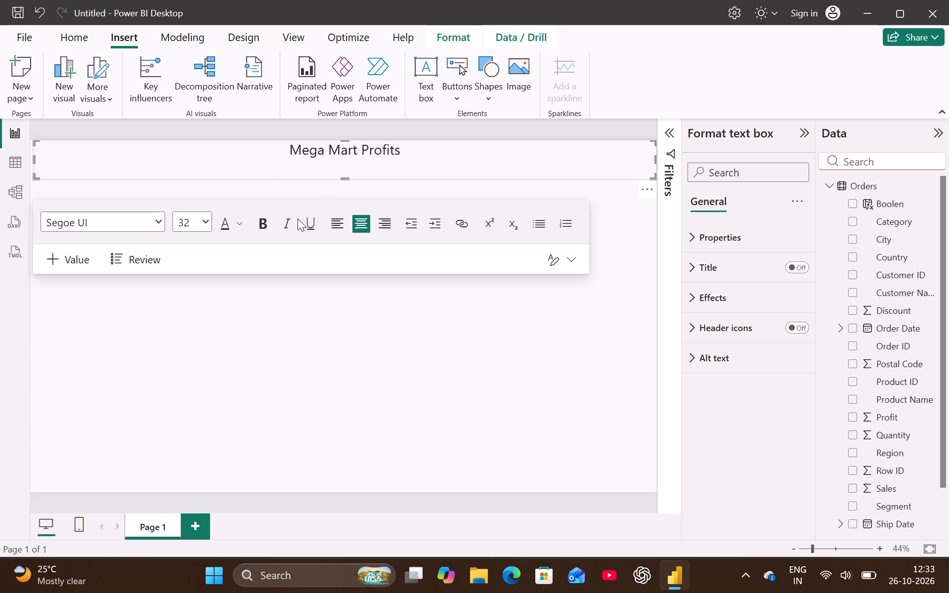
# Colour the whole Mega Mart Profits title with the bright blue theme colour.
pyautogui.click(238, 225)
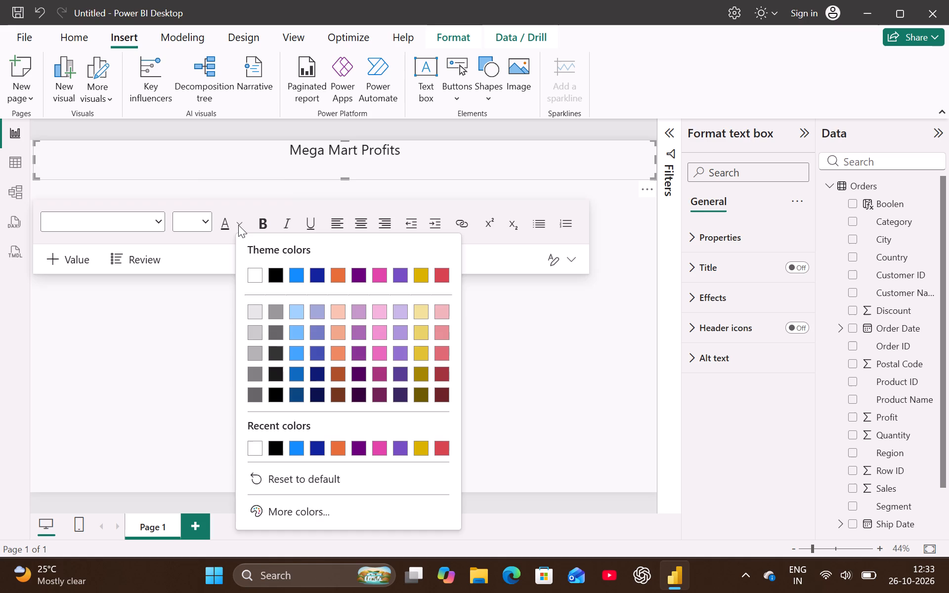
pyautogui.click(298, 277)
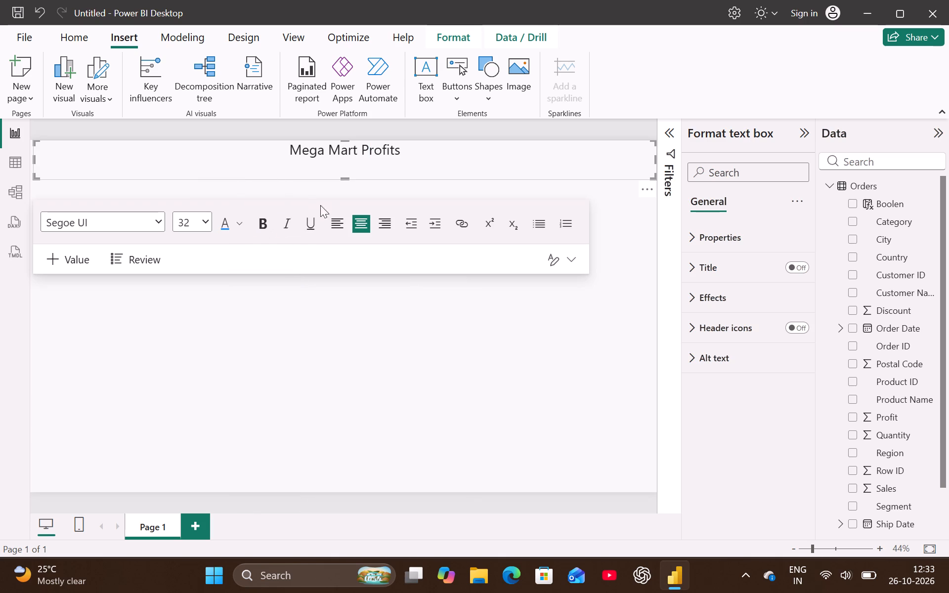
pyautogui.click(240, 225)
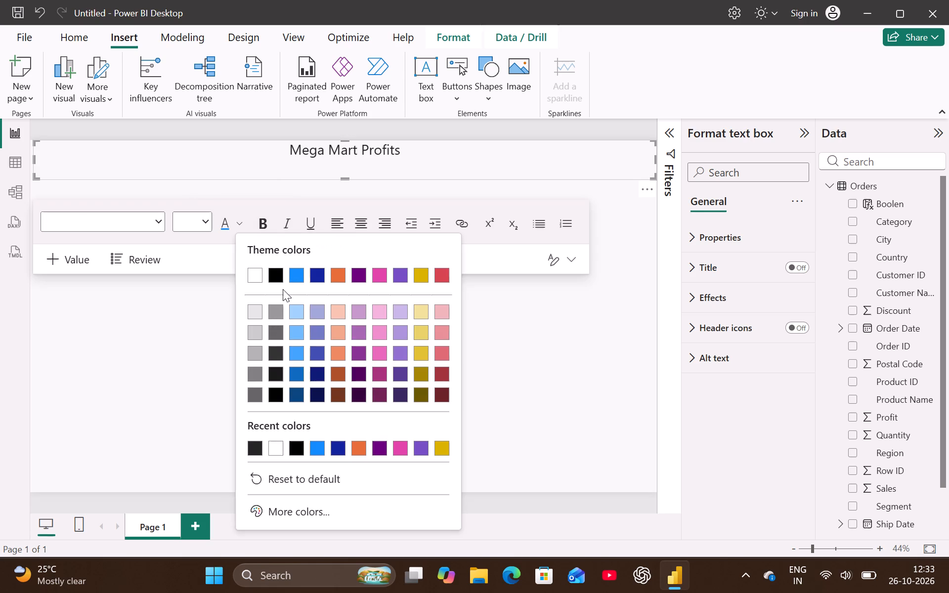
pyautogui.click(288, 146)
pyautogui.moveTo(288, 148); pyautogui.dragTo(376, 149)
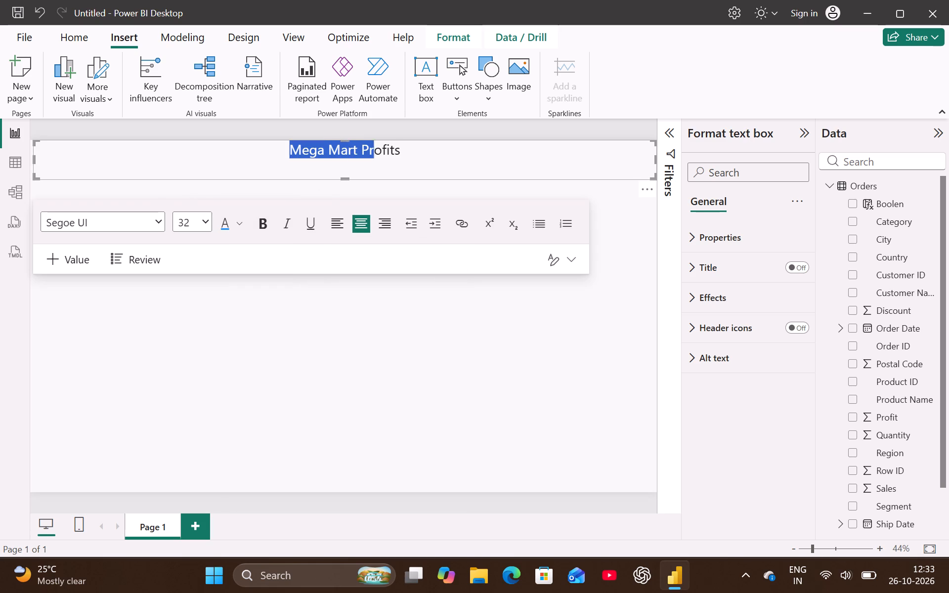
pyautogui.moveTo(376, 149); pyautogui.dragTo(402, 147)
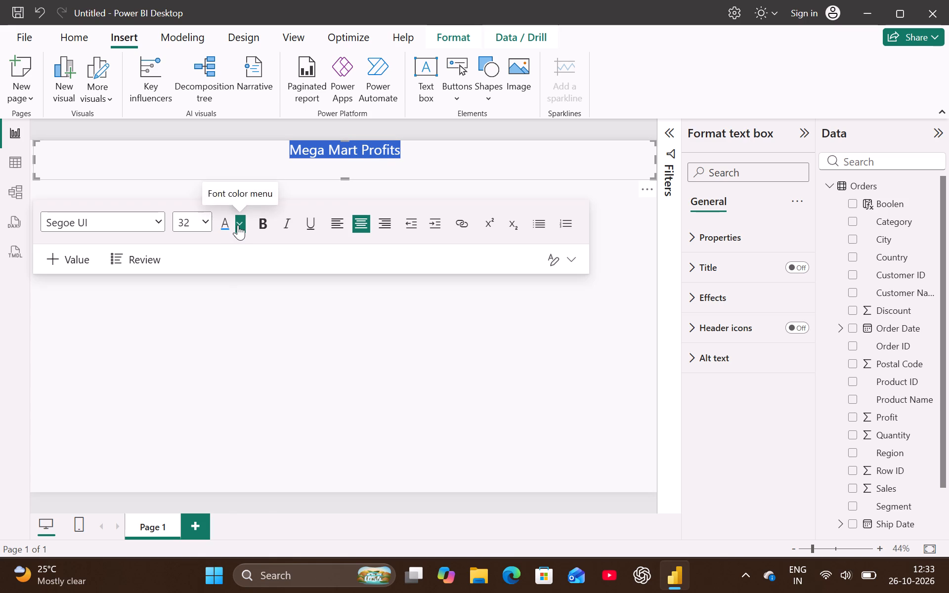
pyautogui.click(238, 225)
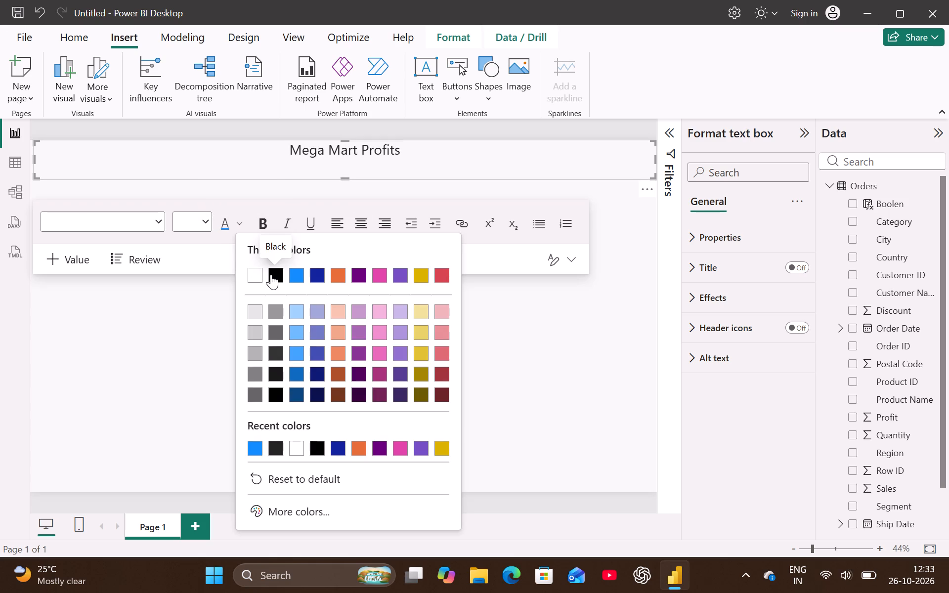
pyautogui.click(298, 278)
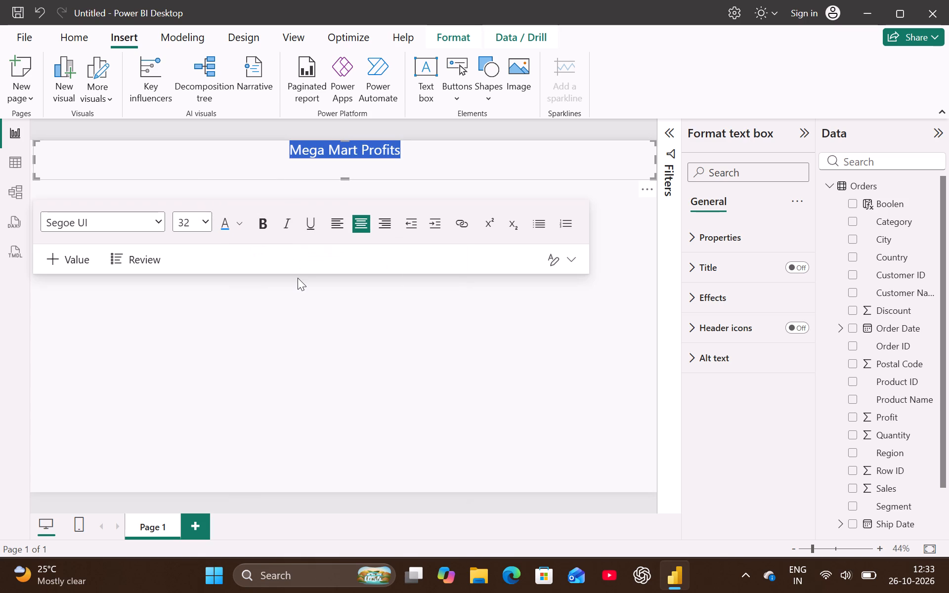
pyautogui.click(226, 280)
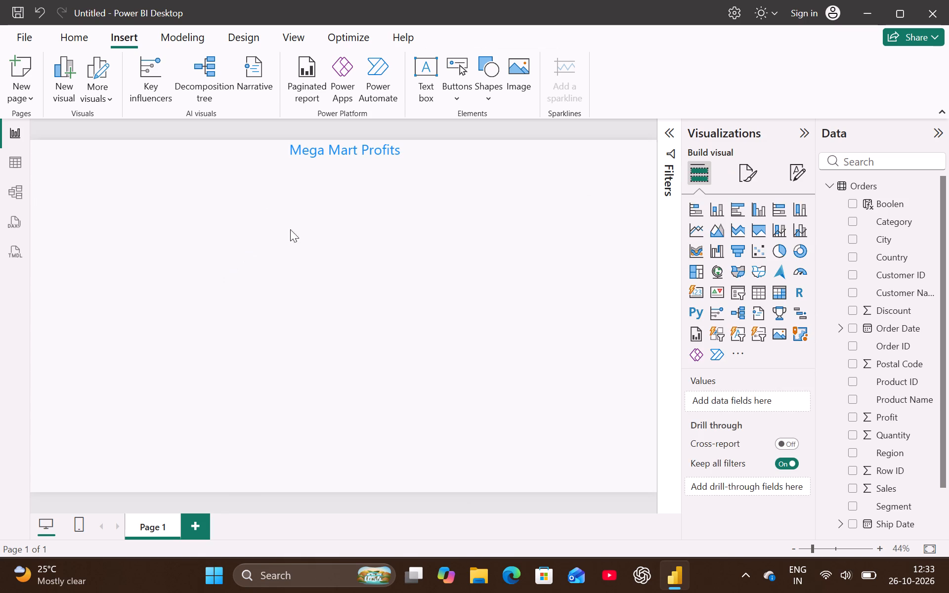
# Turn on the title text box's background and set its colour to #717bc5, Theme color 2, 40% lighter.
pyautogui.click(319, 158)
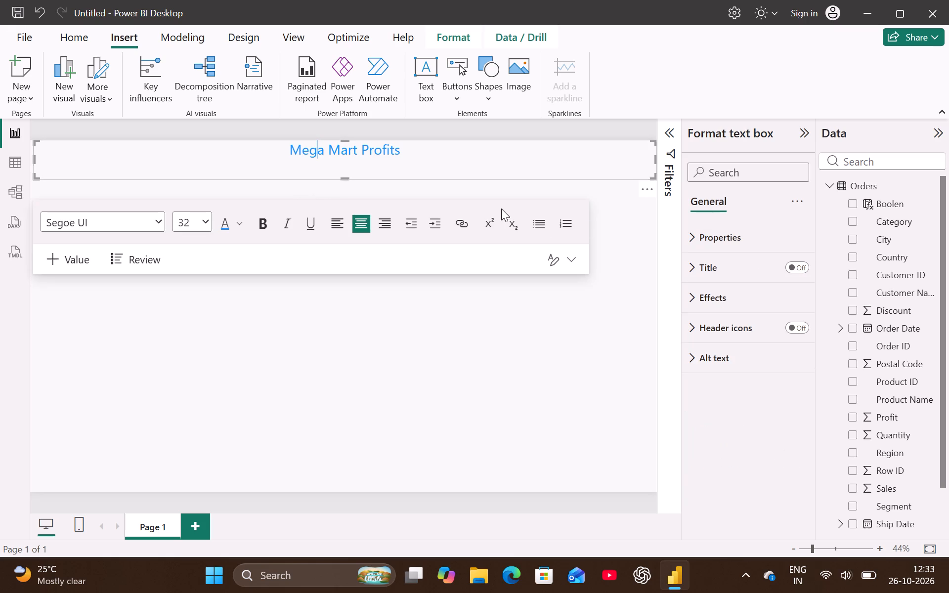
pyautogui.click(713, 293)
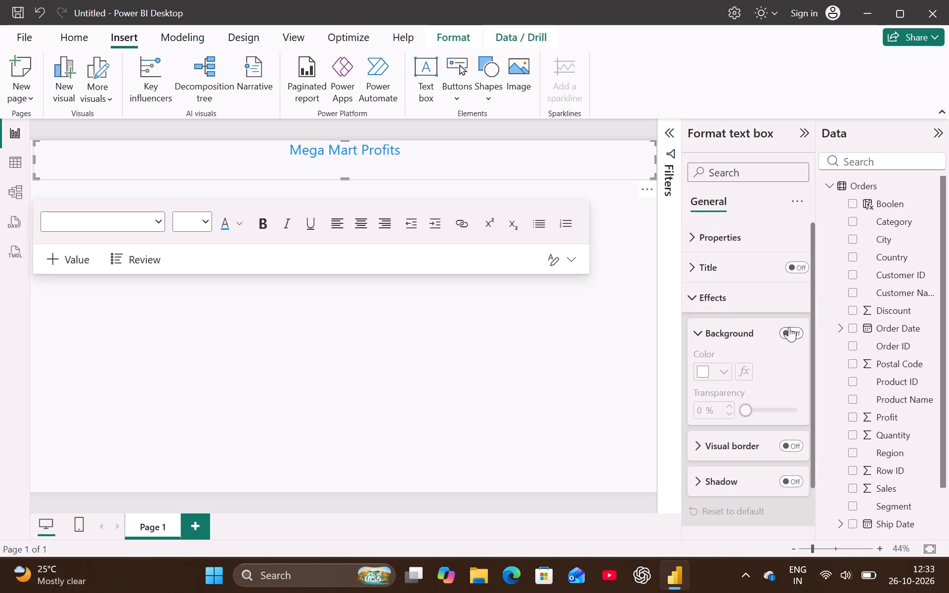
pyautogui.click(789, 328)
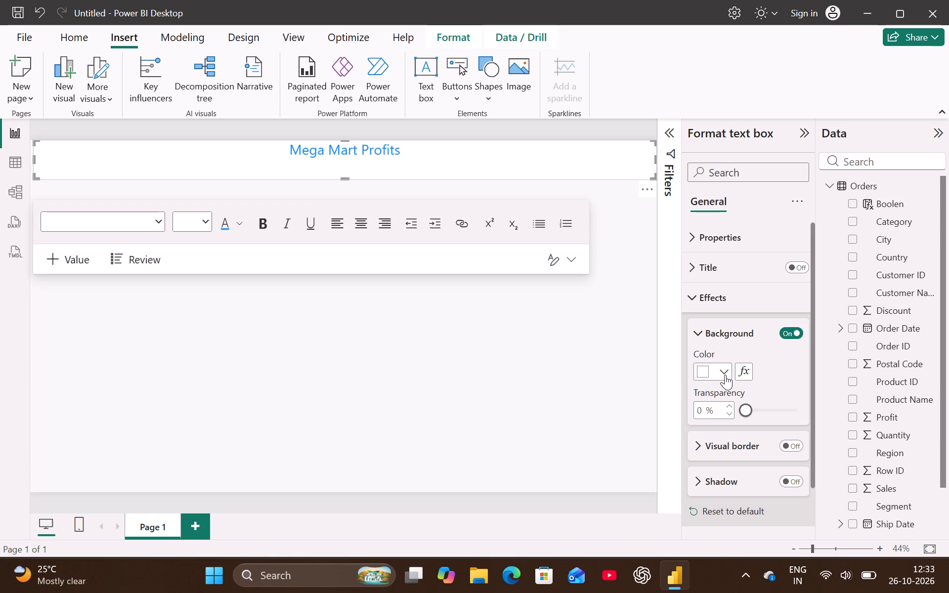
pyautogui.click(729, 373)
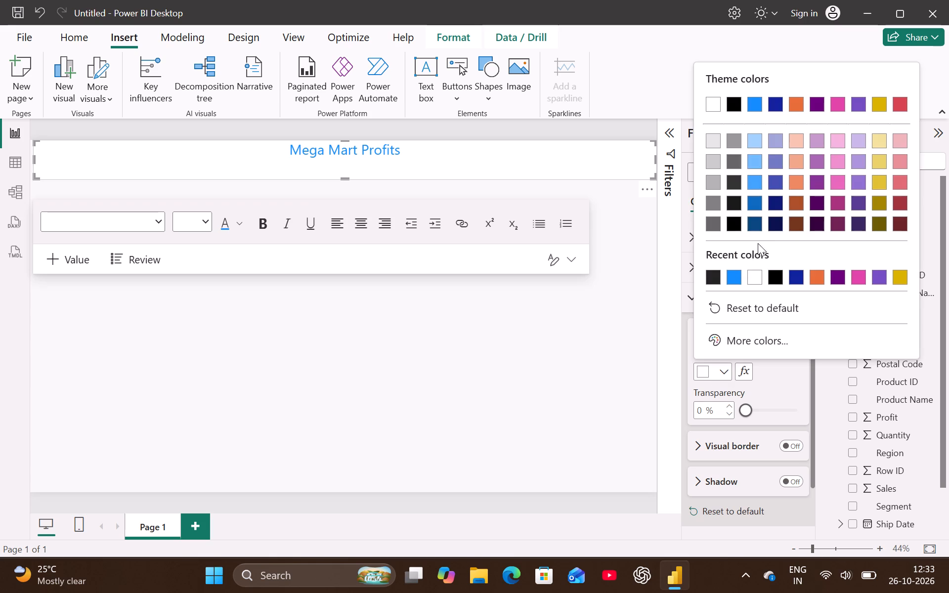
pyautogui.click(775, 159)
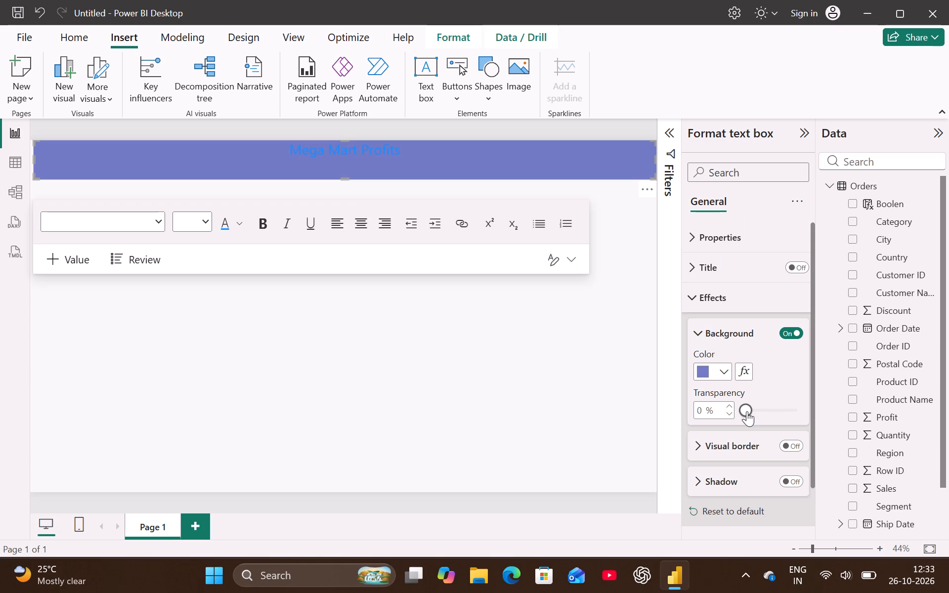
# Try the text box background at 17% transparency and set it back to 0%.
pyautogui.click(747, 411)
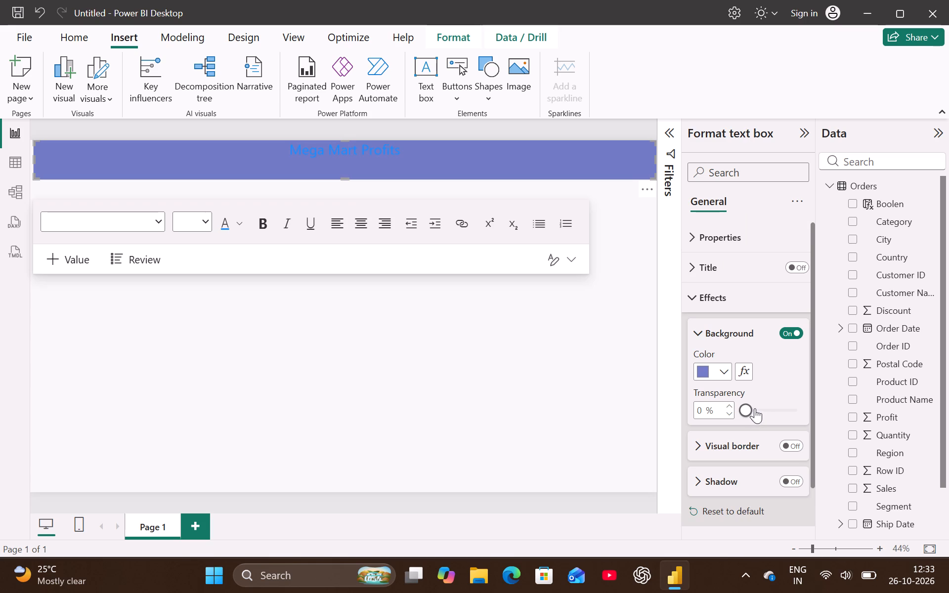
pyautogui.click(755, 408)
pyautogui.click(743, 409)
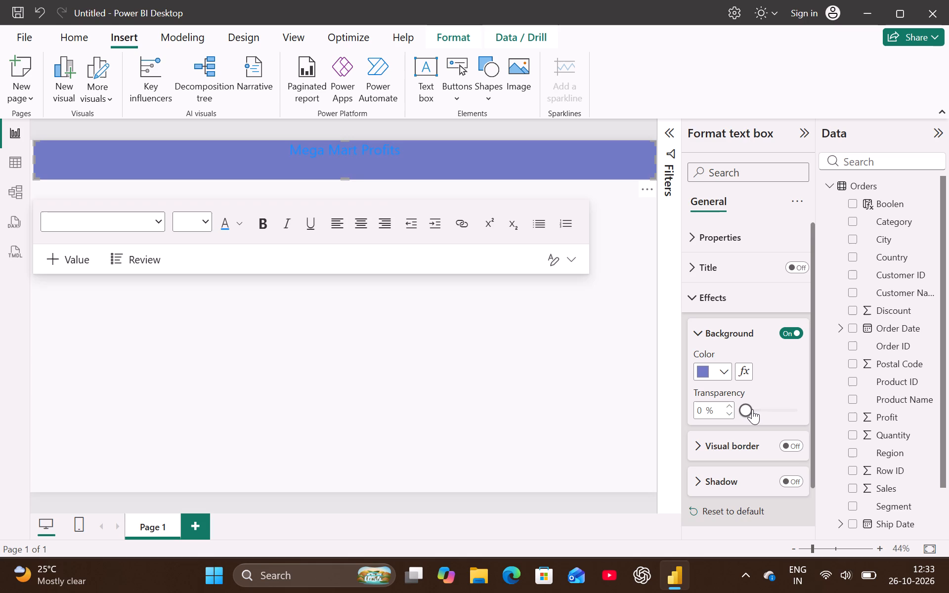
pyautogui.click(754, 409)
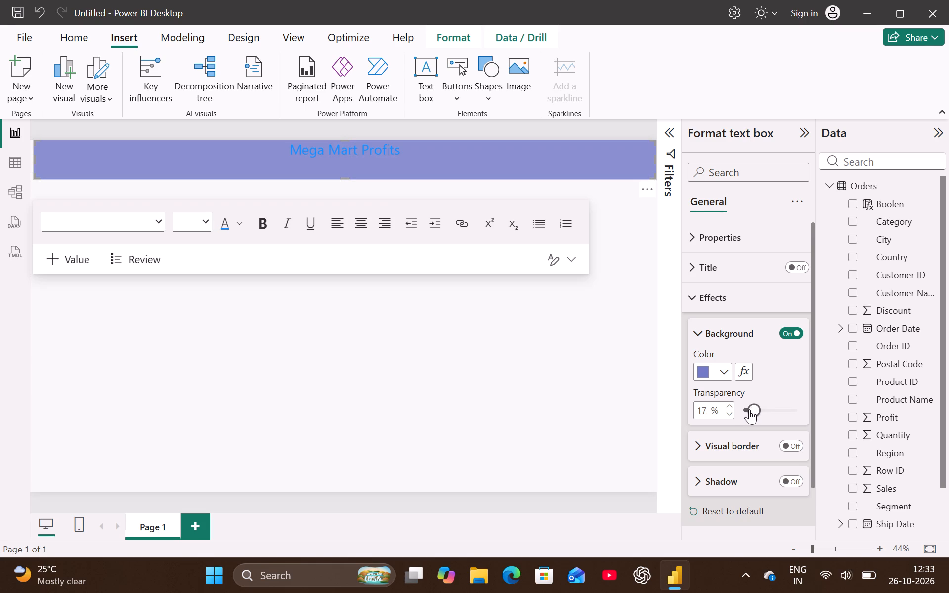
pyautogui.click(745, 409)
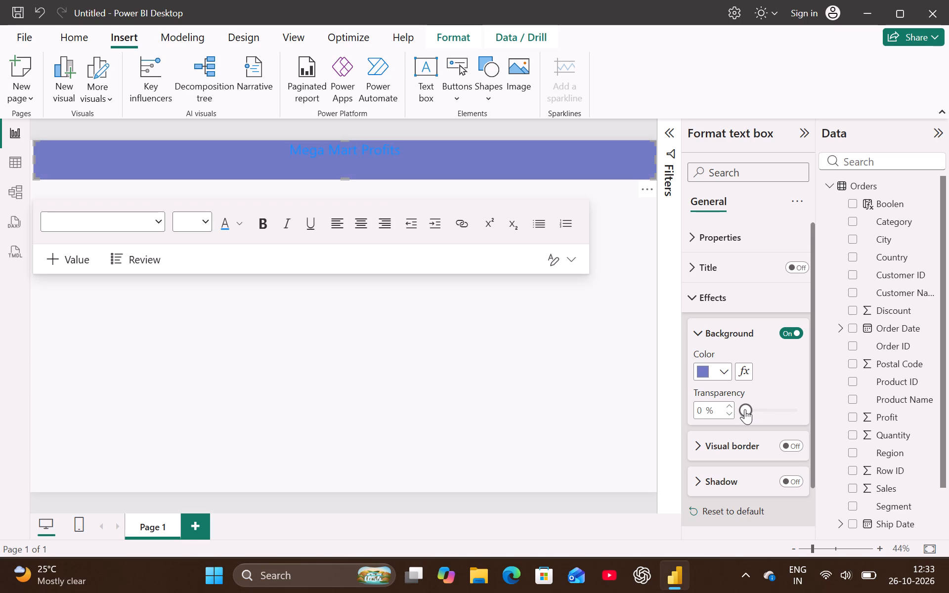
# Change the title text box's background to the bright blue base shade of Theme color 1.
pyautogui.click(724, 373)
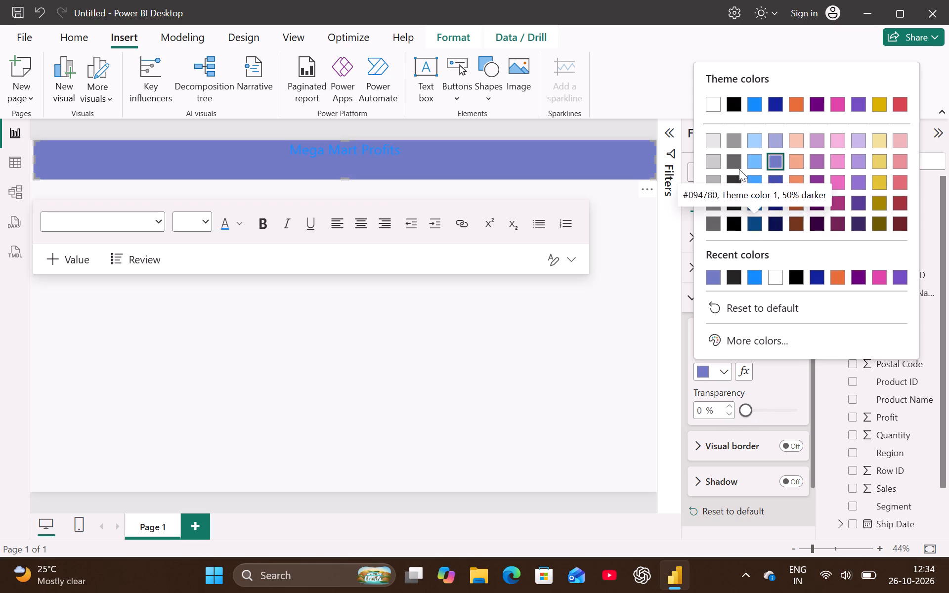
pyautogui.click(752, 102)
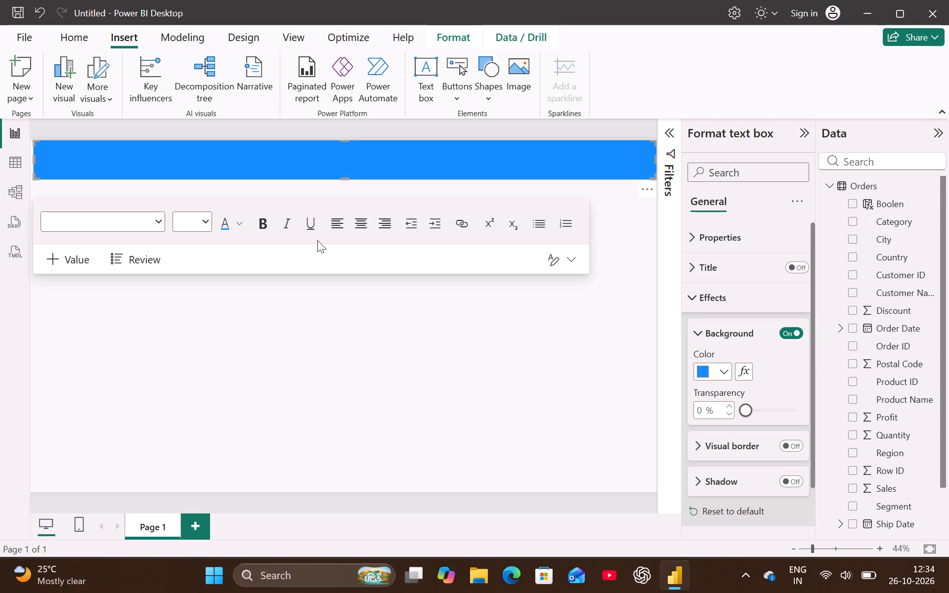
# Colour the whole Mega Mart Profits title #09124f, Theme color 2, 50% darker, and make it bold.
pyautogui.click(242, 226)
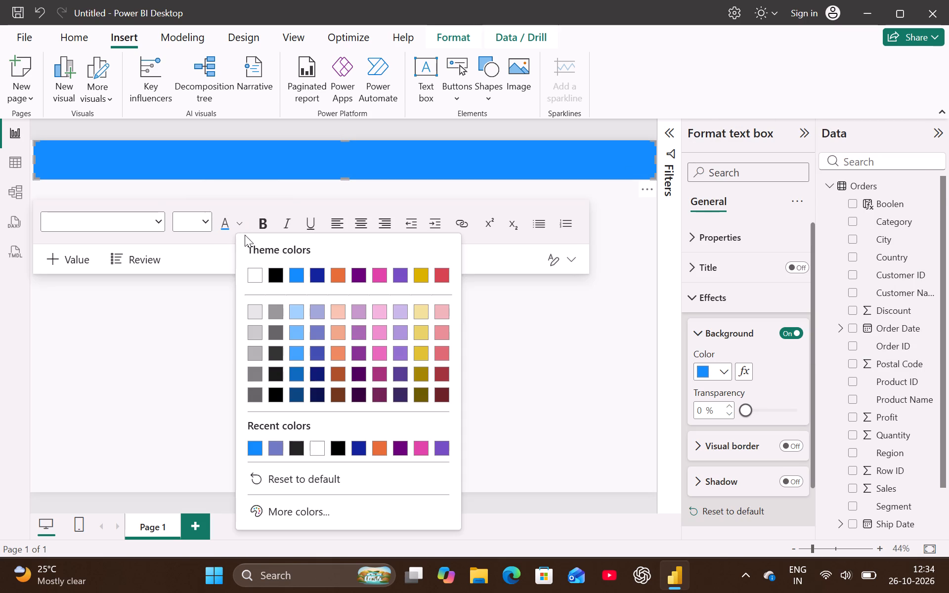
pyautogui.click(273, 277)
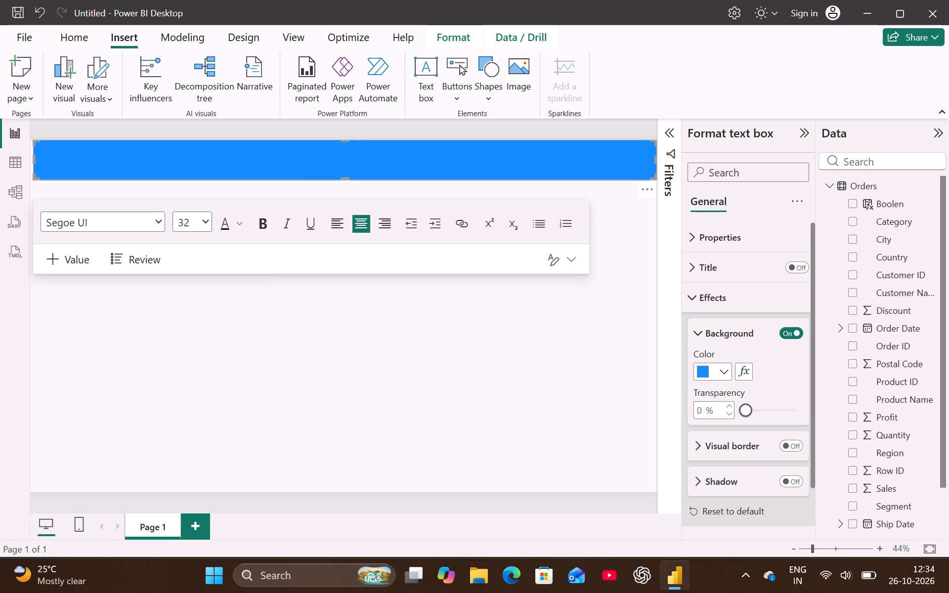
pyautogui.moveTo(318, 149); pyautogui.dragTo(426, 154)
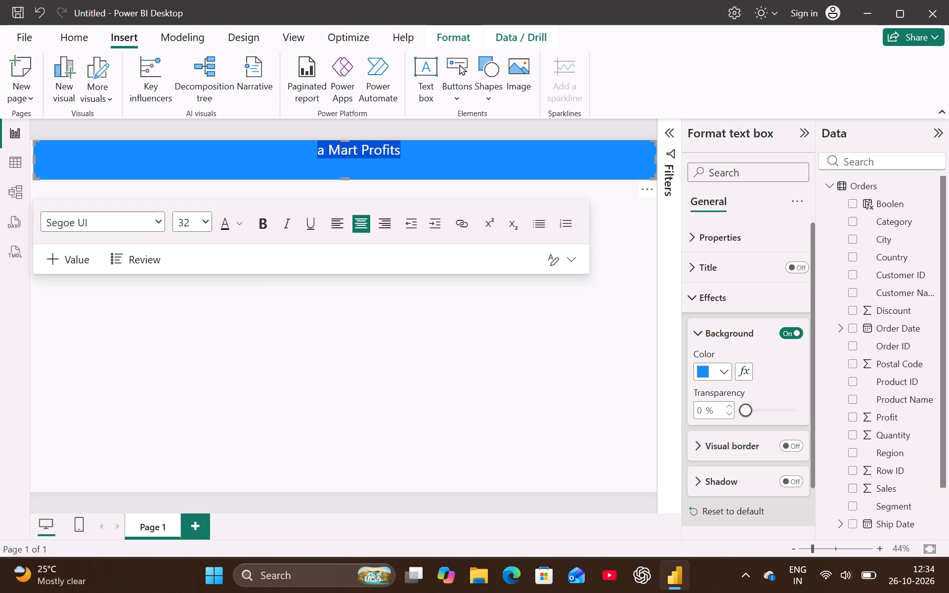
pyautogui.moveTo(426, 154); pyautogui.dragTo(277, 145)
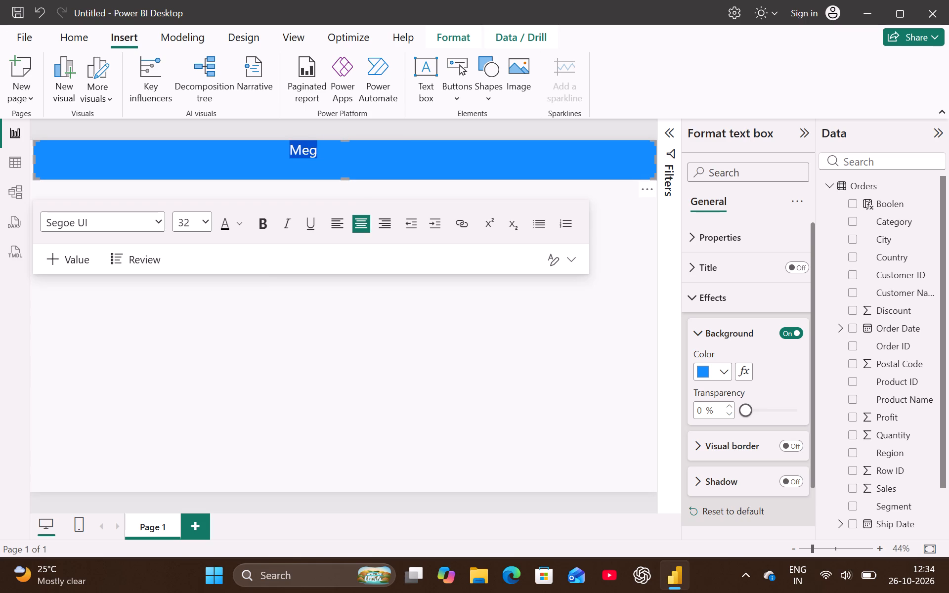
pyautogui.click(289, 150)
pyautogui.moveTo(289, 150); pyautogui.dragTo(408, 155)
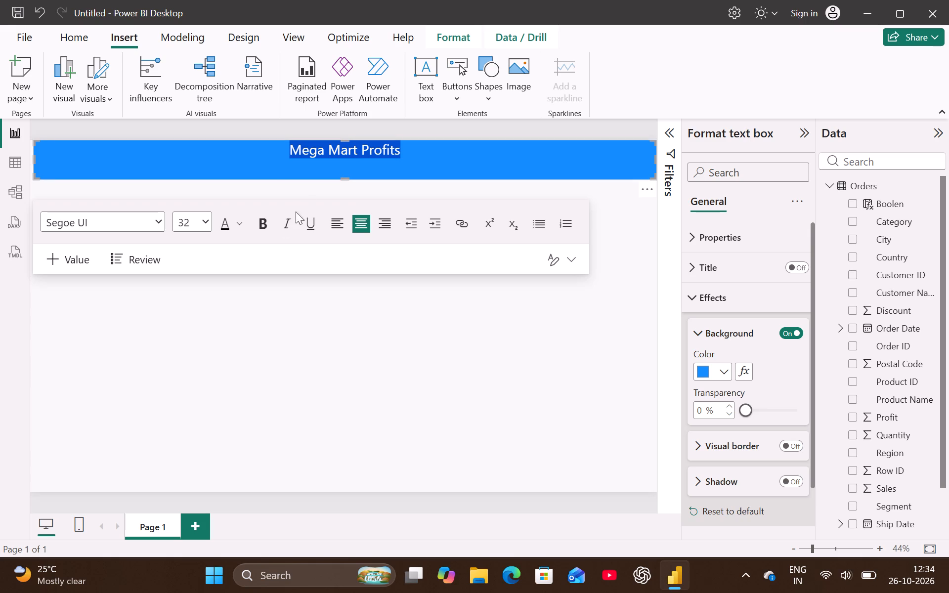
pyautogui.click(238, 222)
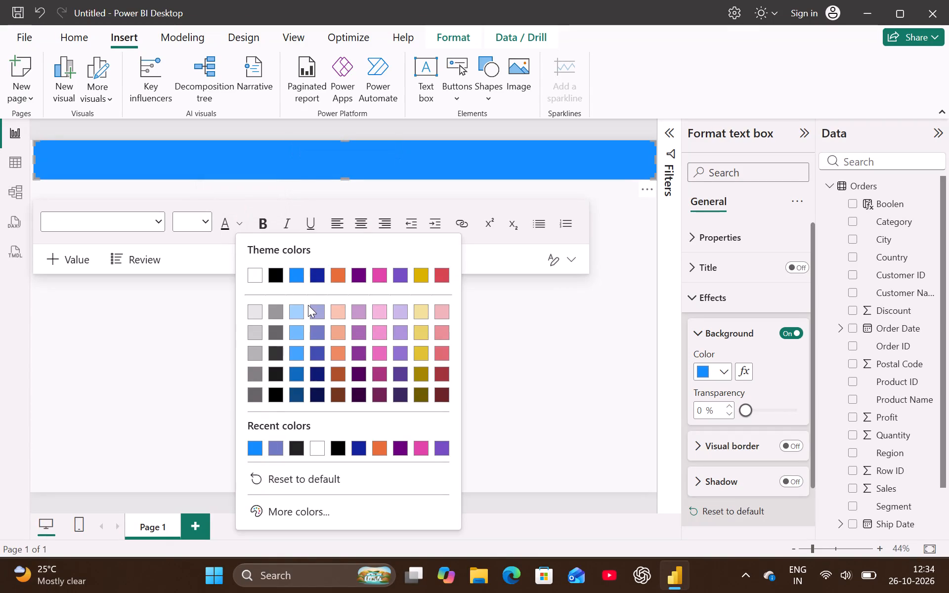
pyautogui.click(316, 399)
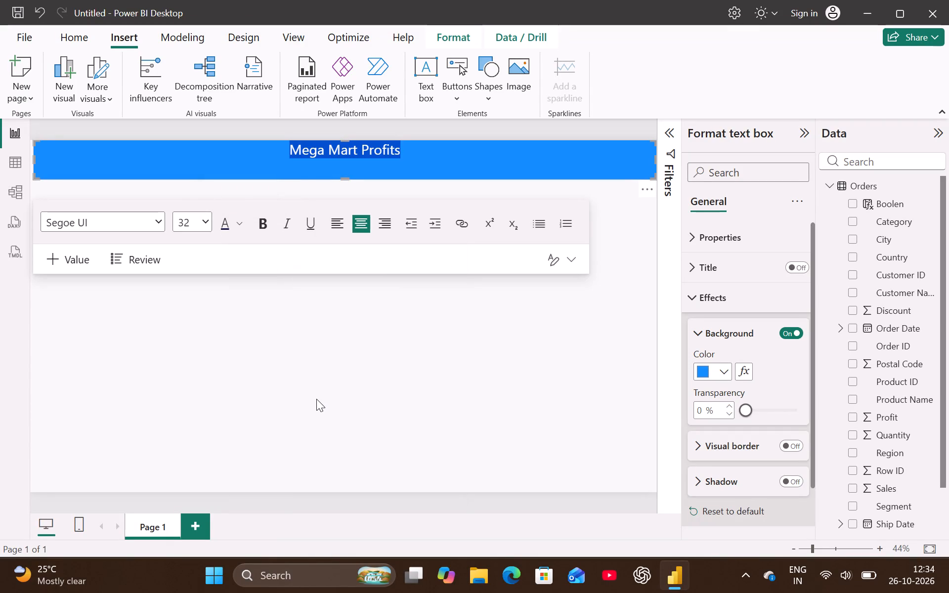
pyautogui.click(266, 225)
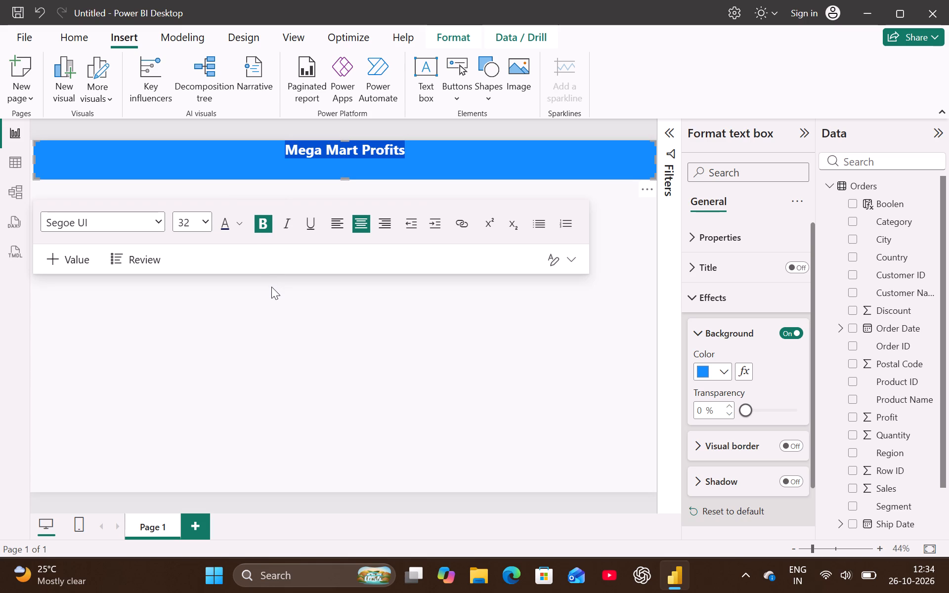
pyautogui.click(251, 286)
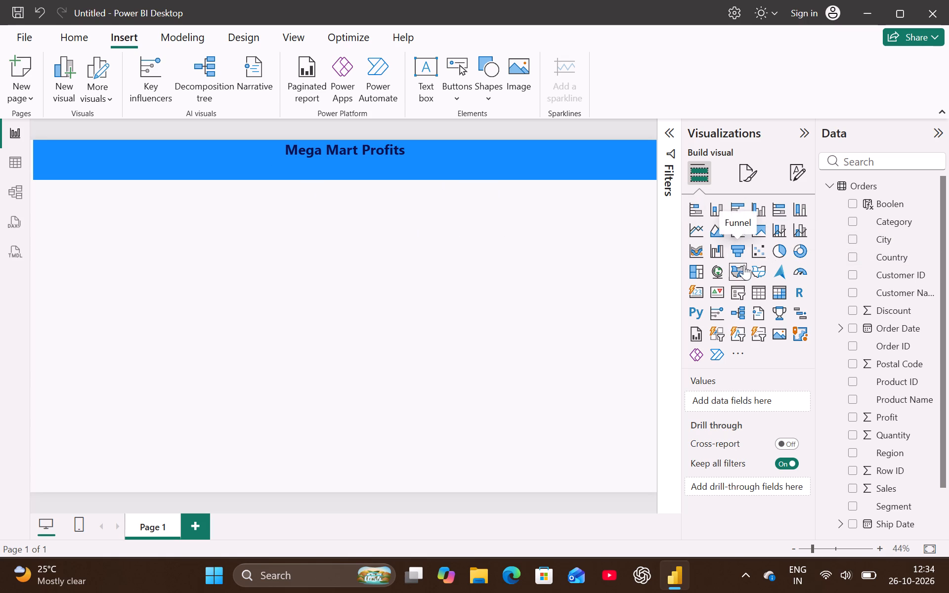
# Add a card visual to the page and resize it to a small box directly beneath the left part of the banner.
pyautogui.click(696, 285)
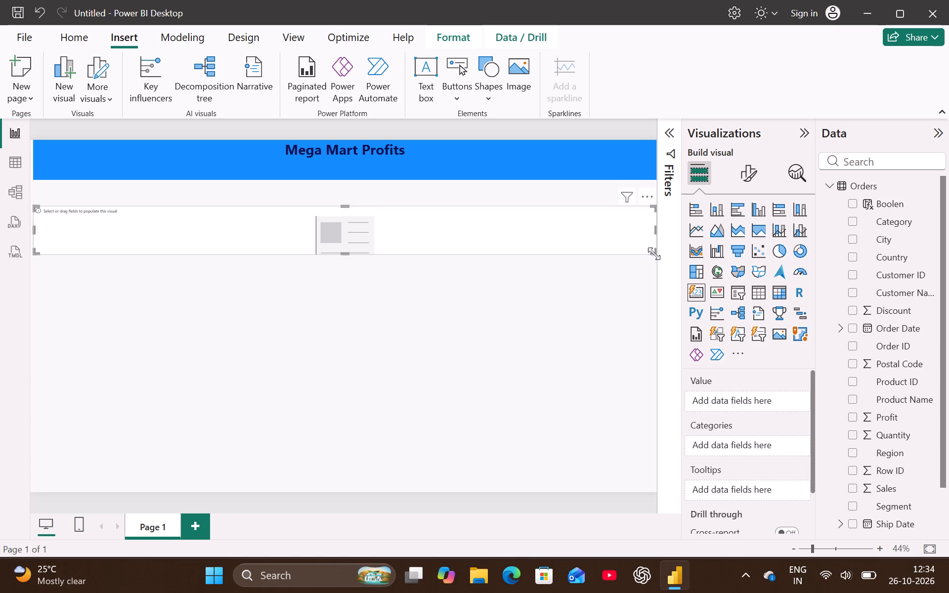
pyautogui.moveTo(654, 255); pyautogui.dragTo(586, 262)
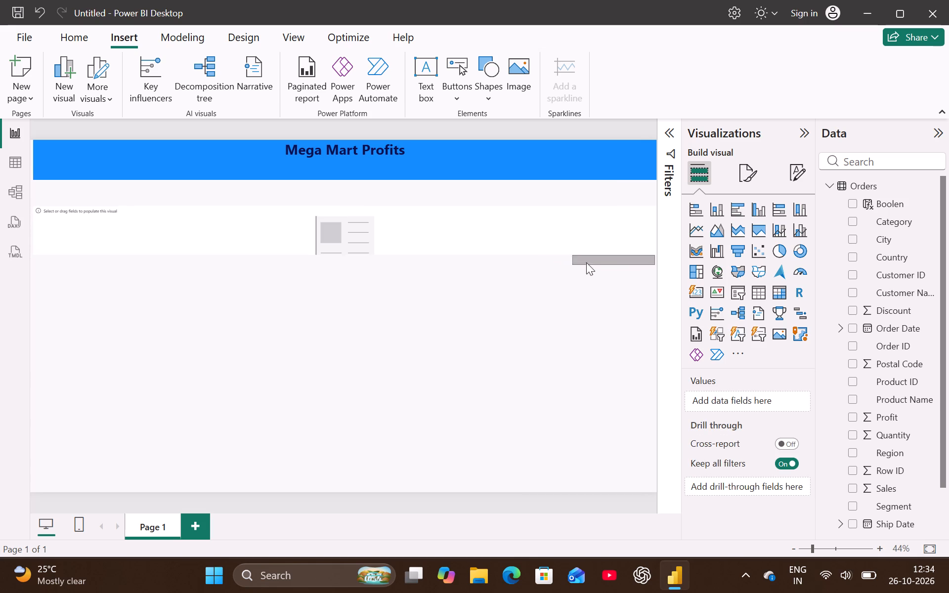
pyautogui.moveTo(586, 262); pyautogui.dragTo(655, 250)
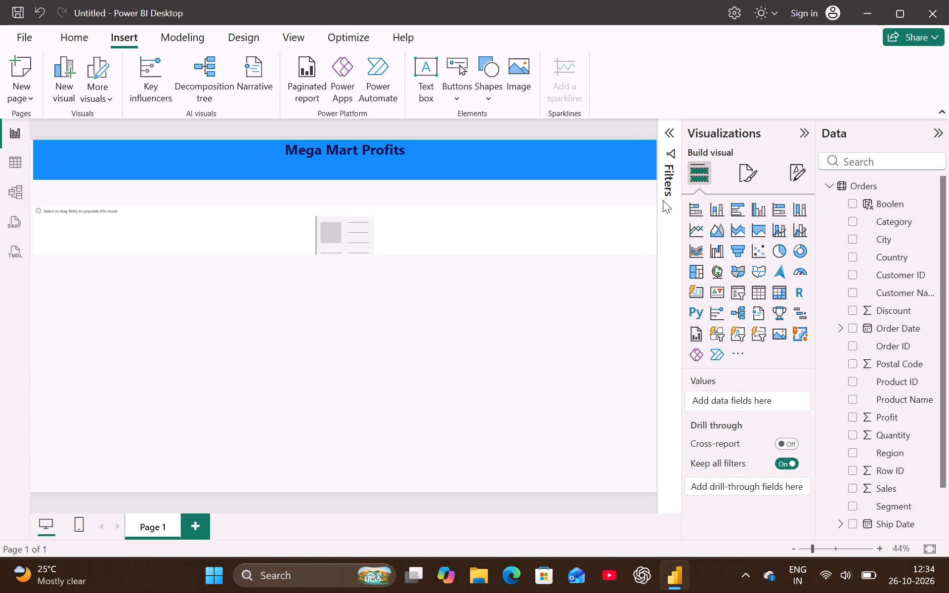
pyautogui.moveTo(645, 199); pyautogui.dragTo(627, 201)
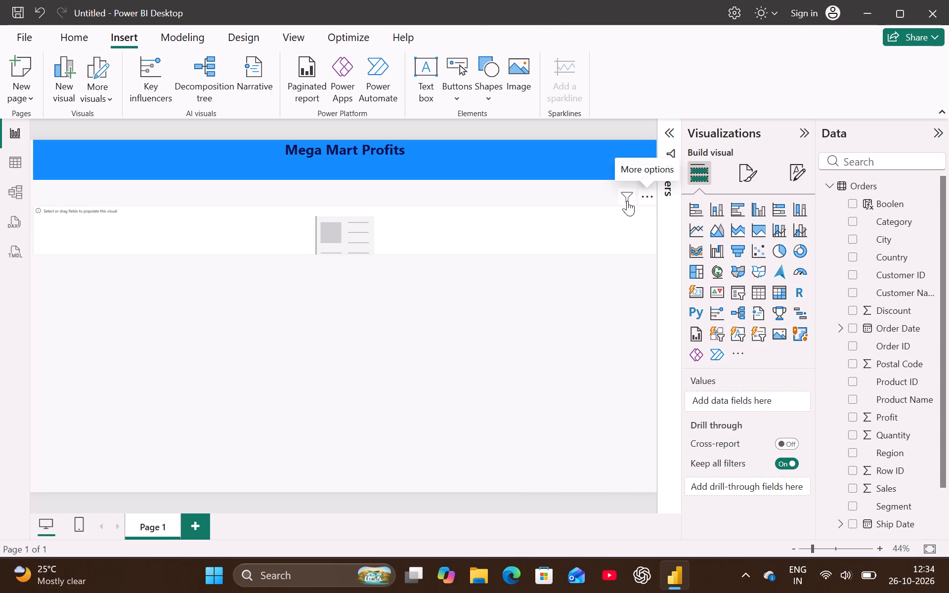
pyautogui.moveTo(627, 201); pyautogui.dragTo(616, 203)
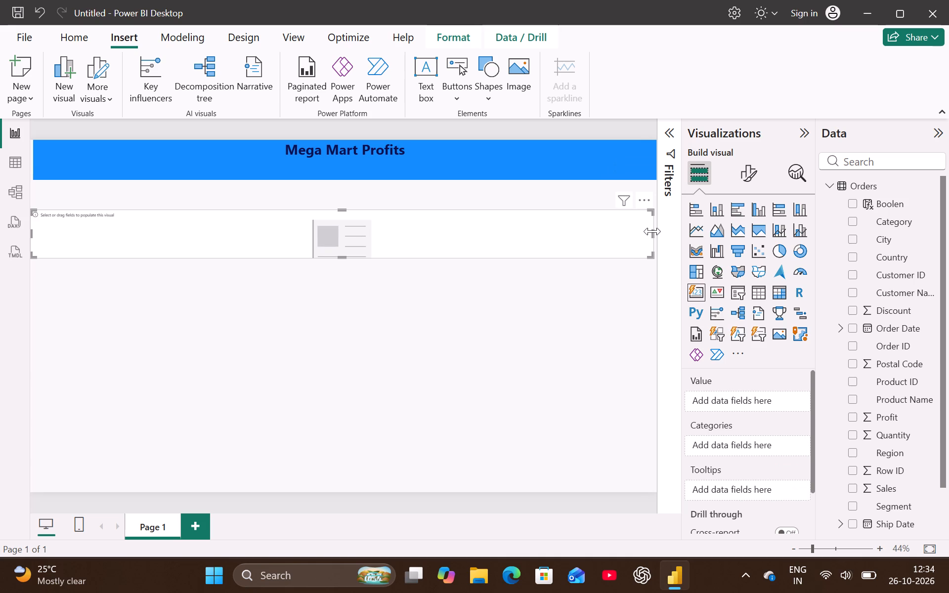
pyautogui.moveTo(652, 231); pyautogui.dragTo(226, 226)
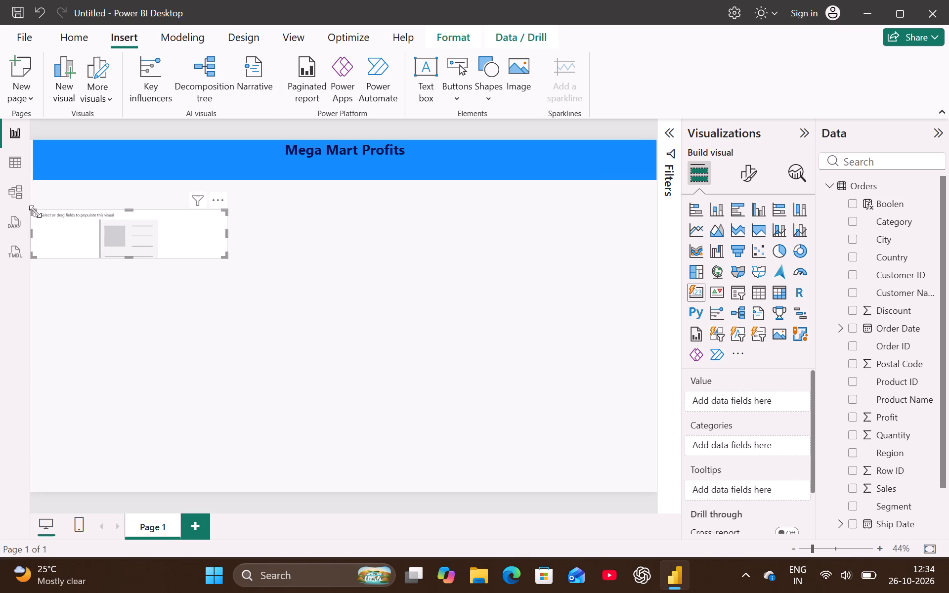
pyautogui.moveTo(35, 213); pyautogui.dragTo(91, 194)
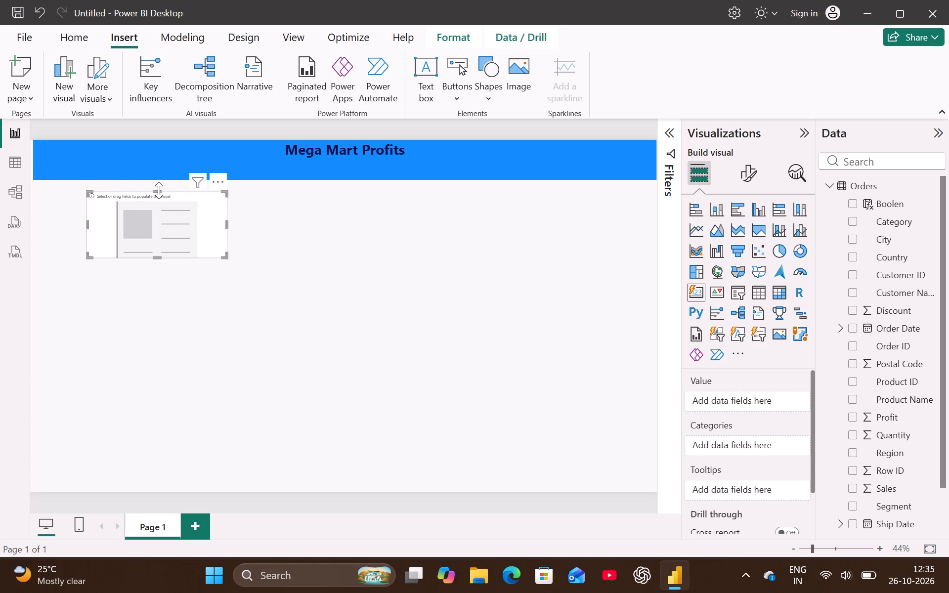
pyautogui.moveTo(155, 191); pyautogui.dragTo(155, 184)
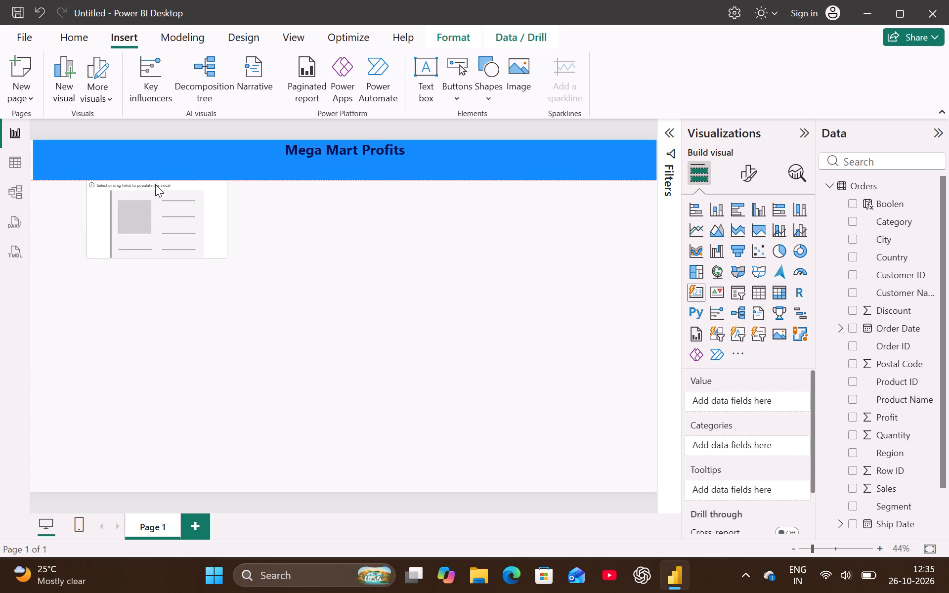
pyautogui.moveTo(155, 184); pyautogui.dragTo(155, 185)
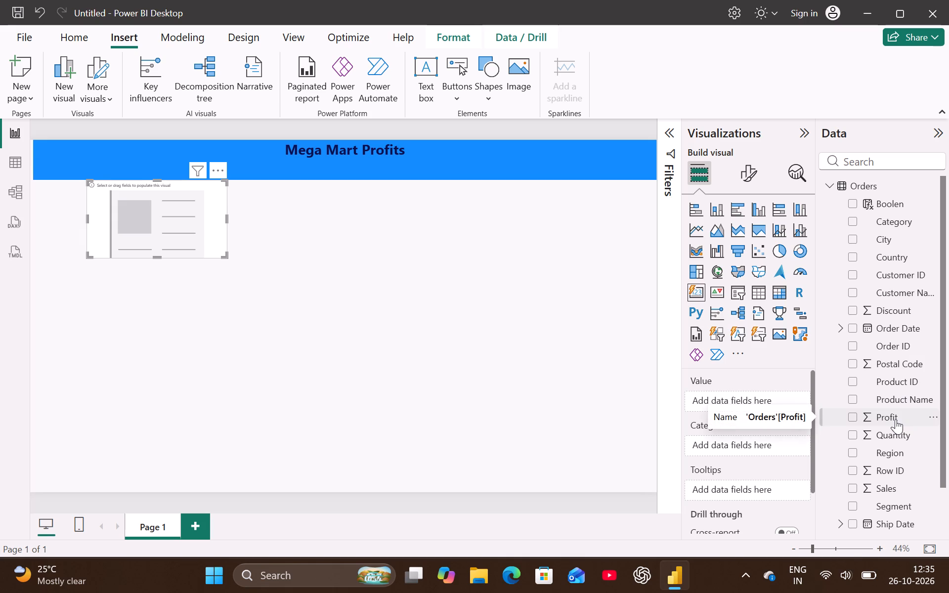
# Add the Profit field from Orders as the card's value.
pyautogui.moveTo(896, 419); pyautogui.dragTo(757, 405)
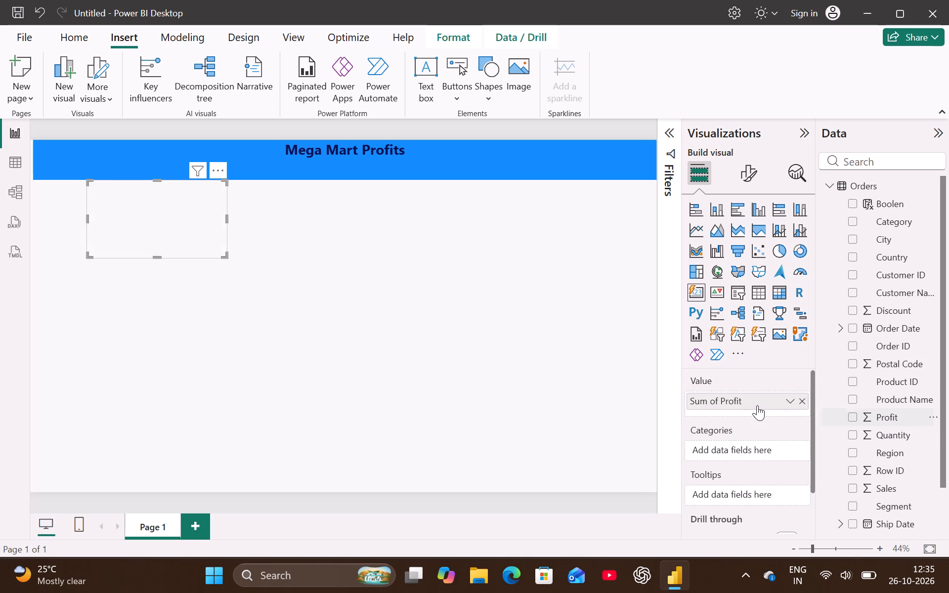
pyautogui.click(719, 395)
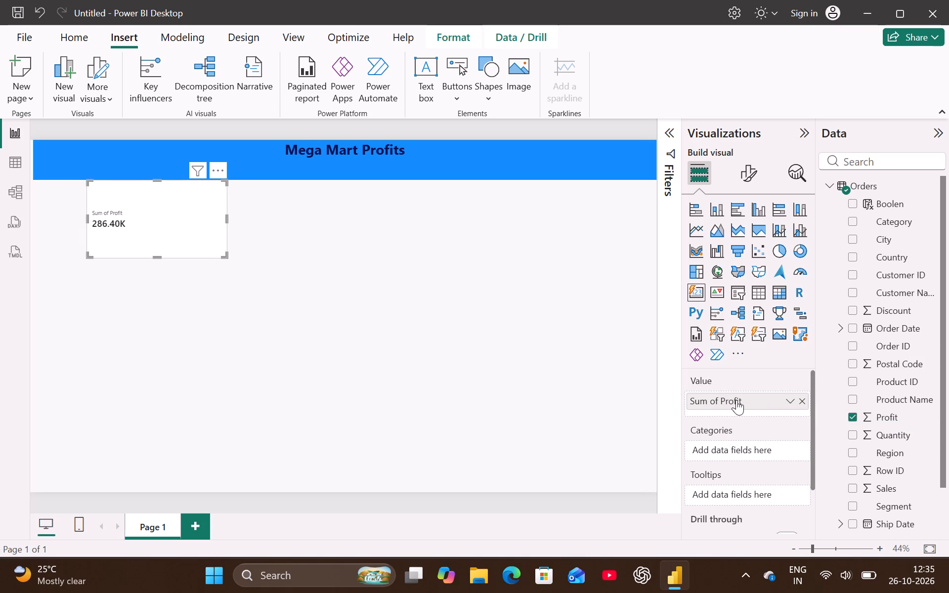
pyautogui.click(736, 400)
pyautogui.doubleClick(740, 400)
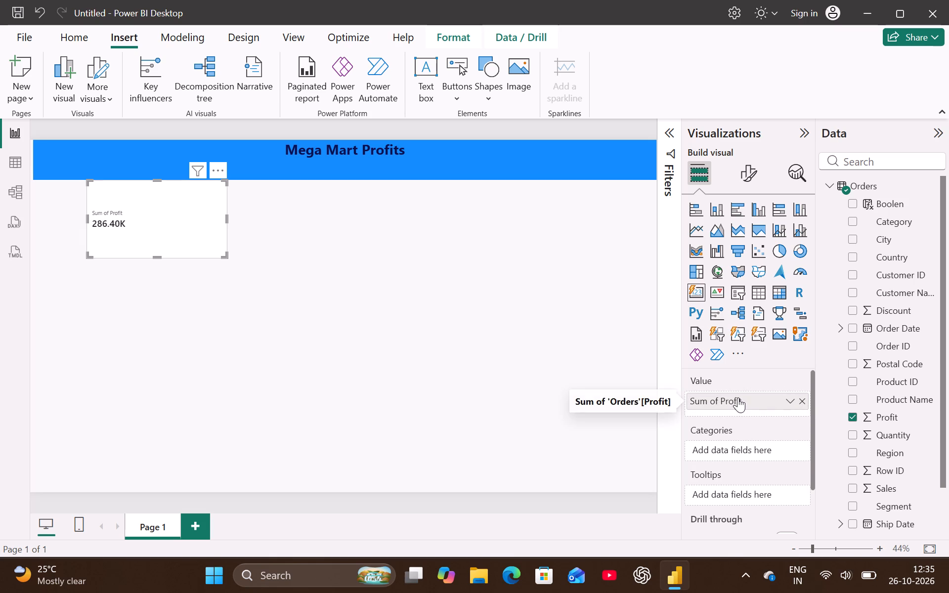
# Turn on the profit card's background and set its colour to #f0e199, Theme color 7, 60% lighter.
pyautogui.click(758, 174)
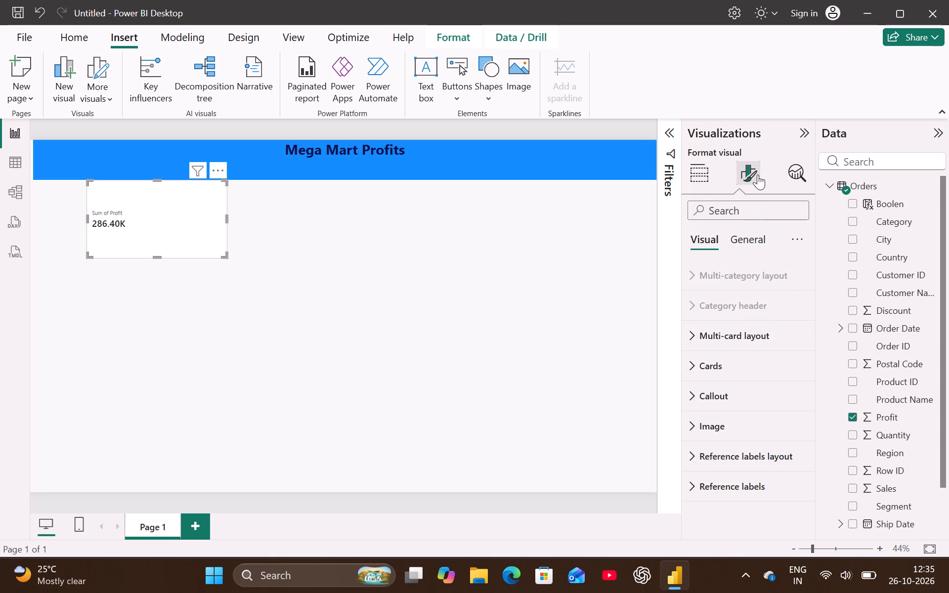
pyautogui.click(747, 231)
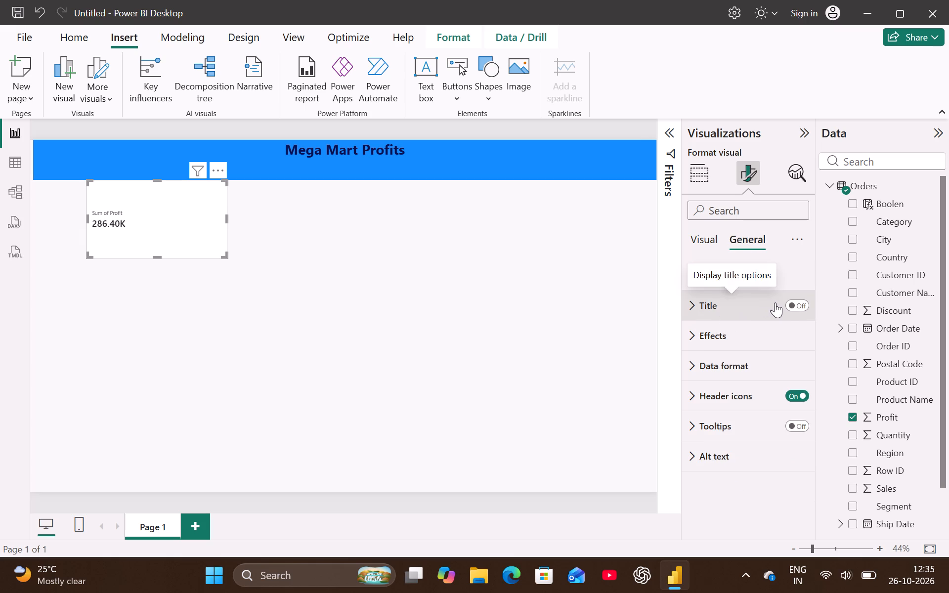
pyautogui.click(771, 328)
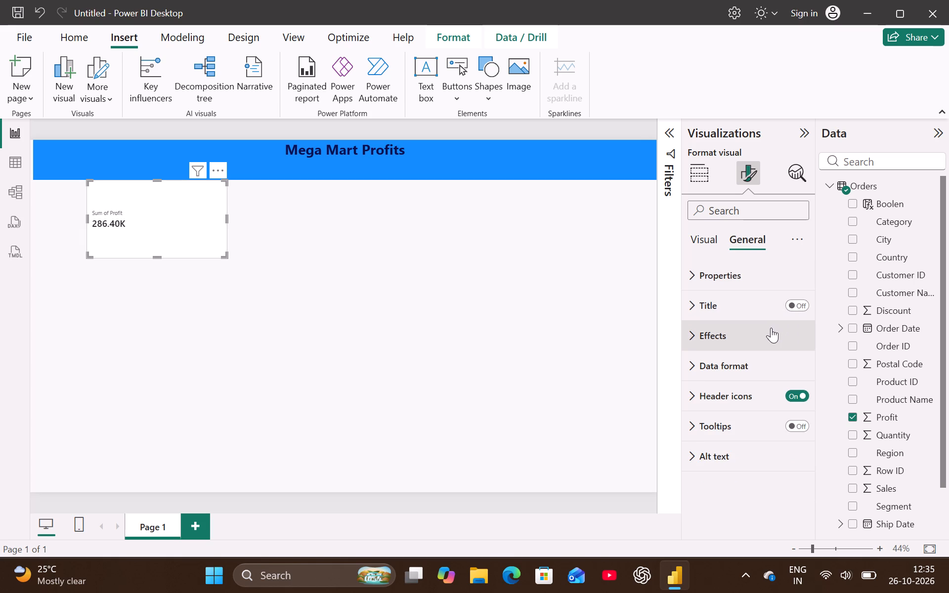
pyautogui.click(786, 364)
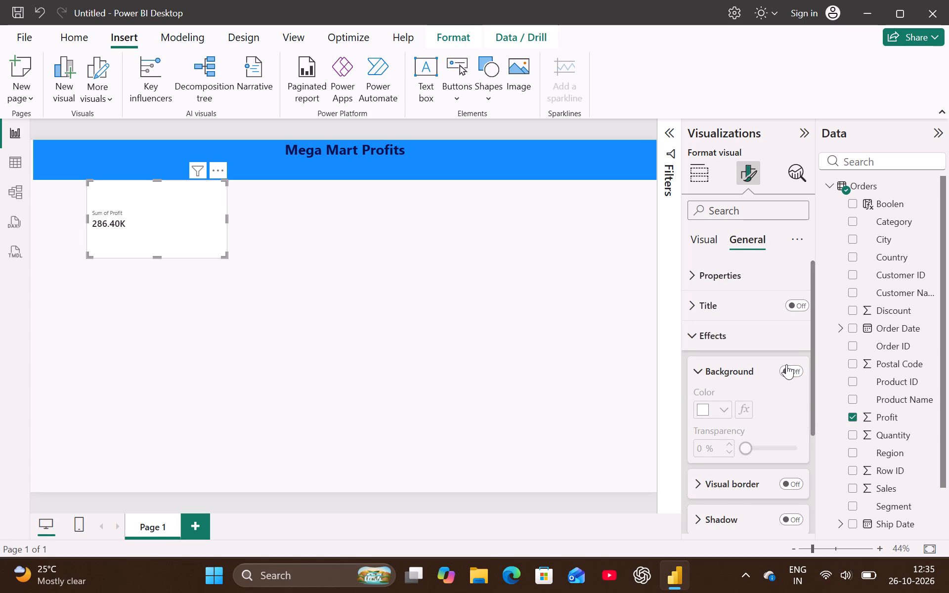
pyautogui.click(792, 366)
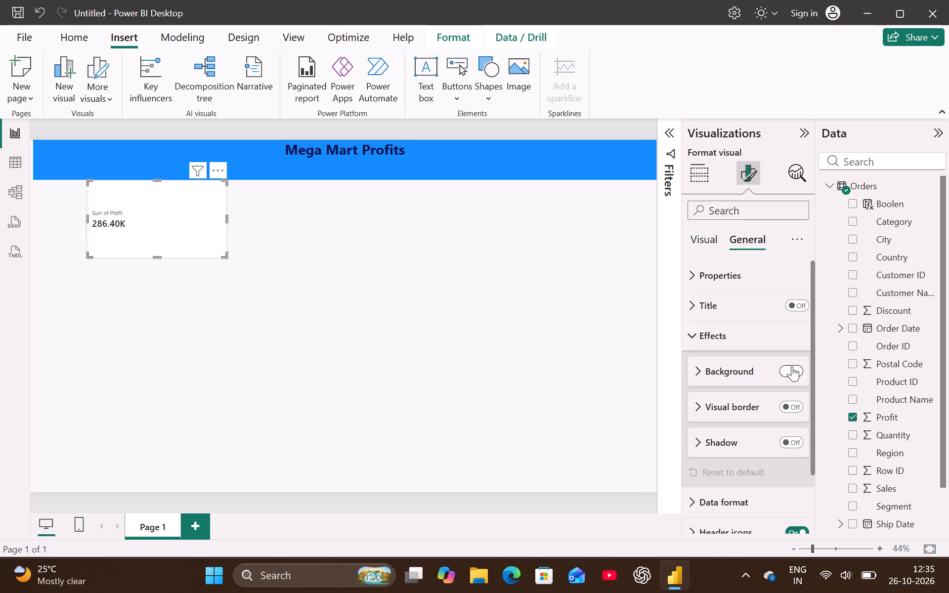
pyautogui.click(697, 370)
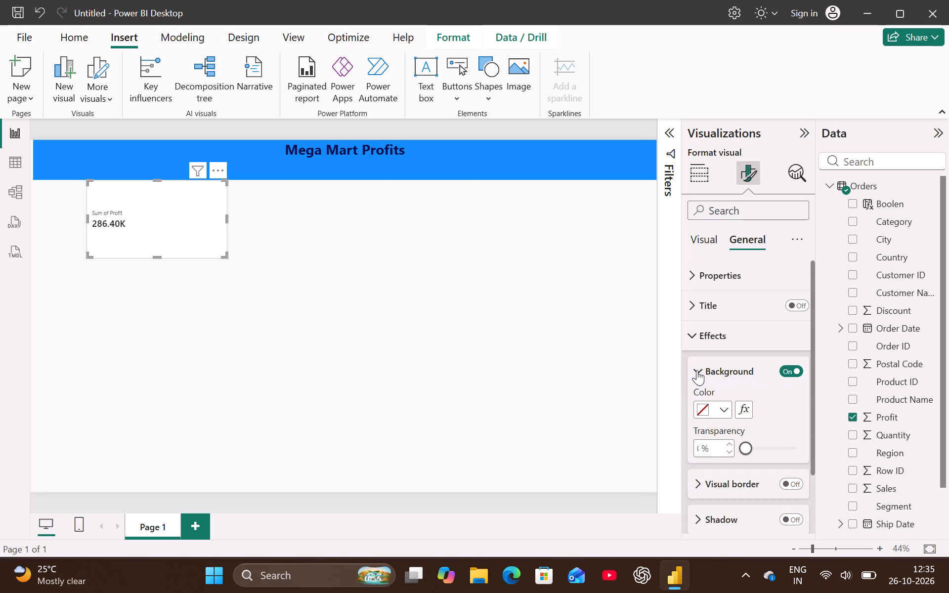
pyautogui.click(720, 416)
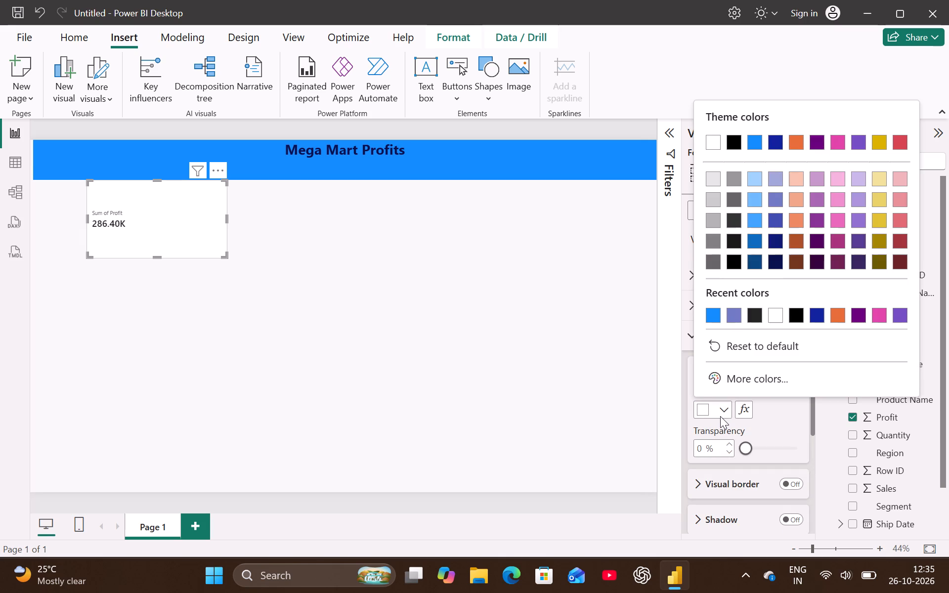
pyautogui.click(881, 177)
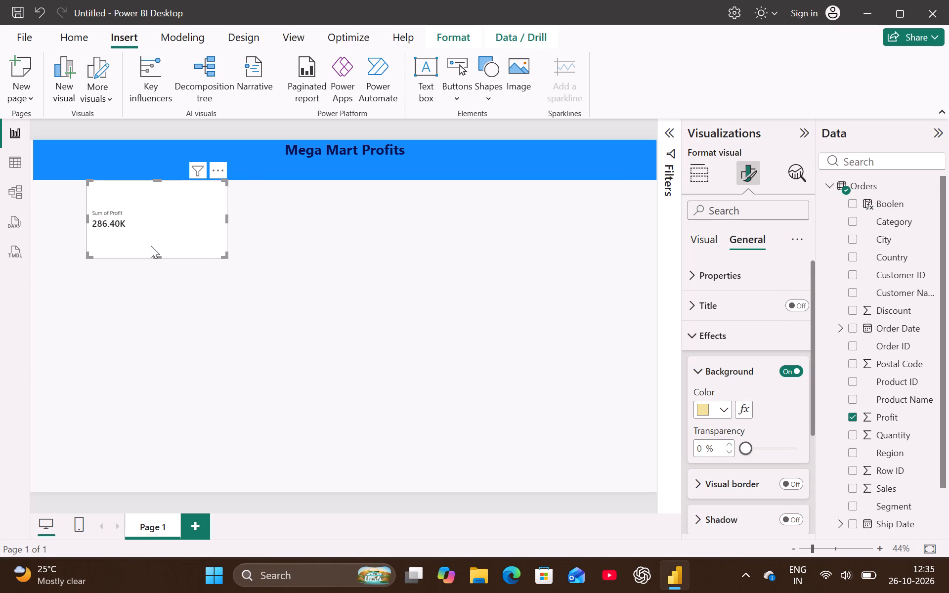
# Move the profit card slightly down and towards the page's left edge, leaving a gap below the banner.
pyautogui.moveTo(151, 246); pyautogui.dragTo(125, 262)
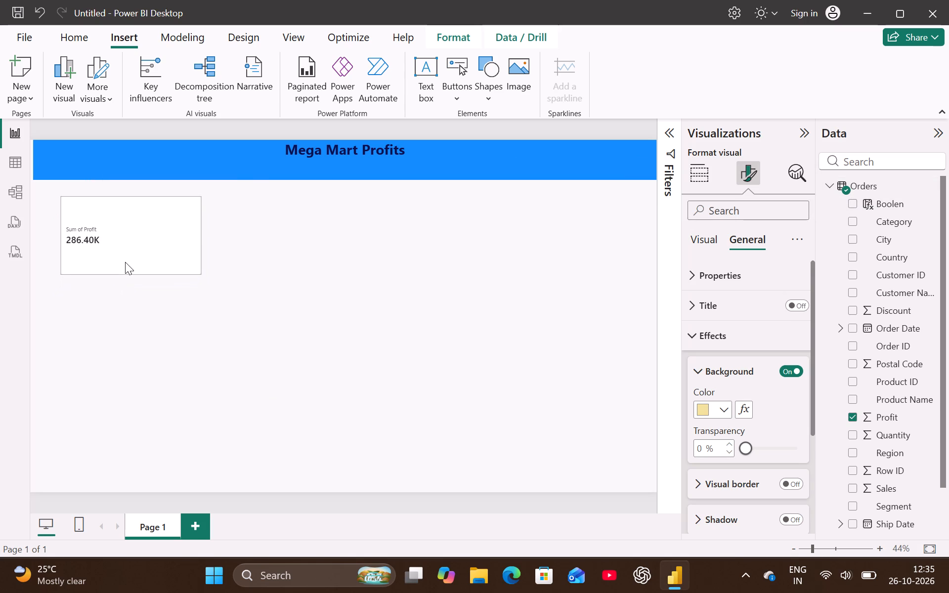
pyautogui.moveTo(125, 262); pyautogui.dragTo(125, 261)
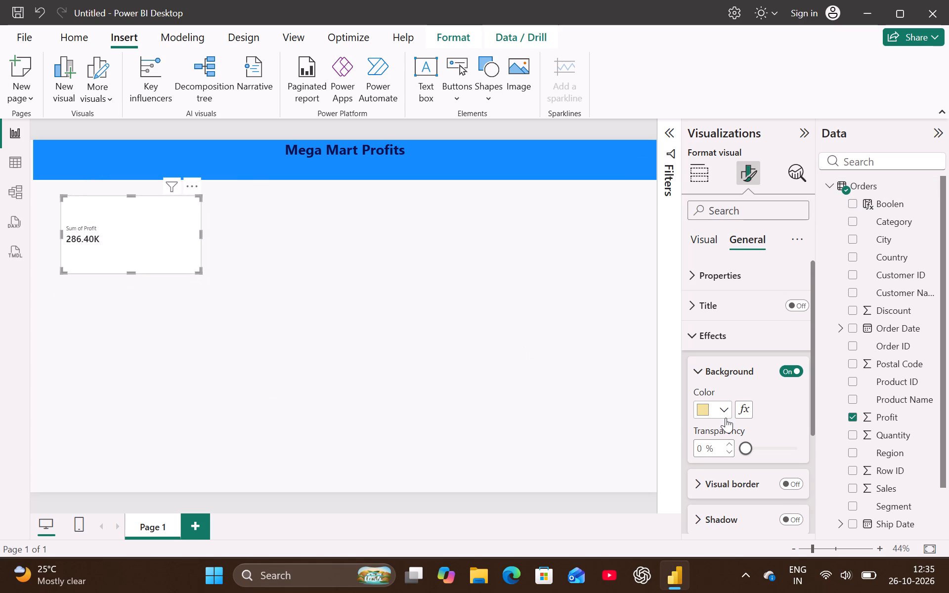
# Reapply the recent pale yellow to the profit card's background and set its transparency to 13%.
pyautogui.click(726, 418)
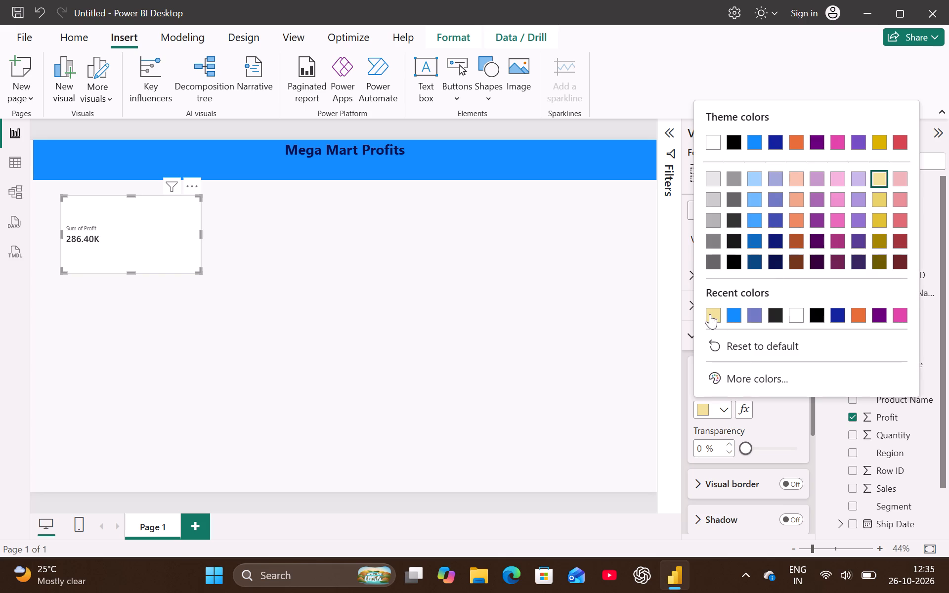
pyautogui.click(710, 314)
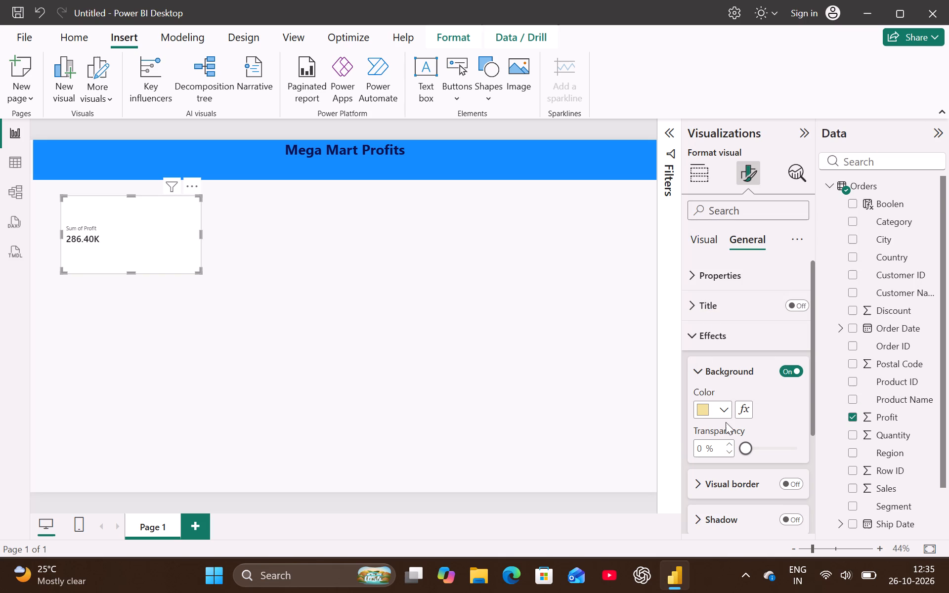
pyautogui.click(752, 448)
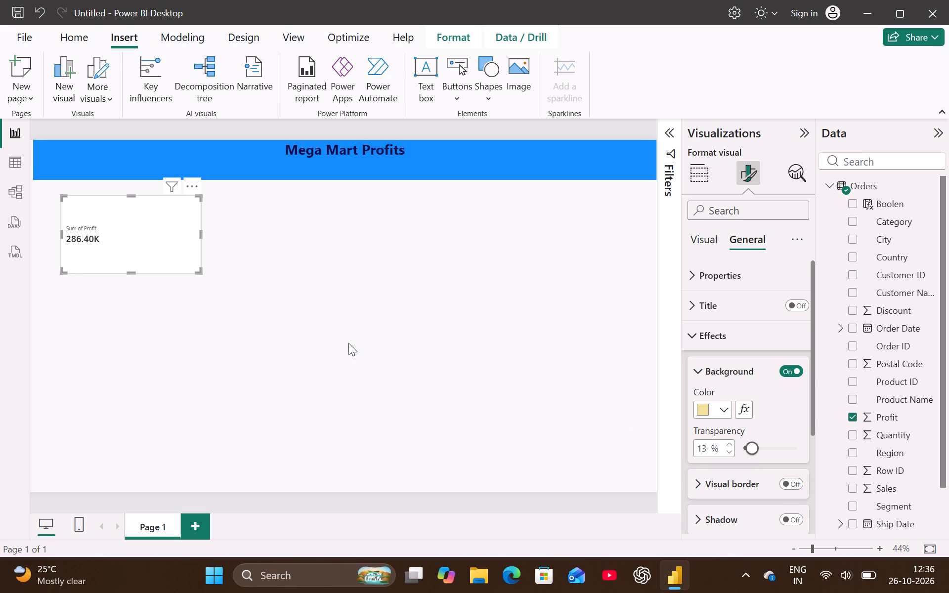
pyautogui.click(186, 178)
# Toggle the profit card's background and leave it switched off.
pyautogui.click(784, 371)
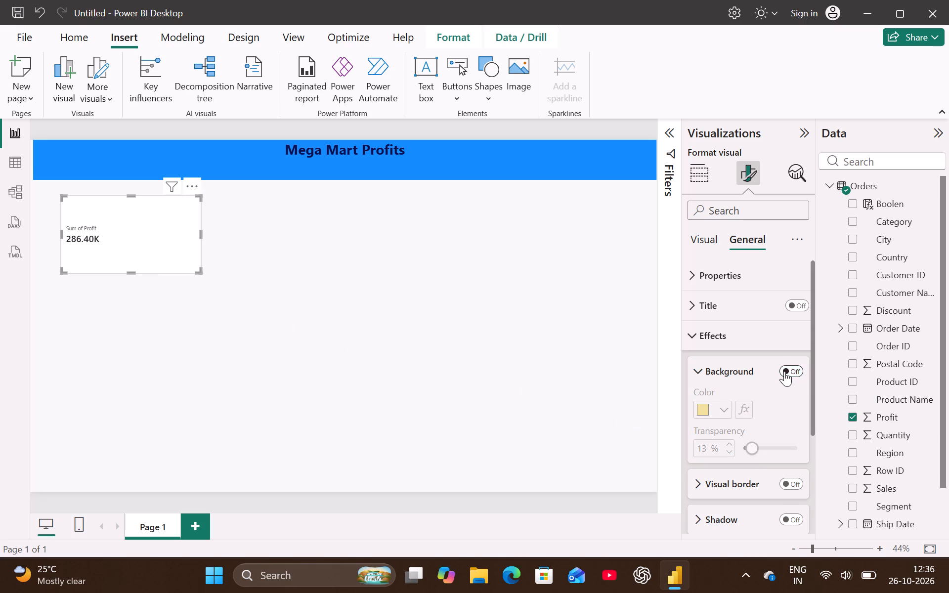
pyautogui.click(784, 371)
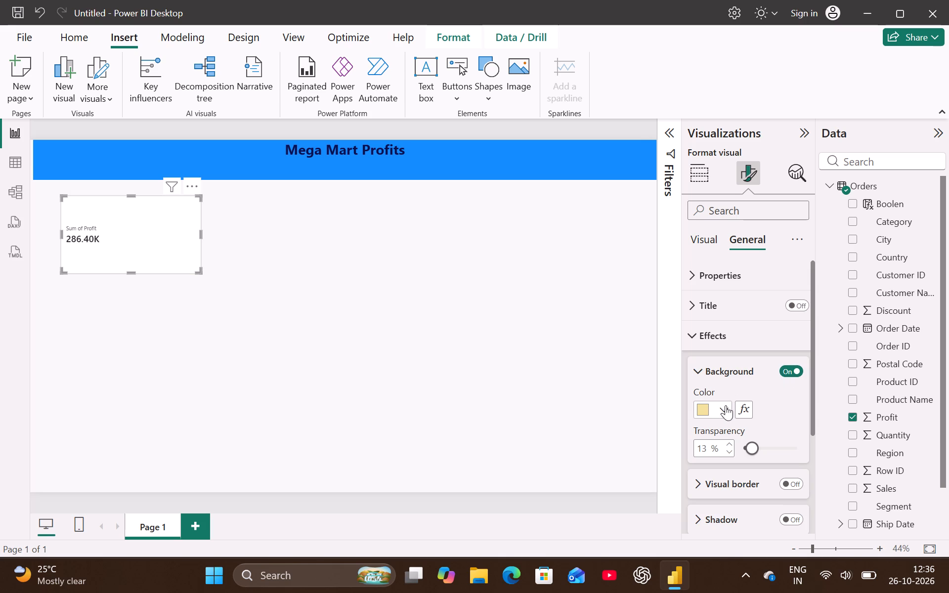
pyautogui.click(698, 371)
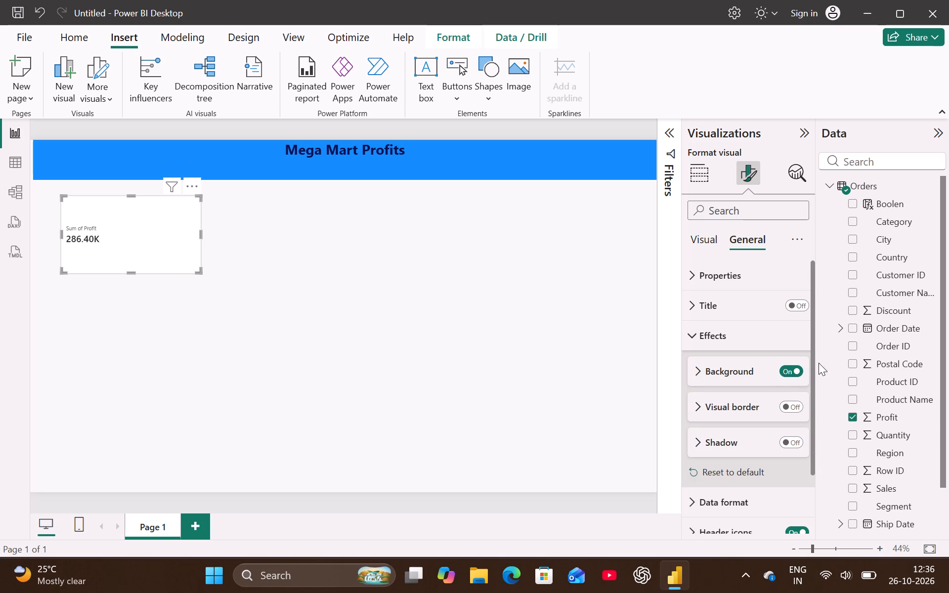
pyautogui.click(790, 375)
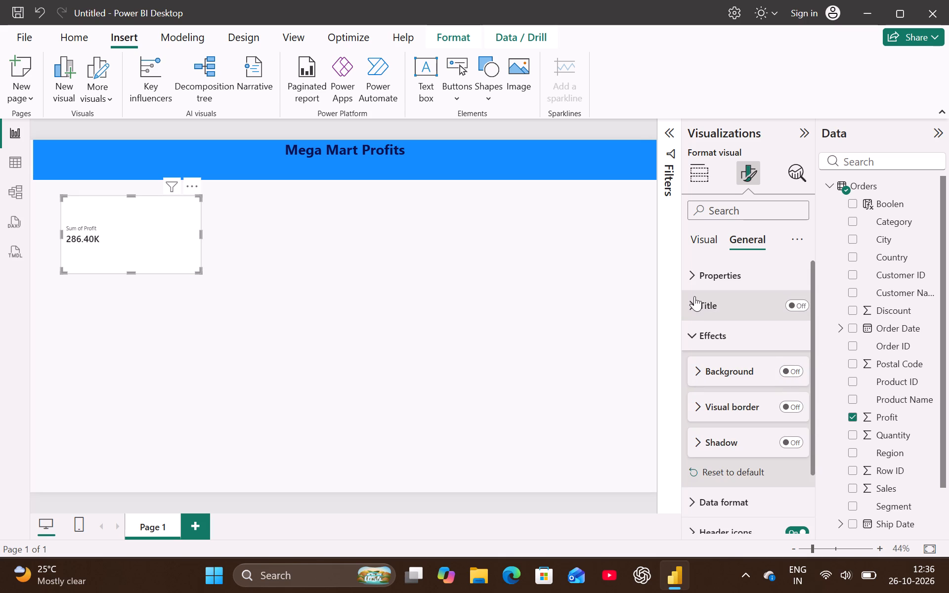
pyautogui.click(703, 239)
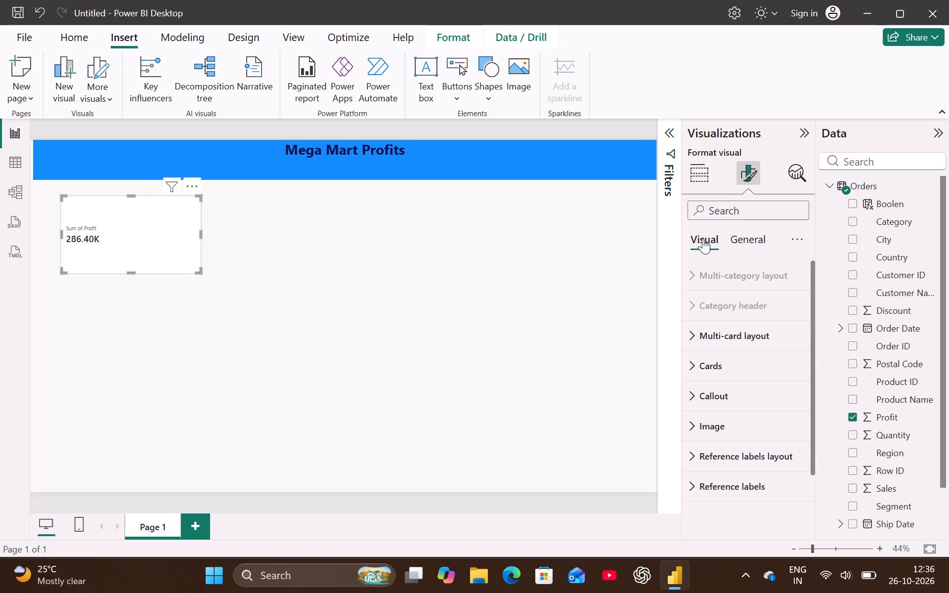
# Make the profit card slightly taller by extending its bottom edge.
pyautogui.click(170, 235)
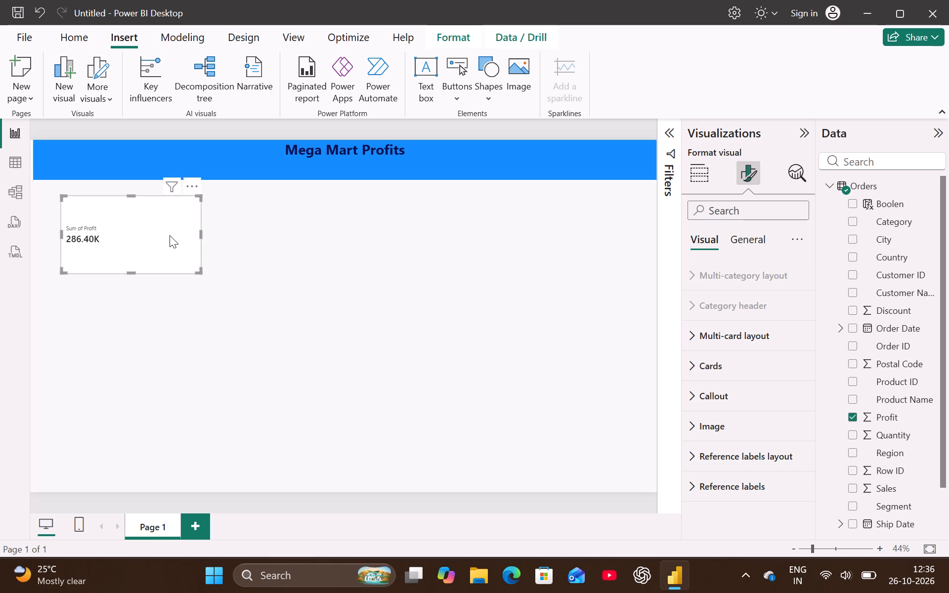
pyautogui.moveTo(129, 272); pyautogui.dragTo(115, 276)
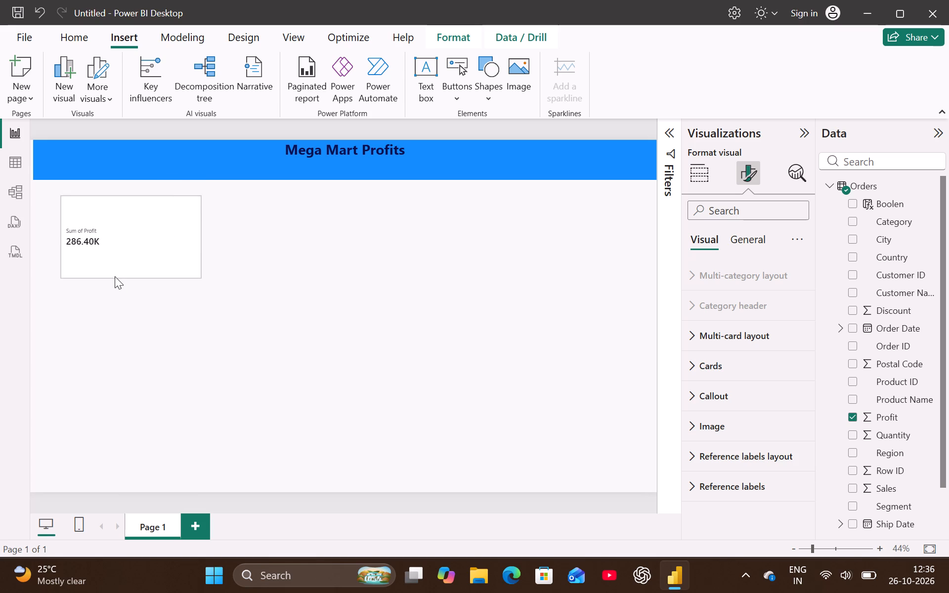
pyautogui.moveTo(115, 276); pyautogui.dragTo(115, 275)
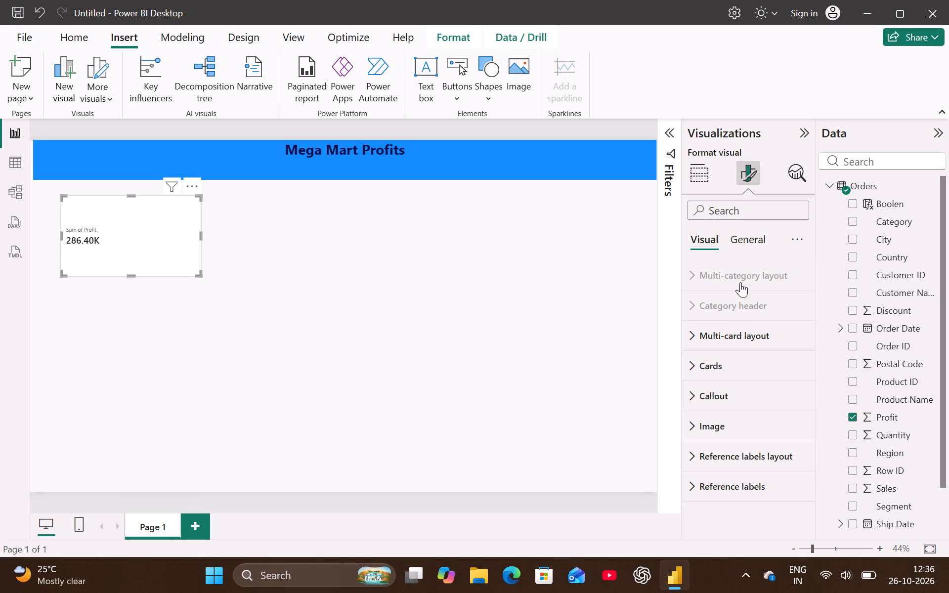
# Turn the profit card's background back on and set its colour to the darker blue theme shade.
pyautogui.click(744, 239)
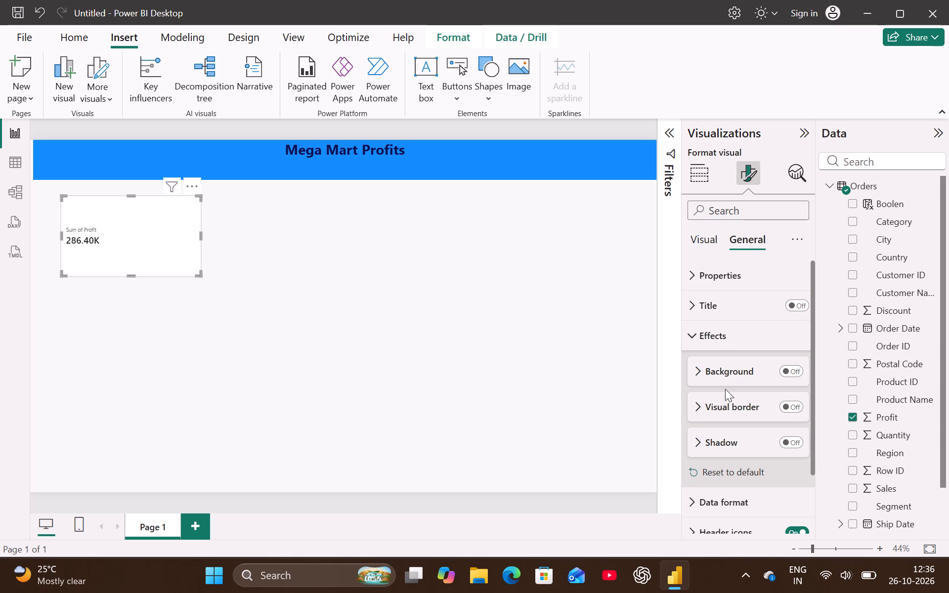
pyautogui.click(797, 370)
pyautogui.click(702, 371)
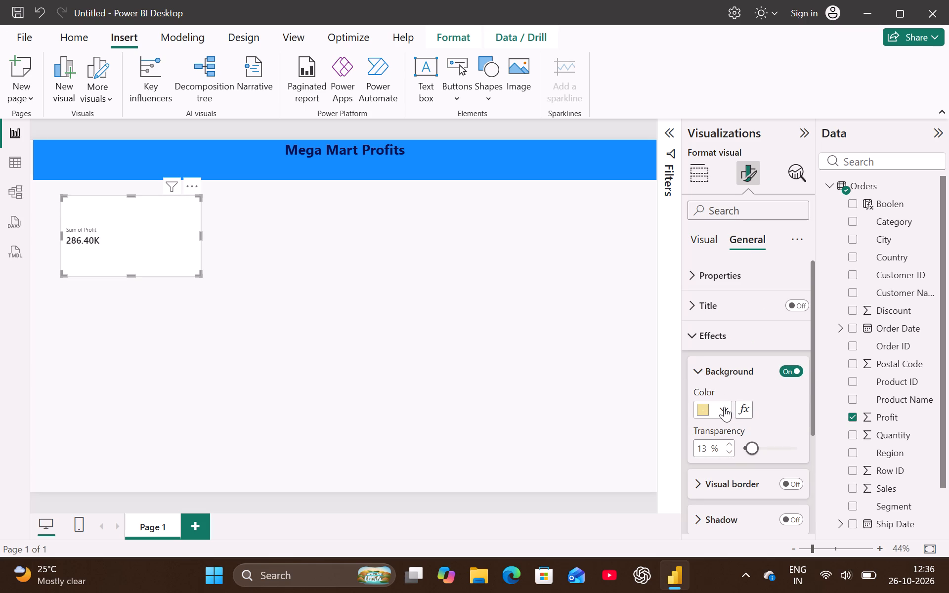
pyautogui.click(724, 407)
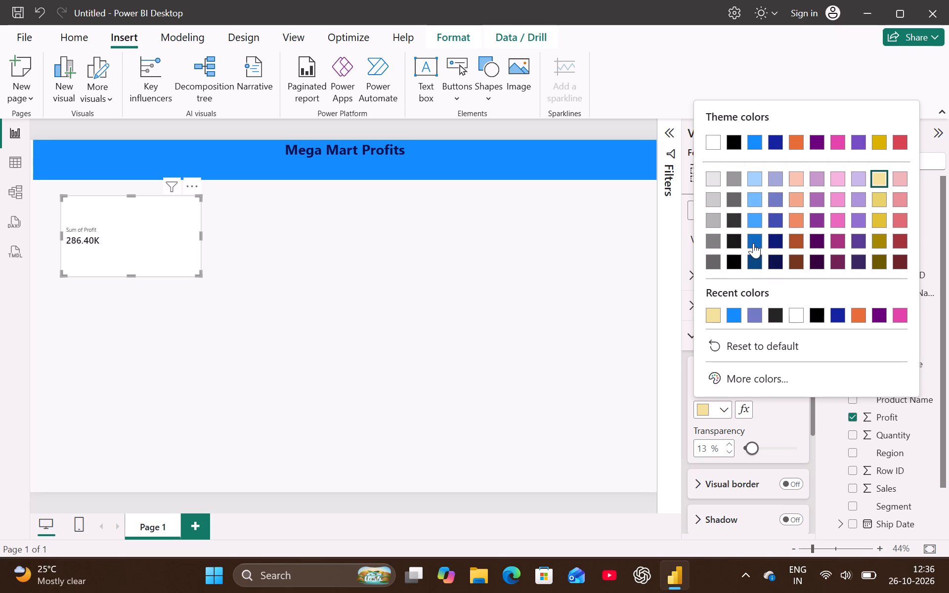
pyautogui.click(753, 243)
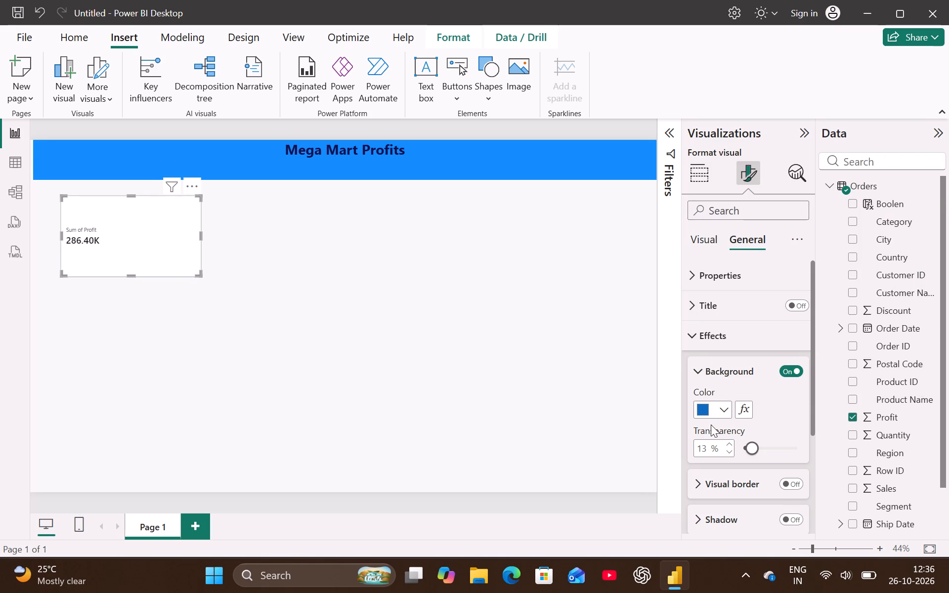
# Turn on the visual border and shadow effects for the profit card.
pyautogui.click(790, 483)
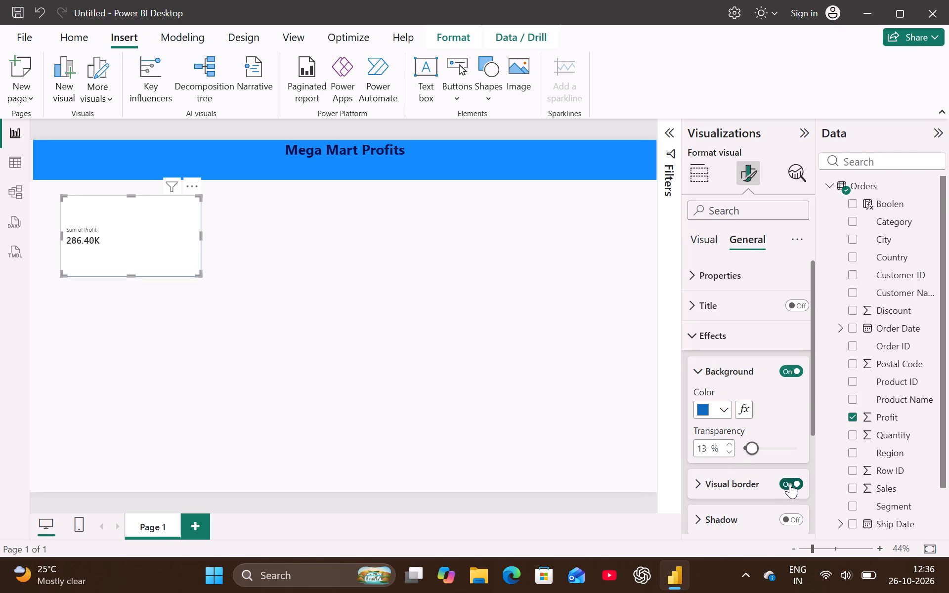
pyautogui.click(790, 516)
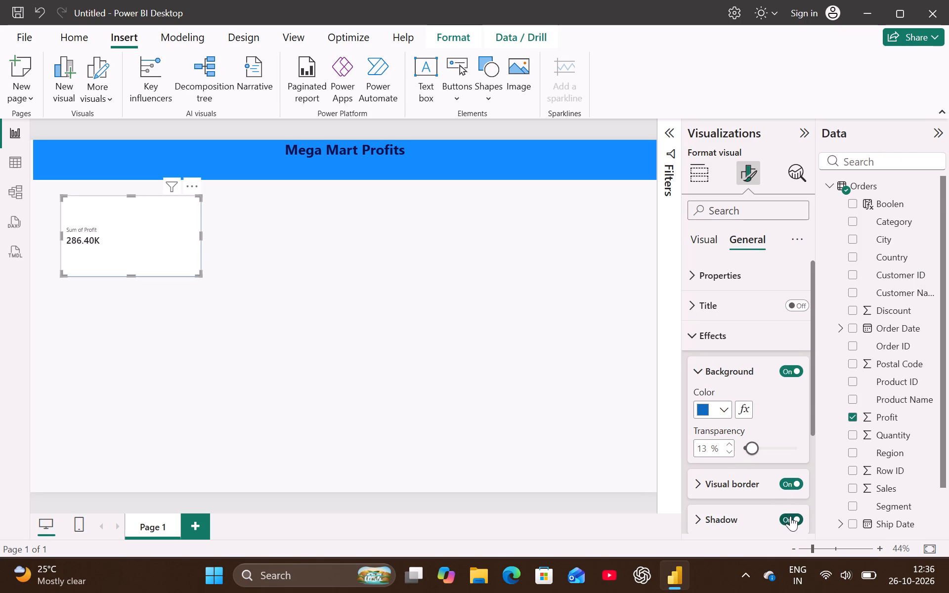
pyautogui.click(701, 367)
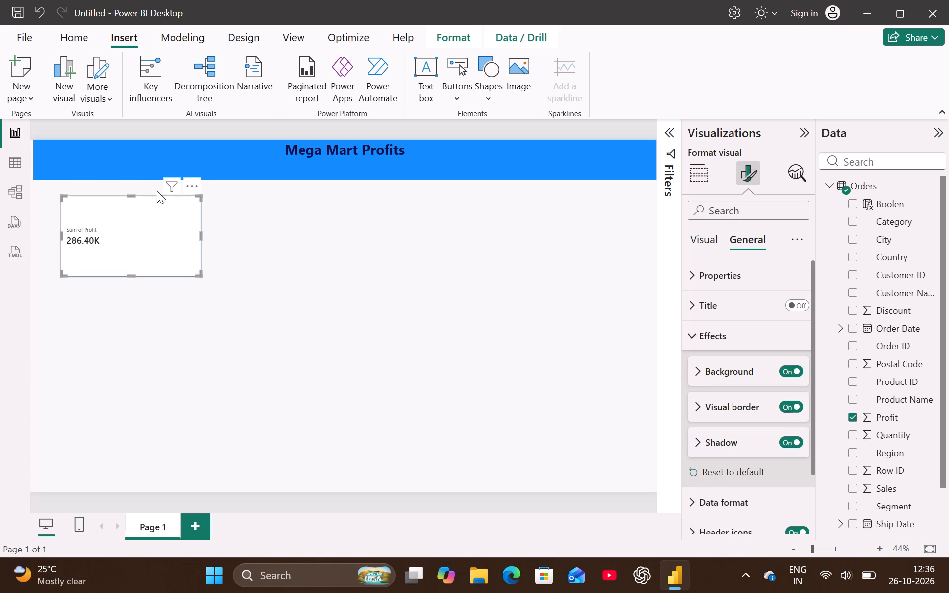
# Move the profit card against the page's left edge, just below the Mega Mart Profits banner.
pyautogui.moveTo(186, 186); pyautogui.dragTo(202, 200)
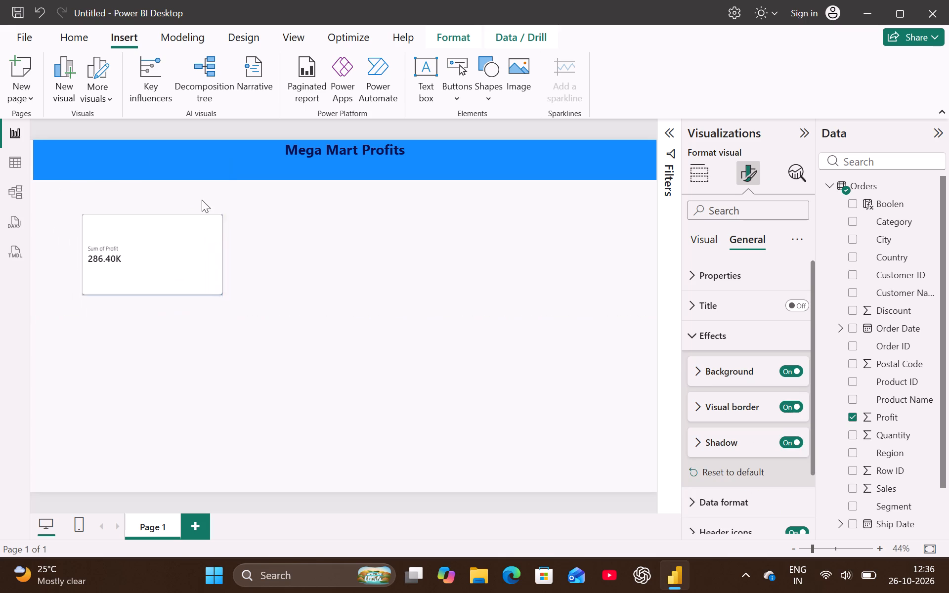
pyautogui.moveTo(202, 200); pyautogui.dragTo(164, 176)
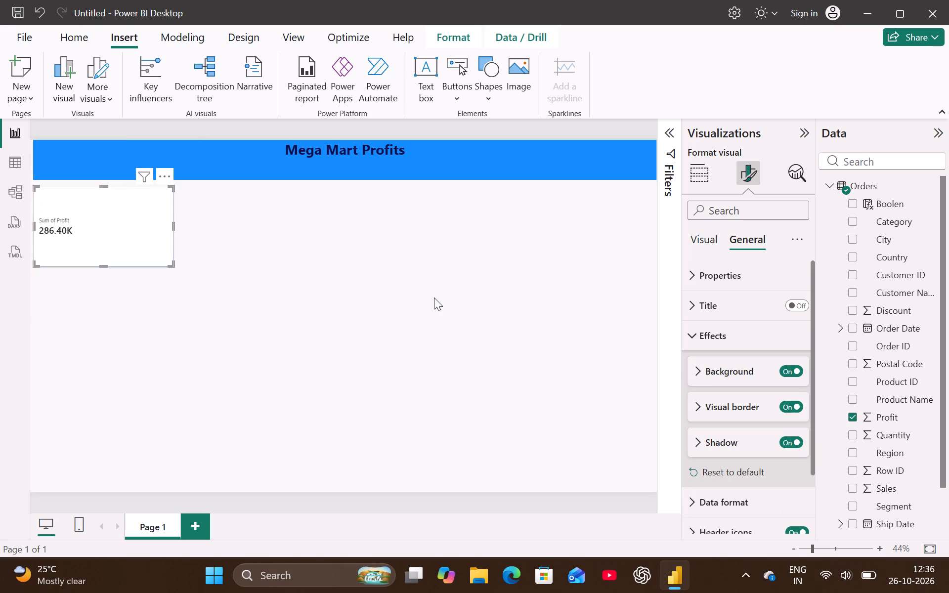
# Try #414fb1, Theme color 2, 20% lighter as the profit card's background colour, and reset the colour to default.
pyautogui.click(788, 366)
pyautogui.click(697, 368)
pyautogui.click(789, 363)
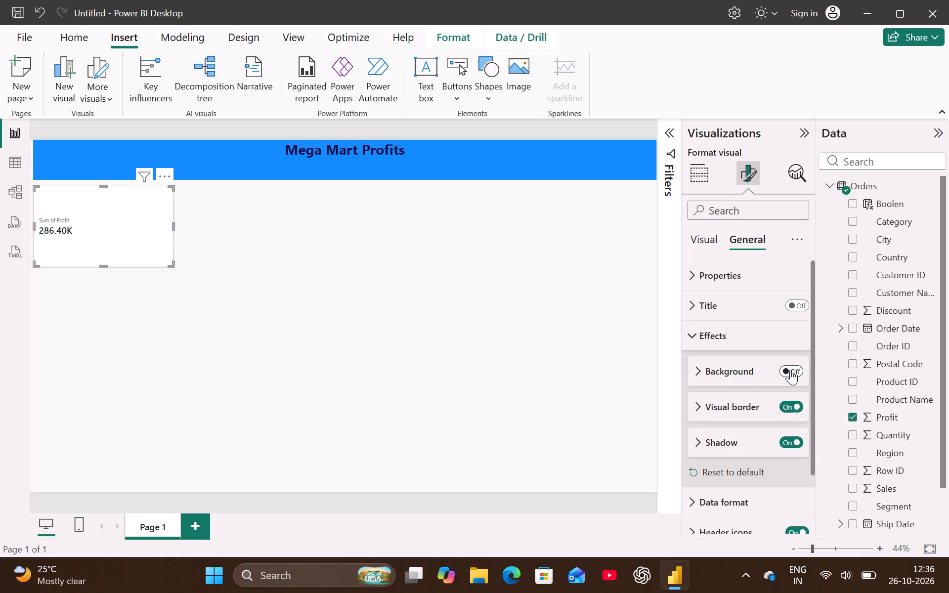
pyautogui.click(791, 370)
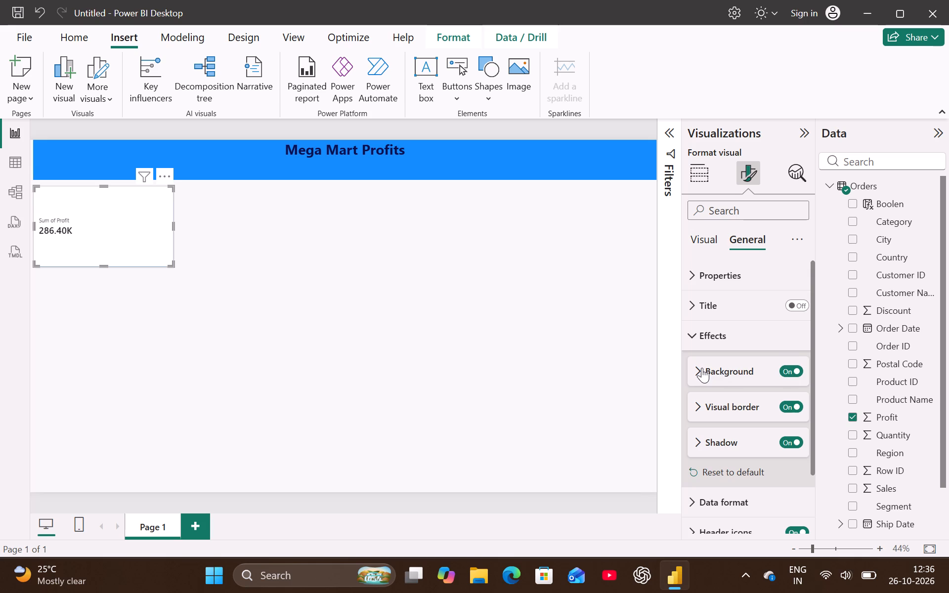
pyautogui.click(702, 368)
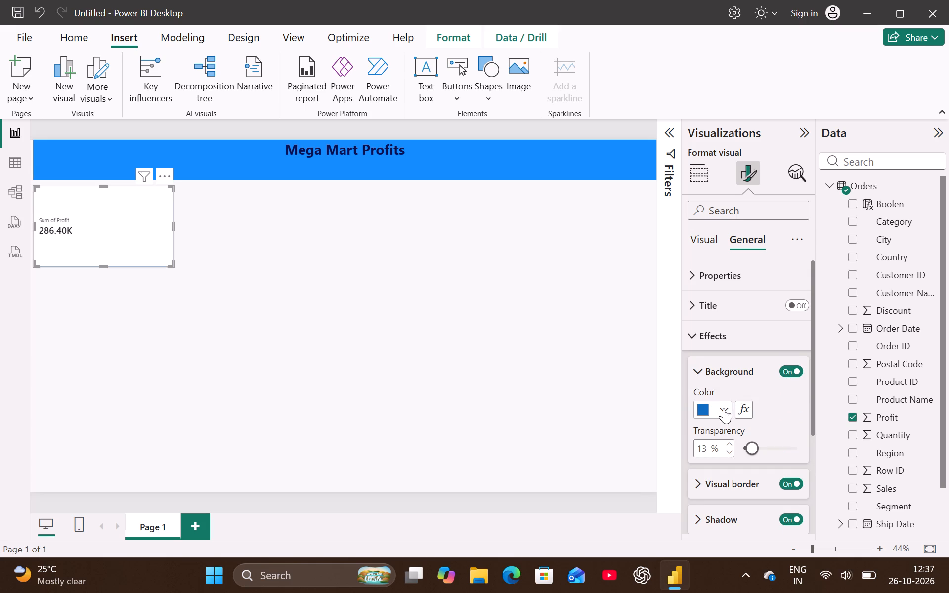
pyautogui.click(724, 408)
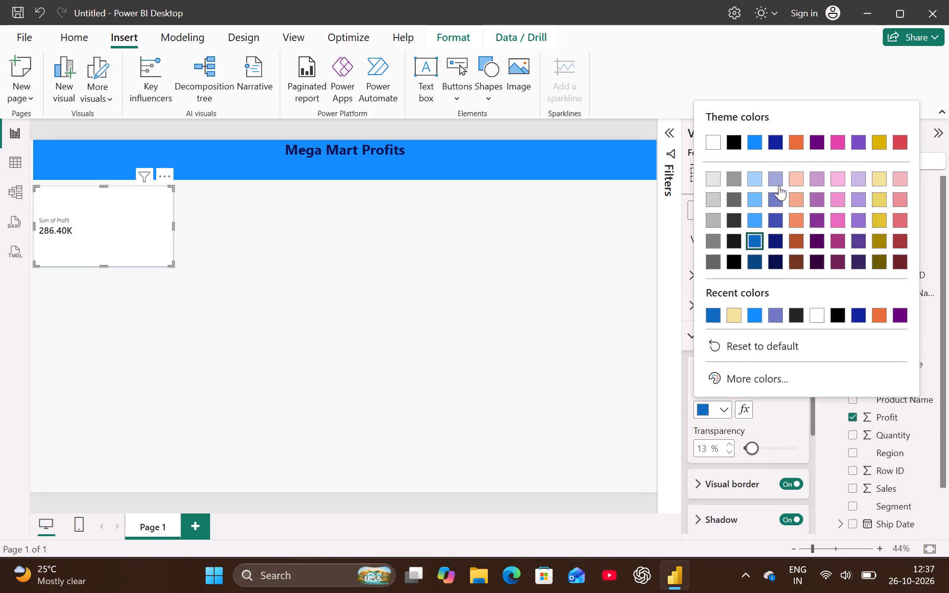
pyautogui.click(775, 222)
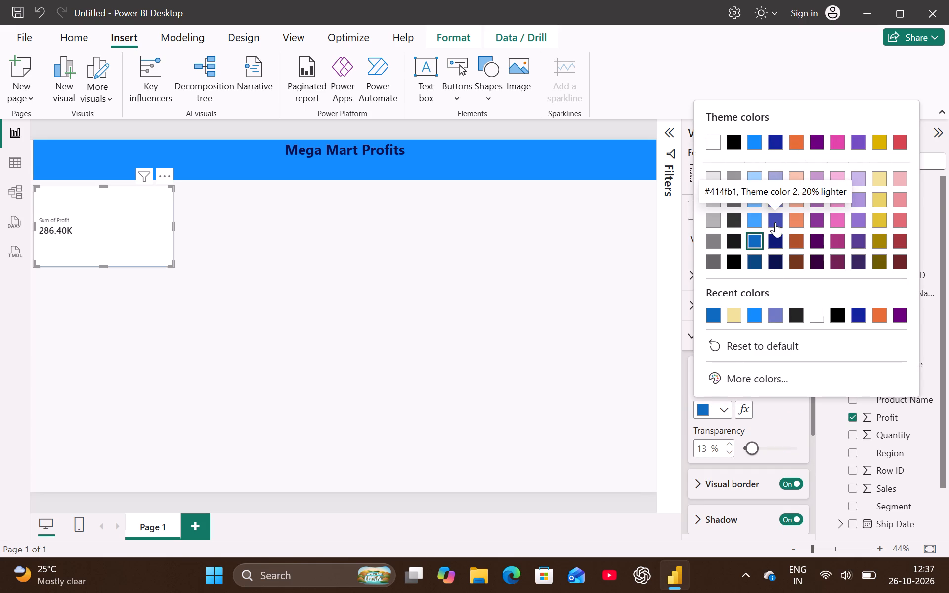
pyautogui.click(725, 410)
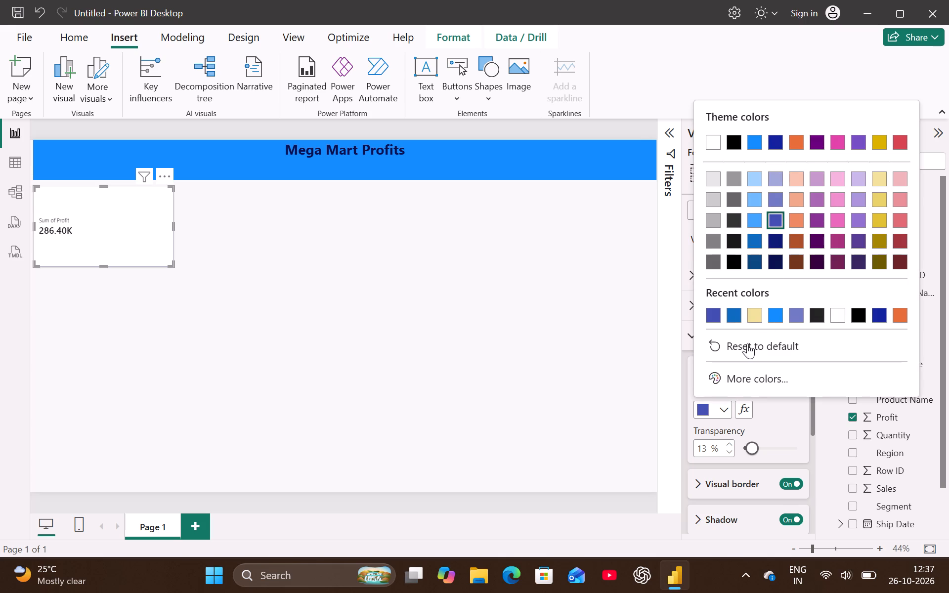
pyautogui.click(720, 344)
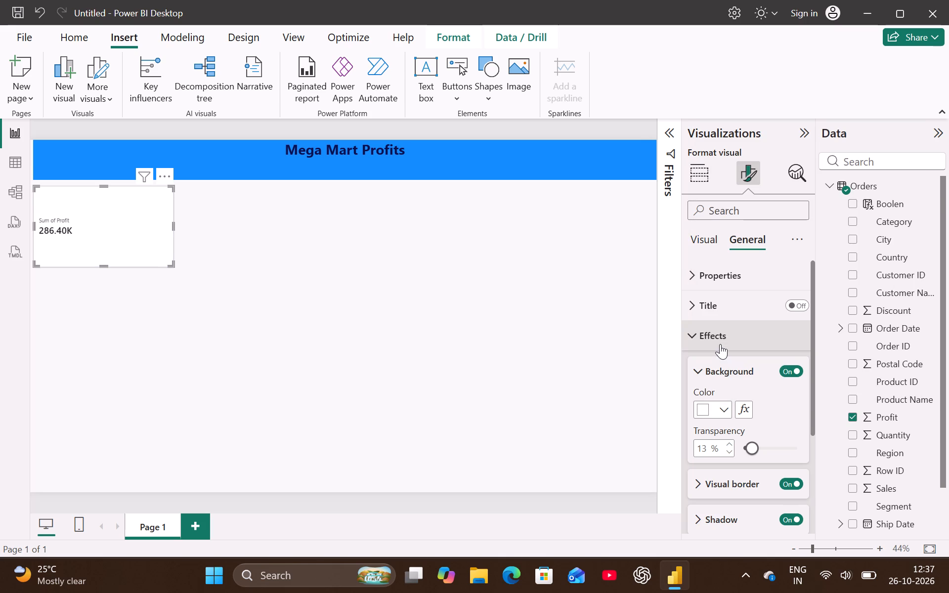
# Set the profit card's background colour to the darker orange-brown theme shade and deselect the card.
pyautogui.click(718, 408)
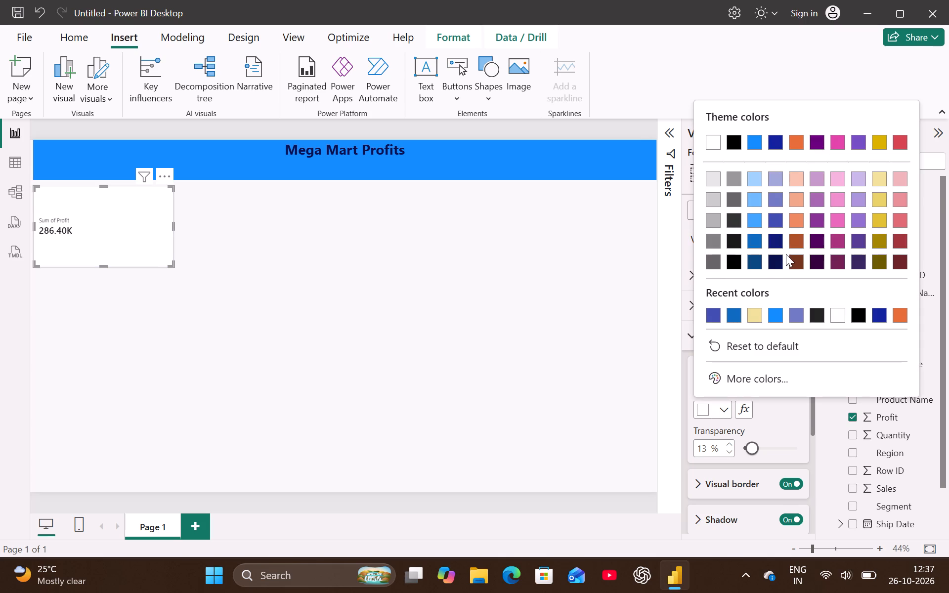
pyautogui.click(797, 241)
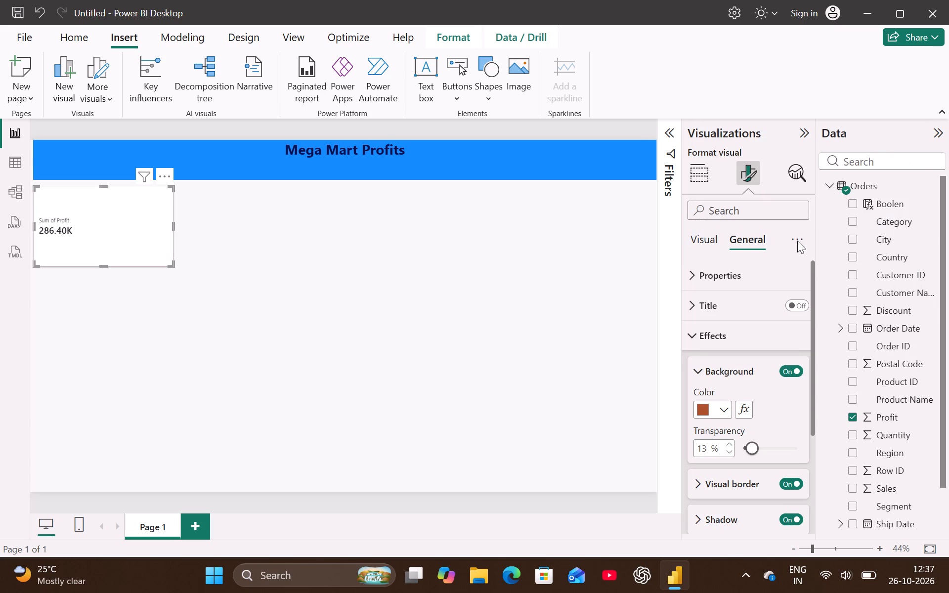
pyautogui.click(131, 255)
pyautogui.click(263, 281)
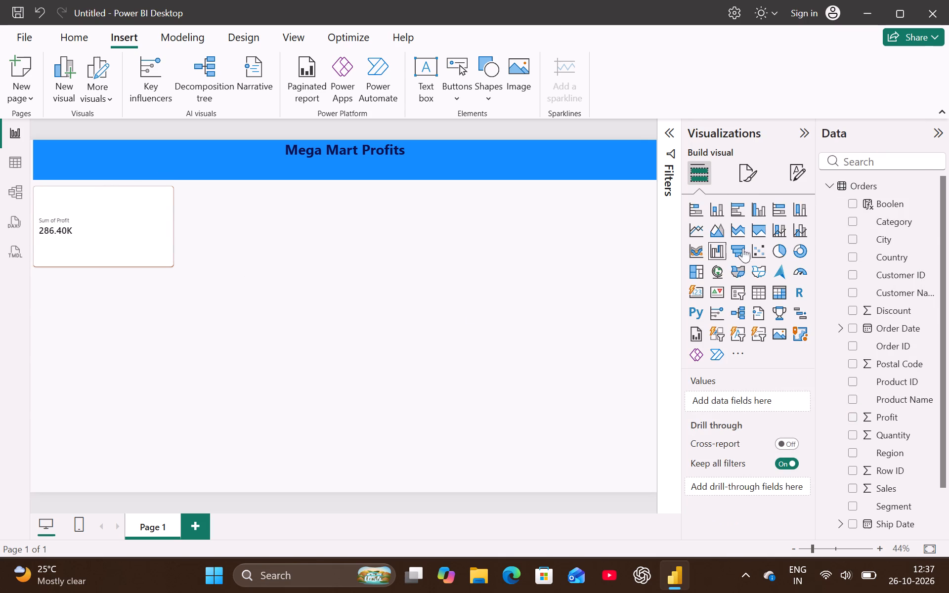
# Add a second, empty card visual directly below the profit card and enlarge it slightly from its bottom-right corner.
pyautogui.moveTo(699, 296); pyautogui.dragTo(398, 236)
pyautogui.moveTo(398, 236); pyautogui.dragTo(696, 292)
pyautogui.moveTo(696, 292); pyautogui.dragTo(523, 313)
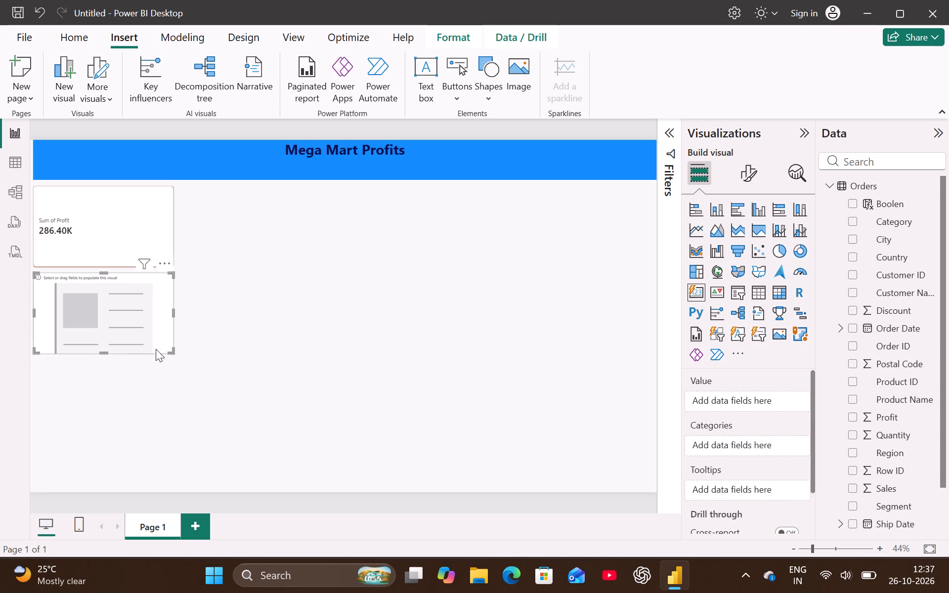
pyautogui.moveTo(170, 349); pyautogui.dragTo(181, 355)
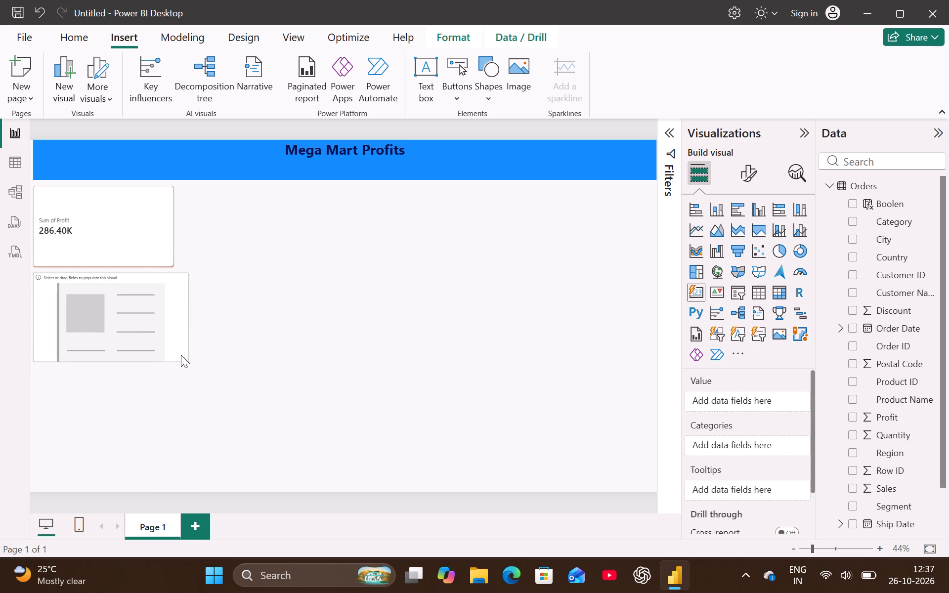
pyautogui.moveTo(181, 355); pyautogui.dragTo(176, 353)
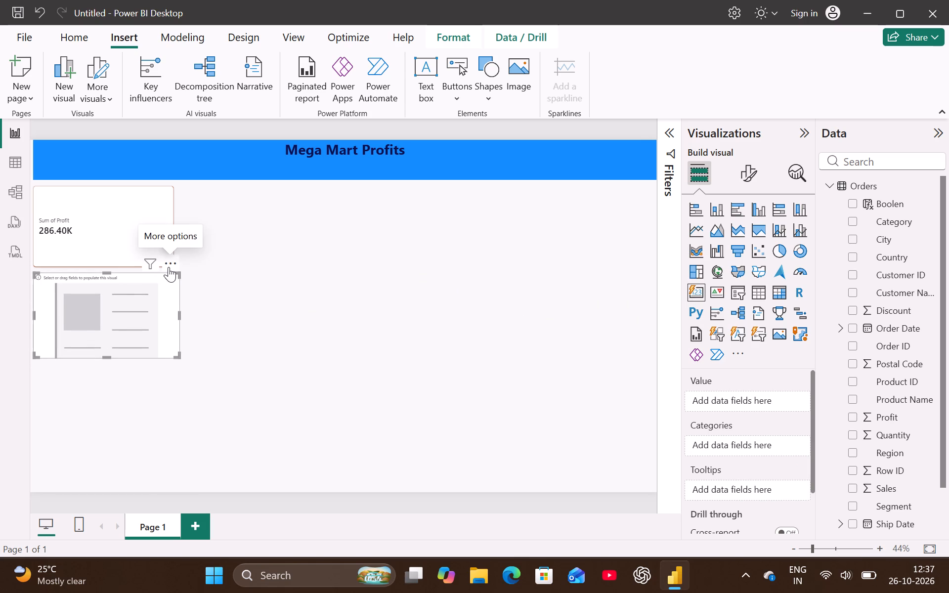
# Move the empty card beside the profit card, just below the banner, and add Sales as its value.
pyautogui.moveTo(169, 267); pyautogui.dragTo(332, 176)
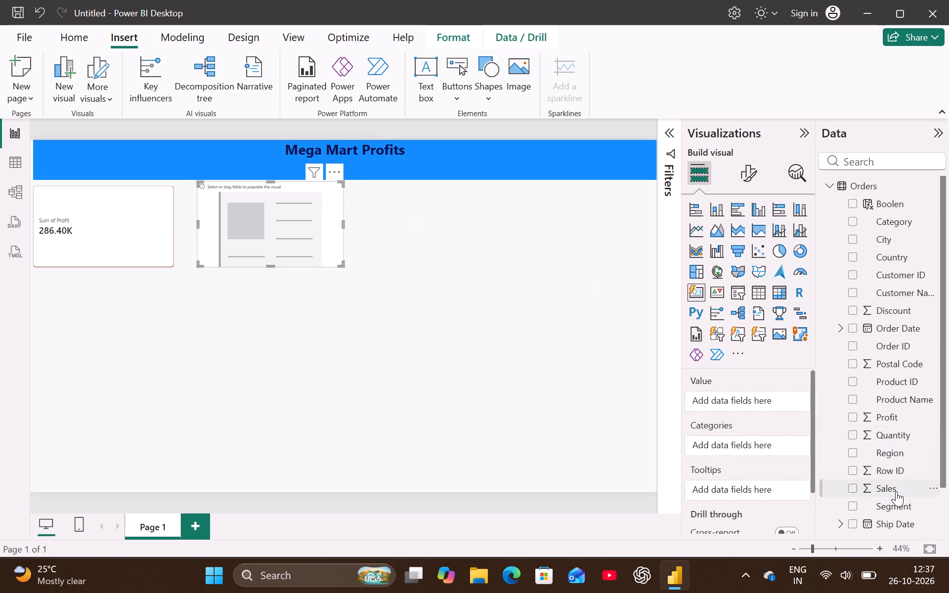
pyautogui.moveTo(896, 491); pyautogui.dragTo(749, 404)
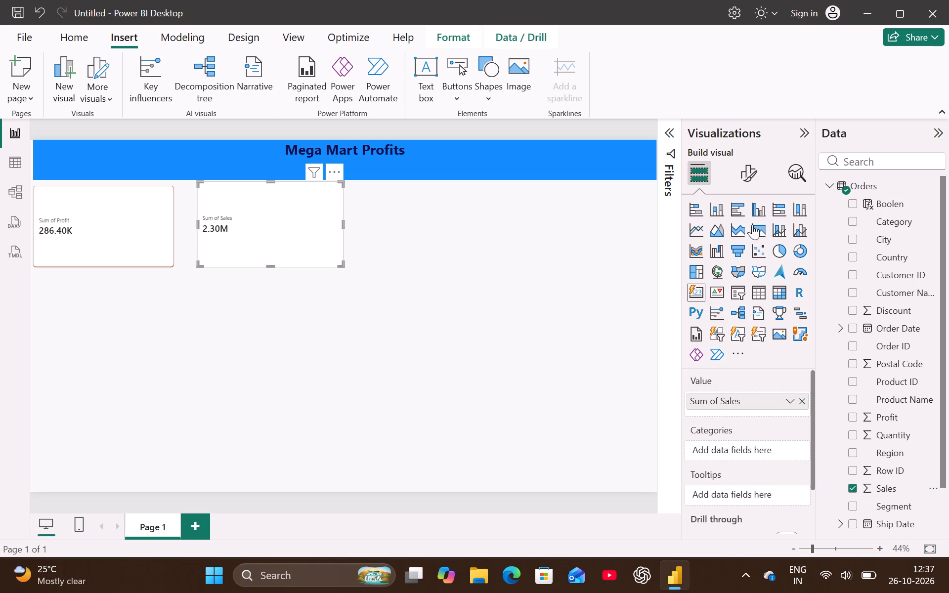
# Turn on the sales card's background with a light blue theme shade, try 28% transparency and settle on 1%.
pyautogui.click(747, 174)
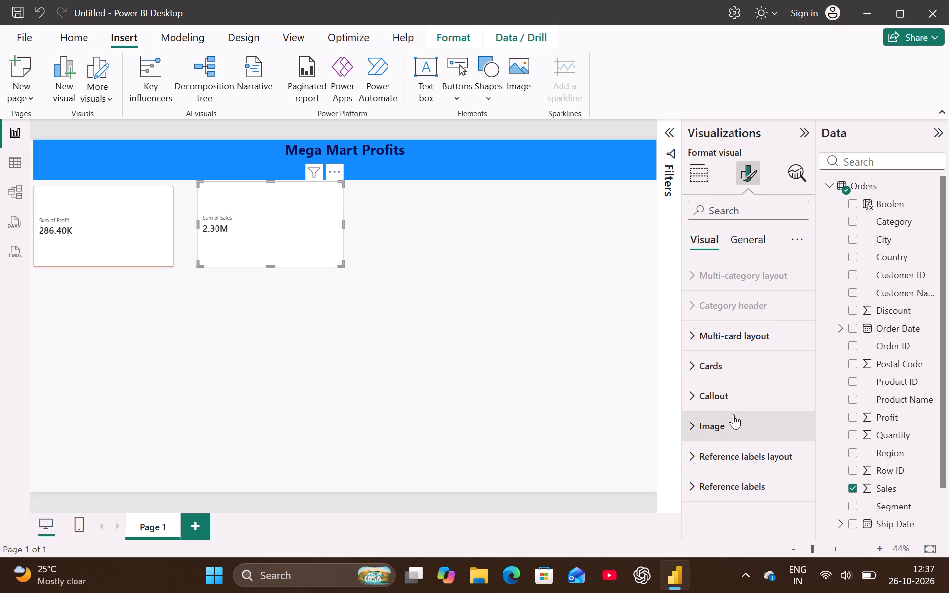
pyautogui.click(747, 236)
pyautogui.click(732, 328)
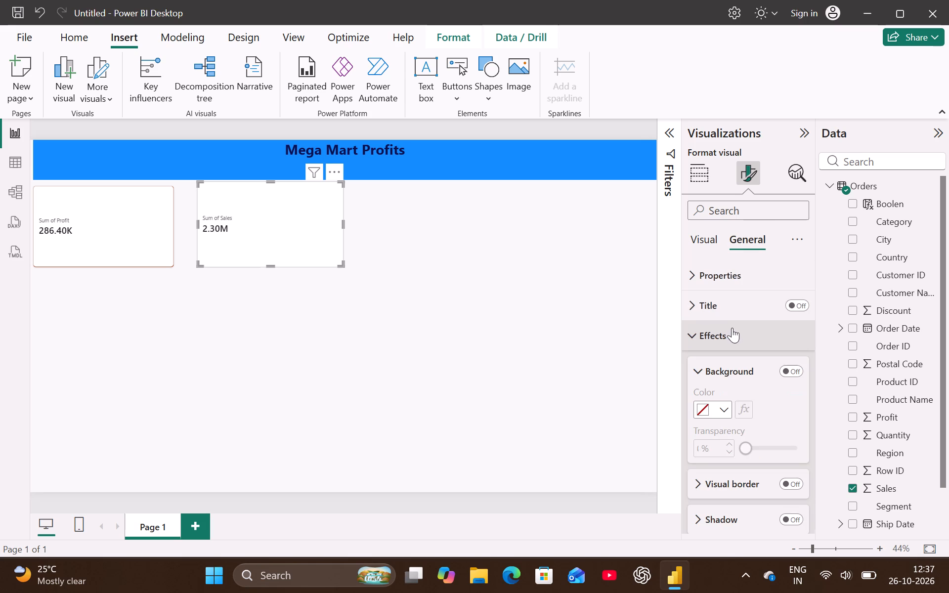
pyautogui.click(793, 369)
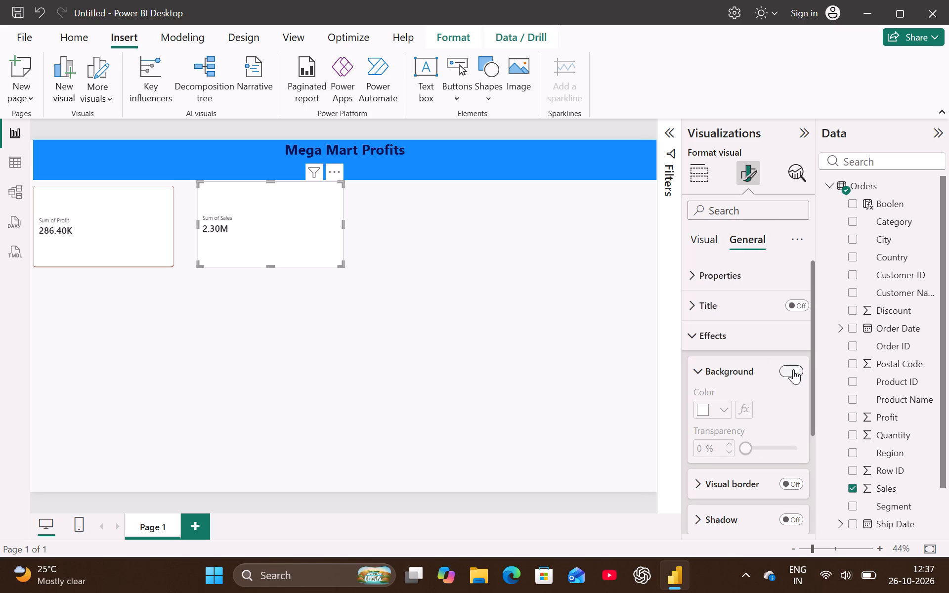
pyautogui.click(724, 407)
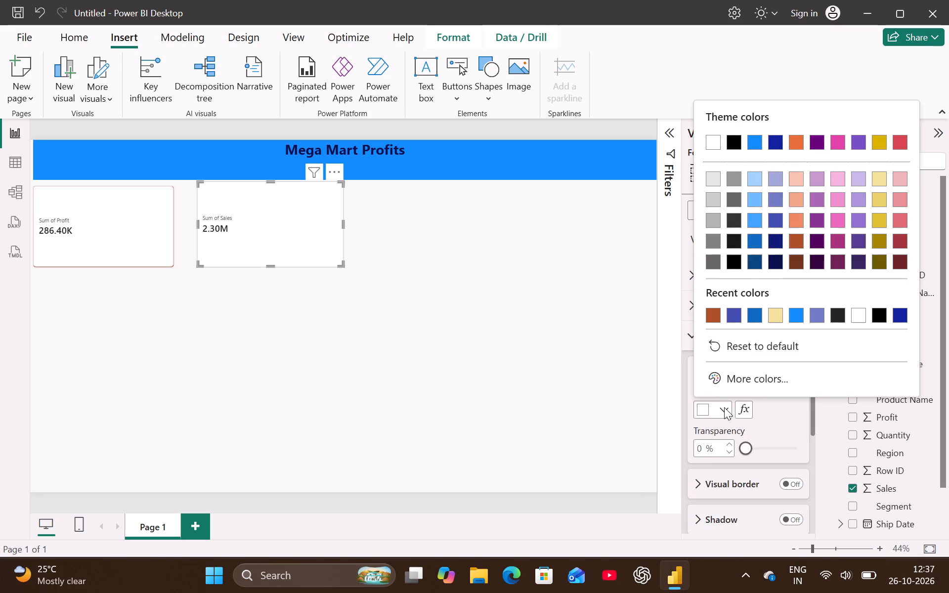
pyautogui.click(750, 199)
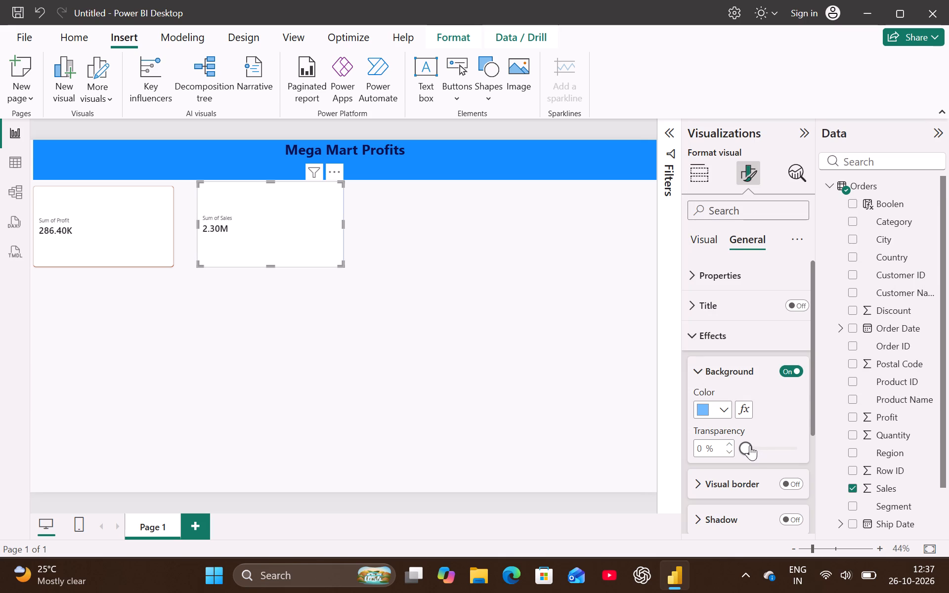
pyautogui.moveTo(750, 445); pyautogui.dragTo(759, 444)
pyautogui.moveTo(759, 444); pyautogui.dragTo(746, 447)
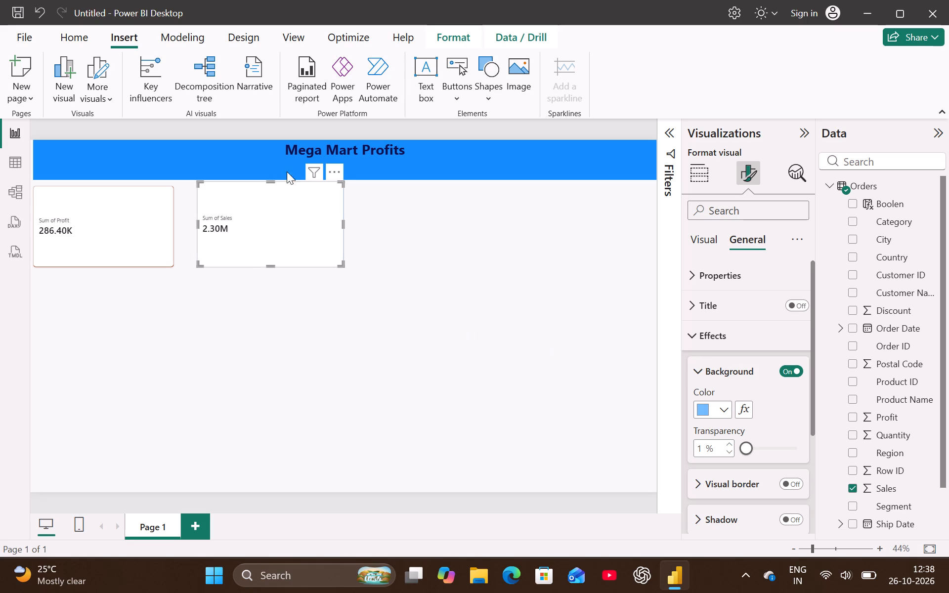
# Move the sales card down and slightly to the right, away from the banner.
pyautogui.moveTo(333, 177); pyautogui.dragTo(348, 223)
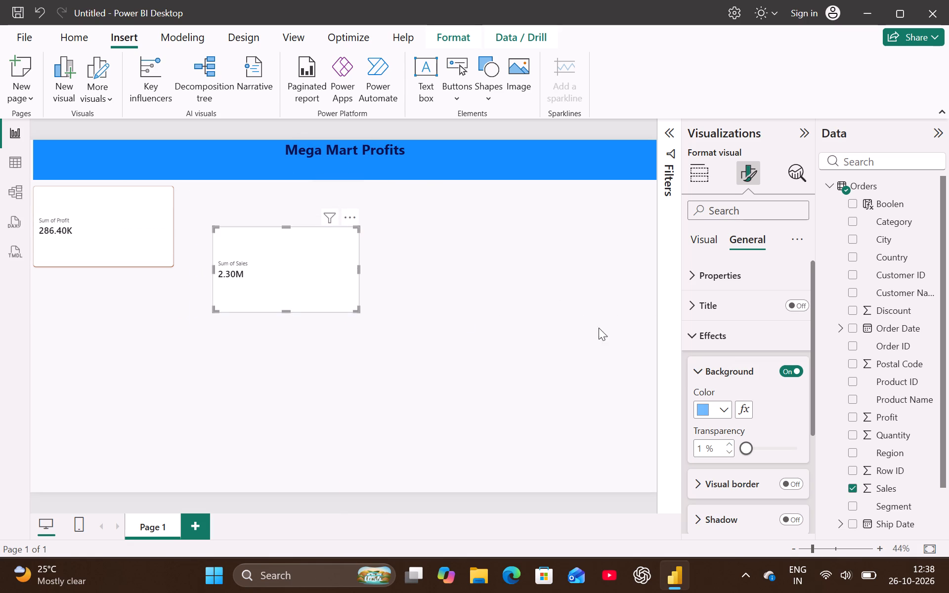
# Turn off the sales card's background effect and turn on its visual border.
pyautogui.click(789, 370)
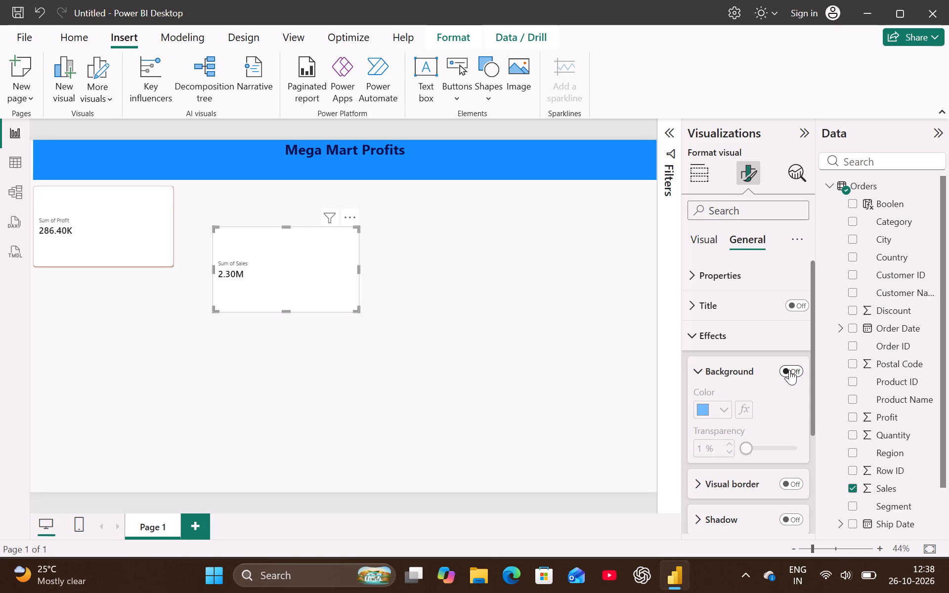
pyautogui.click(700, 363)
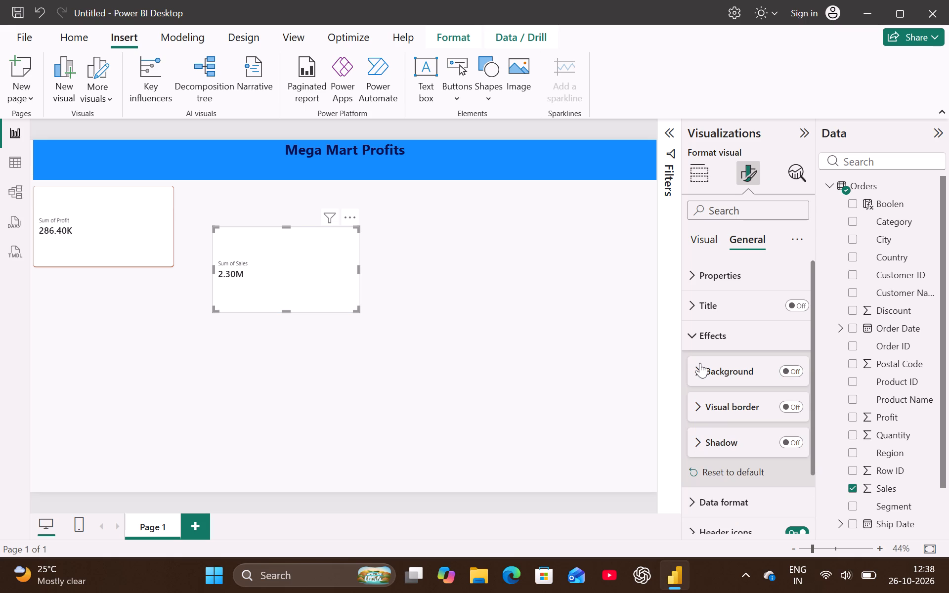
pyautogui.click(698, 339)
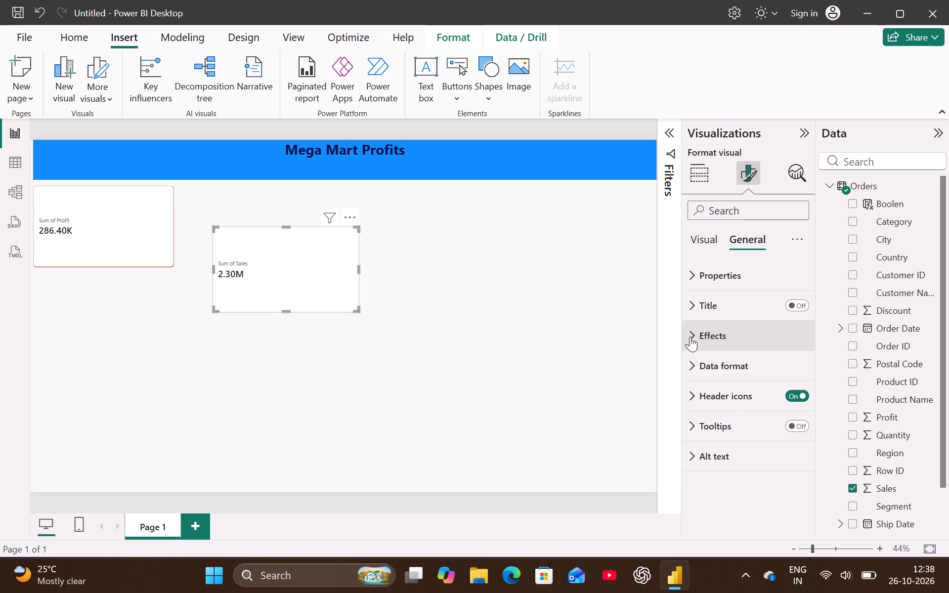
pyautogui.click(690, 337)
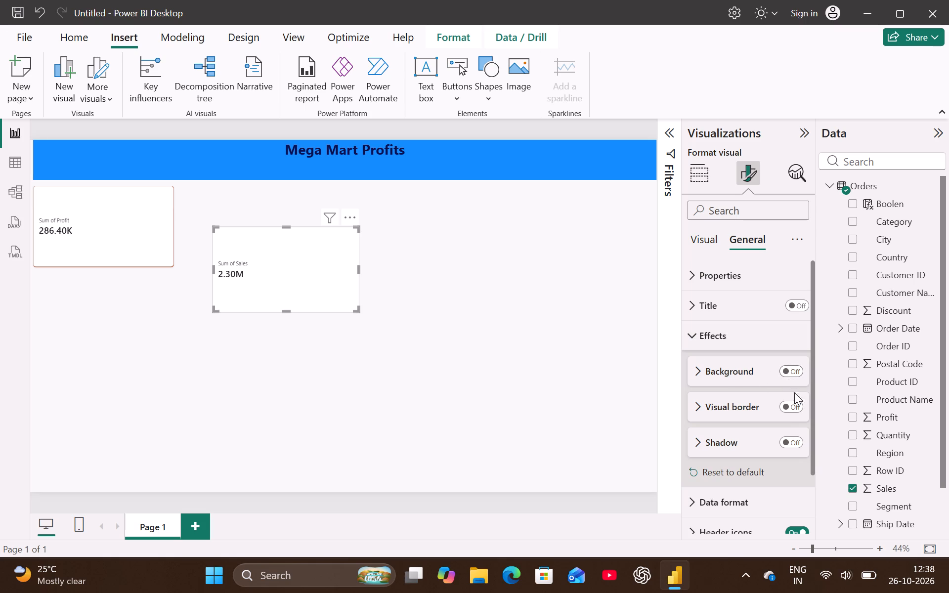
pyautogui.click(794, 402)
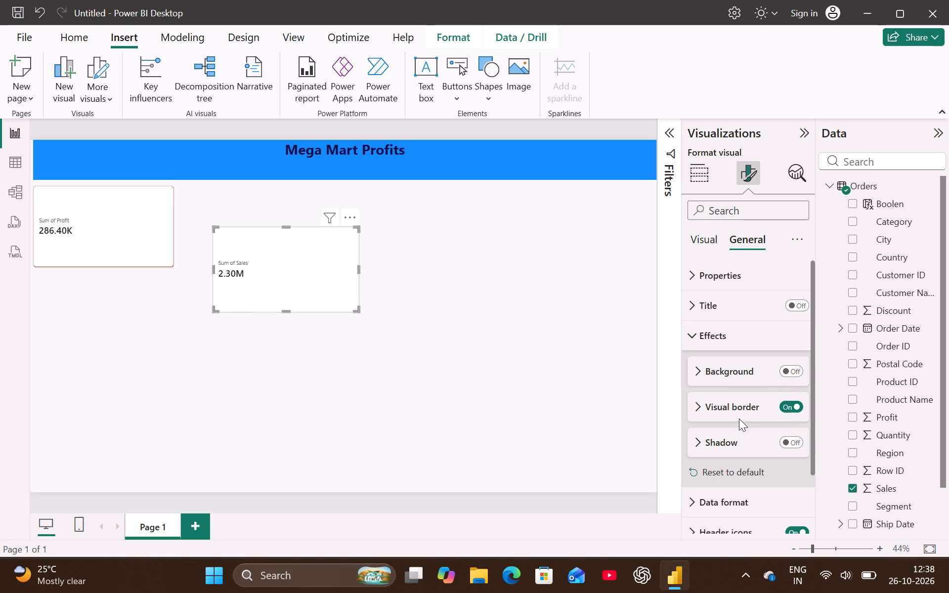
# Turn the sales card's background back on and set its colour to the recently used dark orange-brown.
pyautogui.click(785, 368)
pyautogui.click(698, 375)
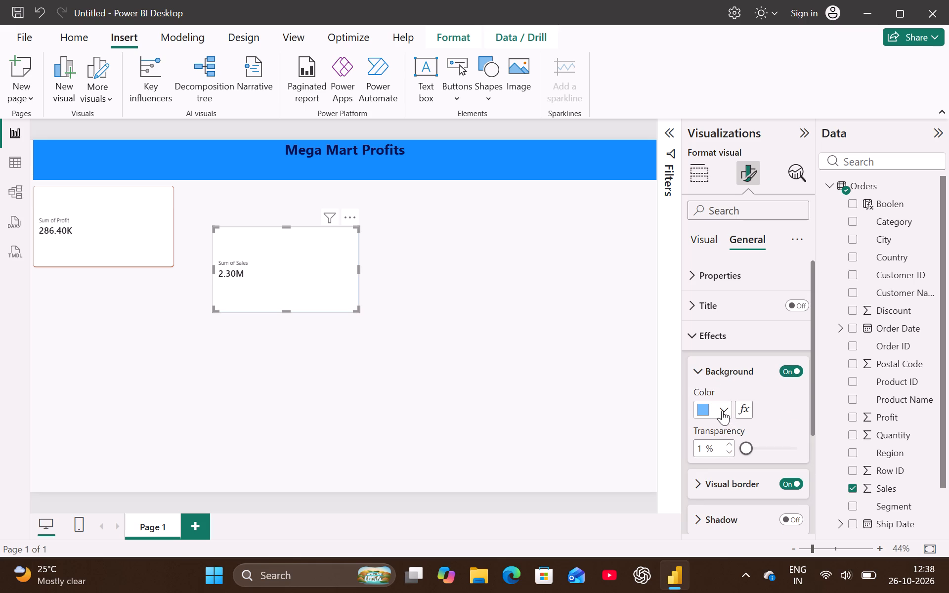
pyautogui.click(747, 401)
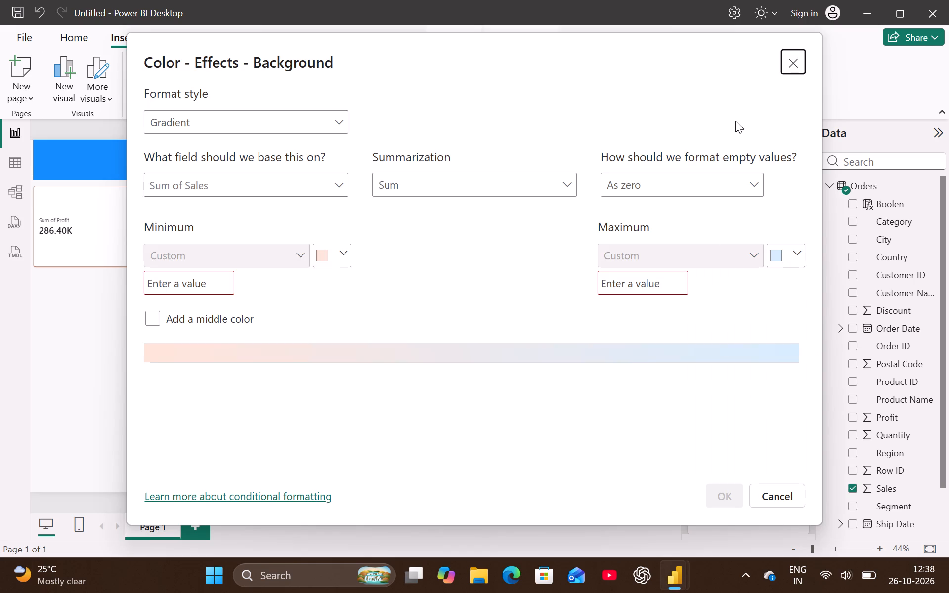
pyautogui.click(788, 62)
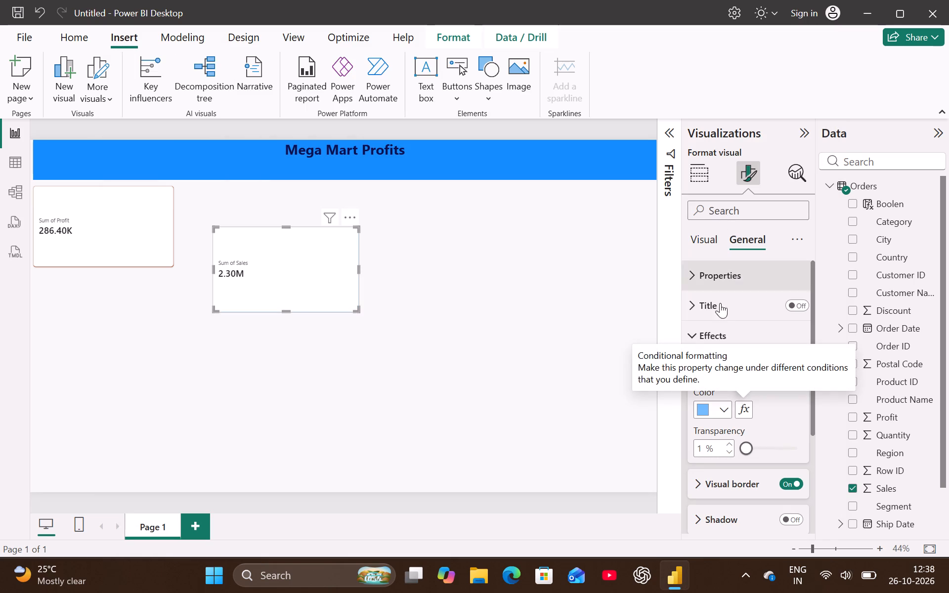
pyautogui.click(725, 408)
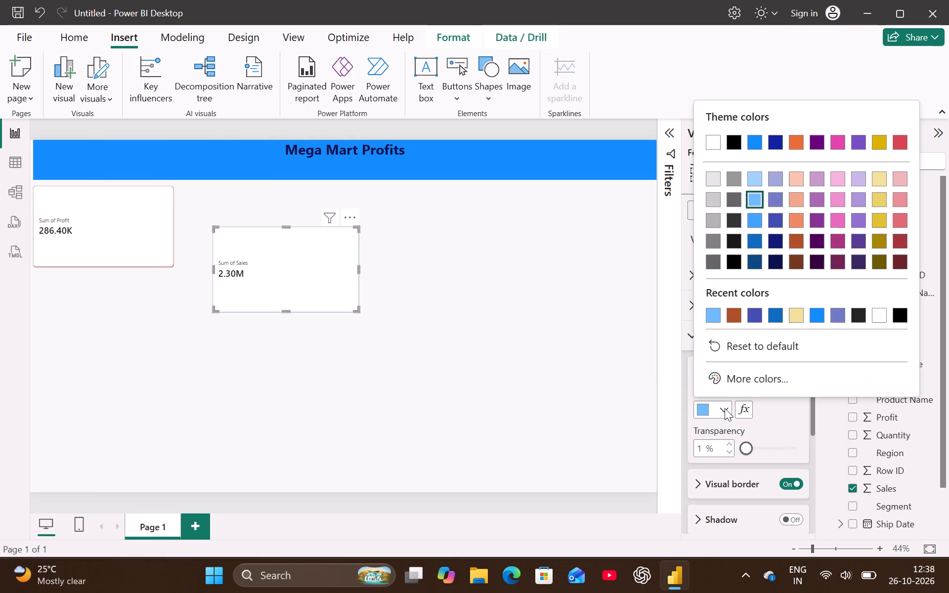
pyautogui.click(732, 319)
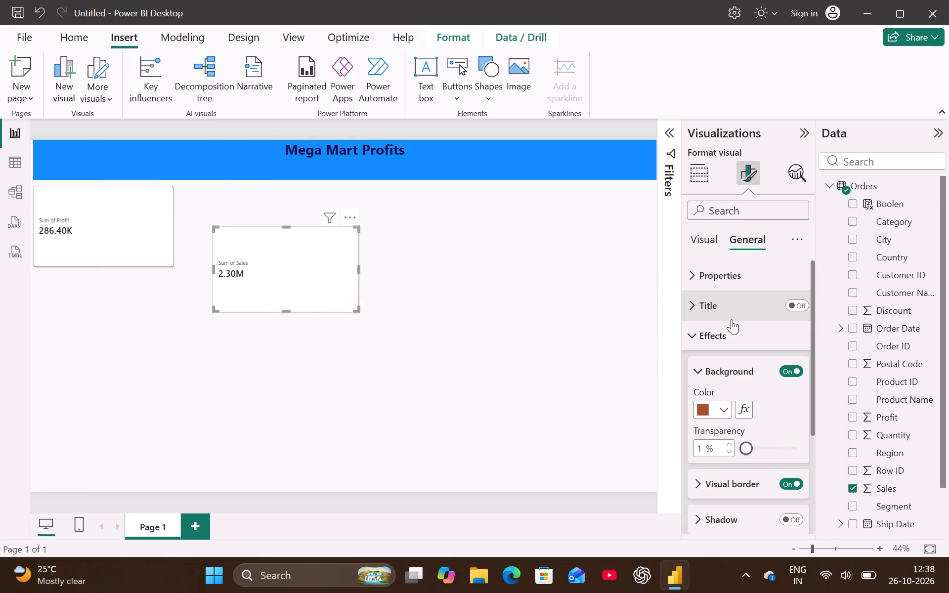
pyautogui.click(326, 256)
# Remove both the sales card and the profit card from the page.
pyautogui.click(355, 213)
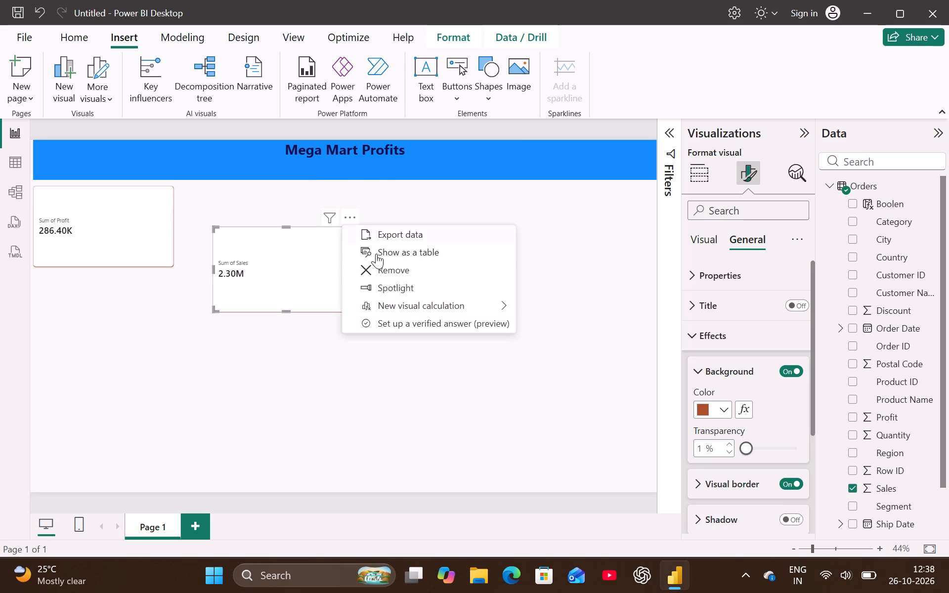
pyautogui.click(384, 267)
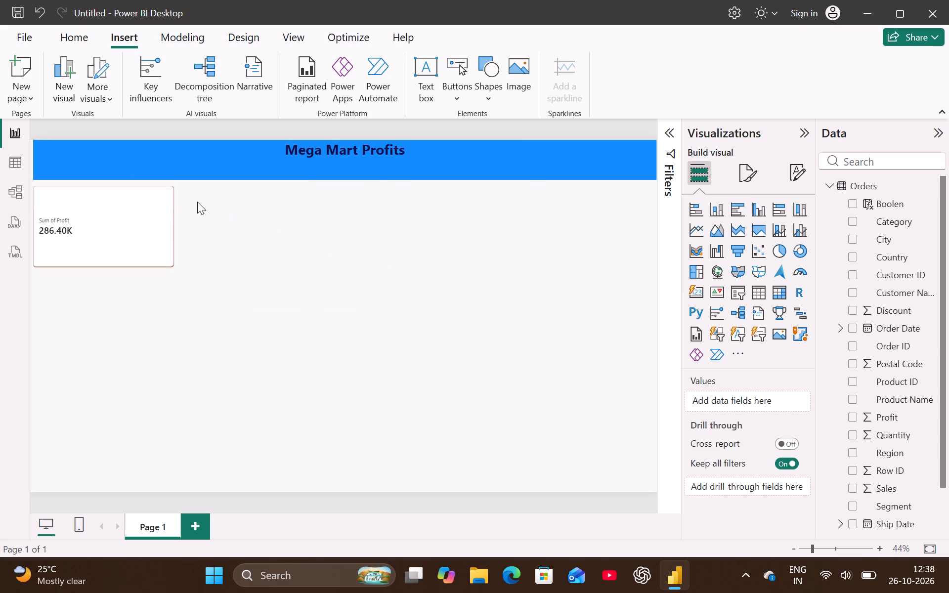
pyautogui.click(162, 179)
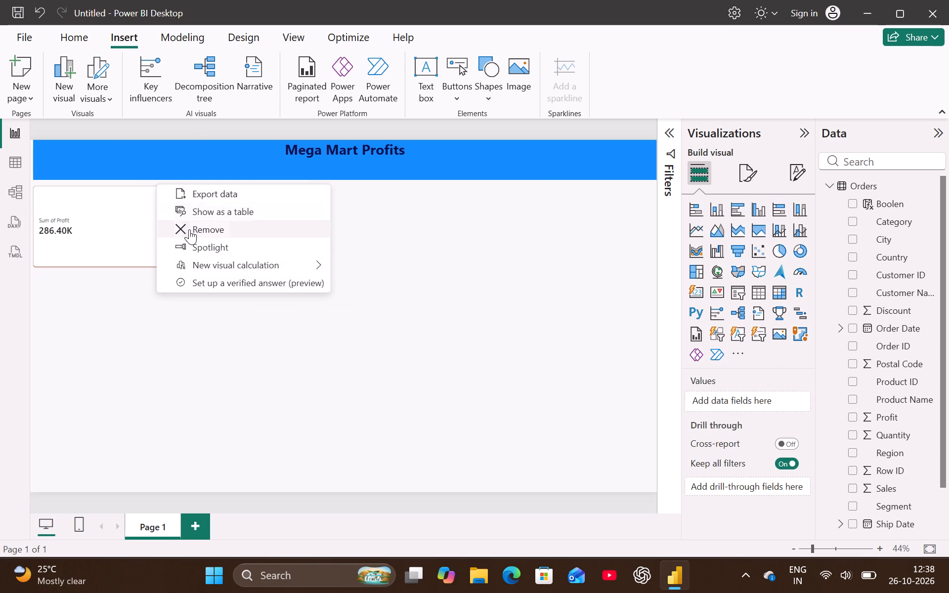
pyautogui.click(190, 229)
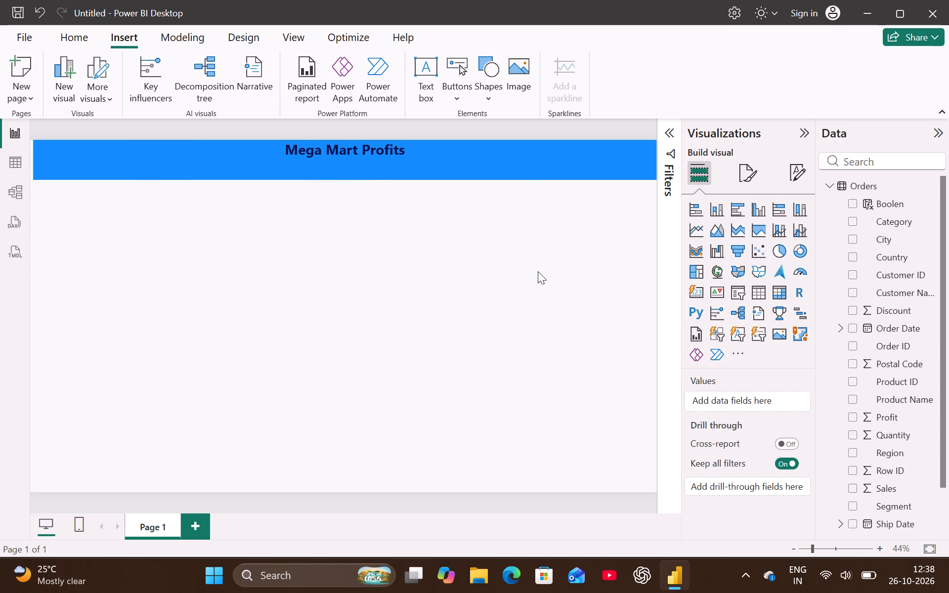
# Add a new card visual and resize it to a compact box directly below the banner, inset from the page's left edge.
pyautogui.click(697, 296)
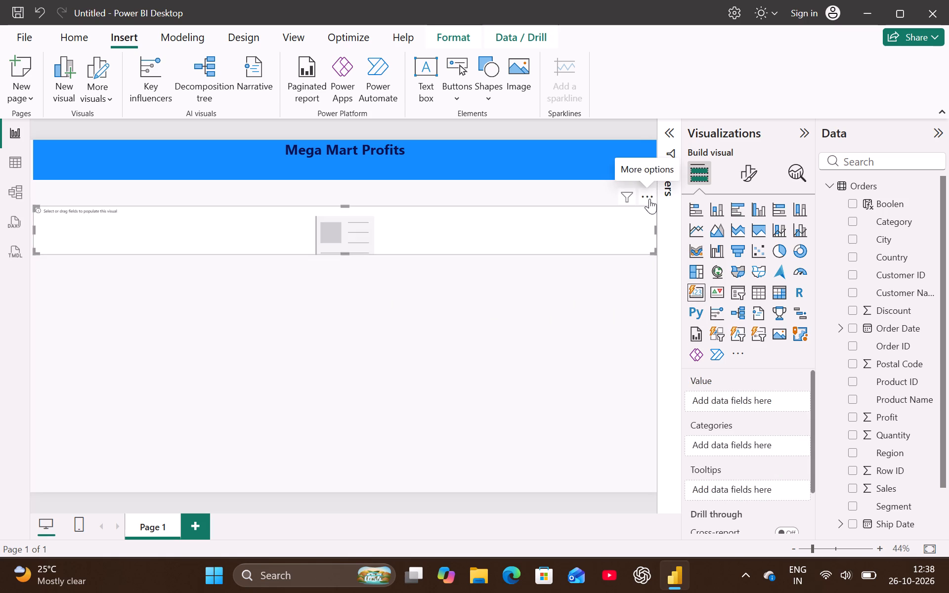
pyautogui.moveTo(649, 199); pyautogui.dragTo(443, 207)
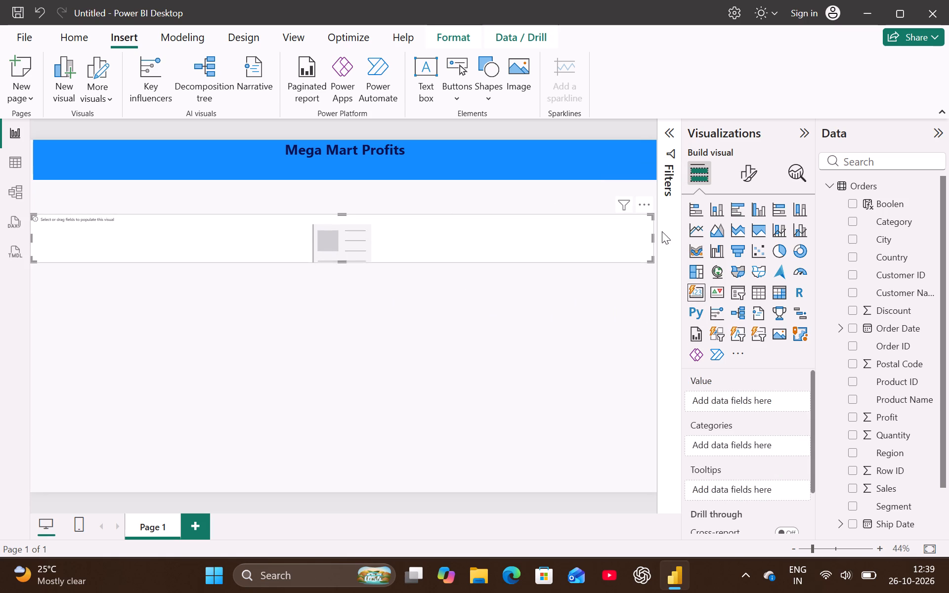
pyautogui.moveTo(652, 238); pyautogui.dragTo(292, 188)
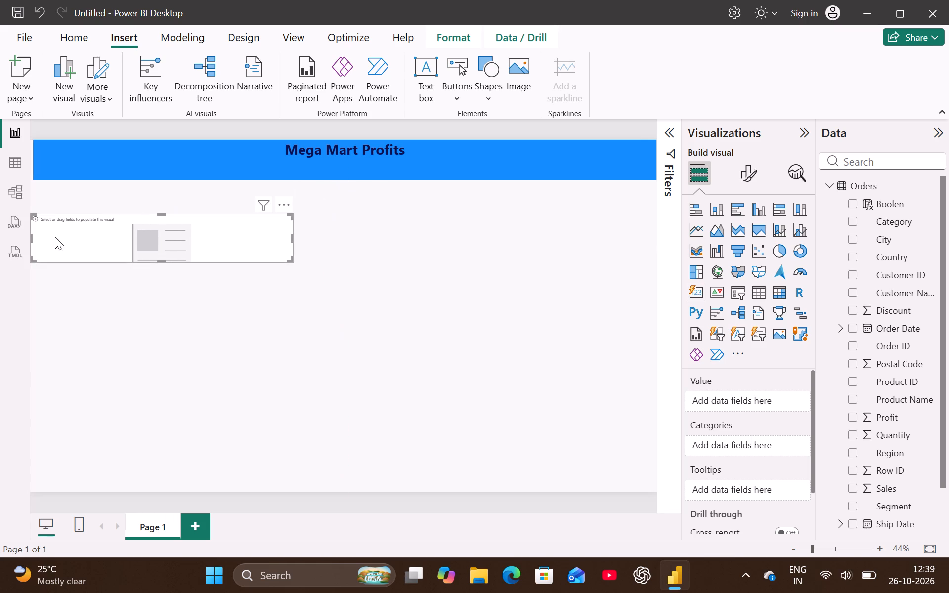
pyautogui.moveTo(30, 238); pyautogui.dragTo(63, 237)
pyautogui.moveTo(63, 237); pyautogui.dragTo(21, 250)
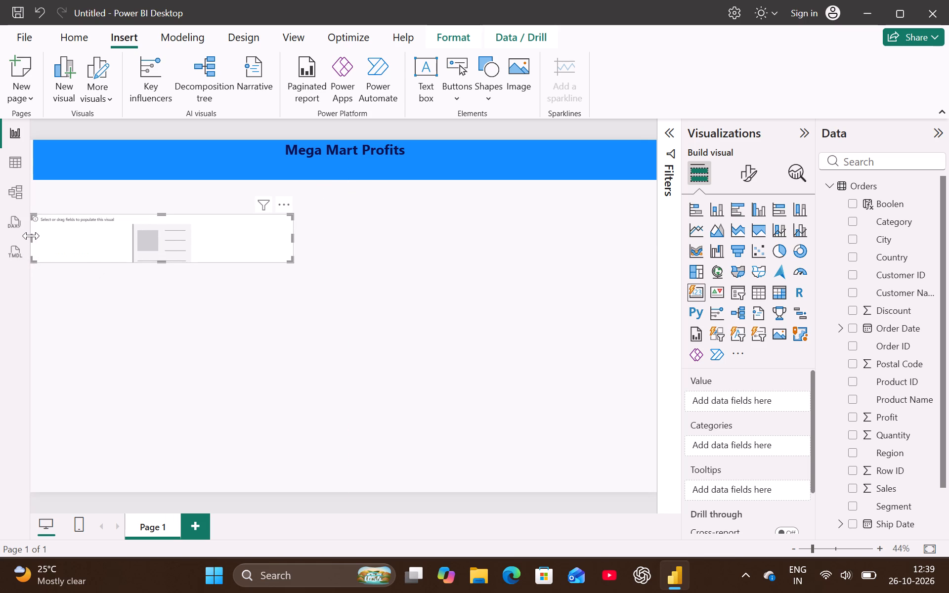
pyautogui.moveTo(31, 236); pyautogui.dragTo(107, 231)
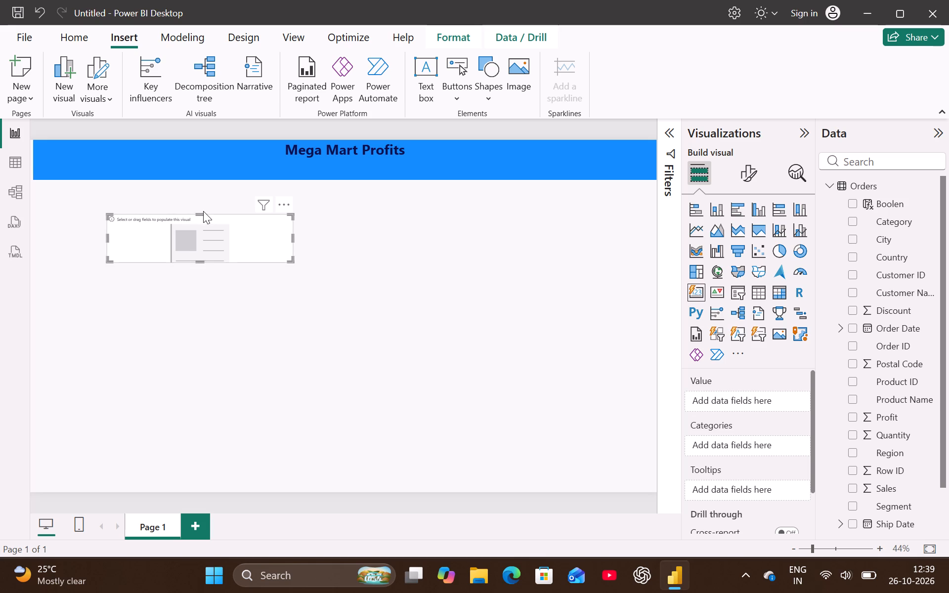
pyautogui.moveTo(201, 213); pyautogui.dragTo(199, 181)
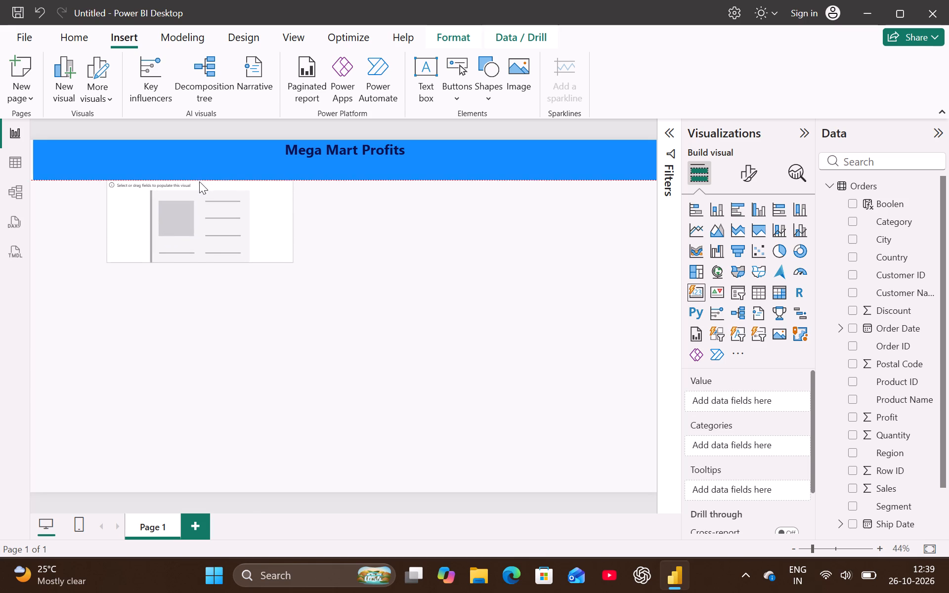
pyautogui.moveTo(199, 181); pyautogui.dragTo(199, 180)
pyautogui.moveTo(199, 259); pyautogui.dragTo(197, 268)
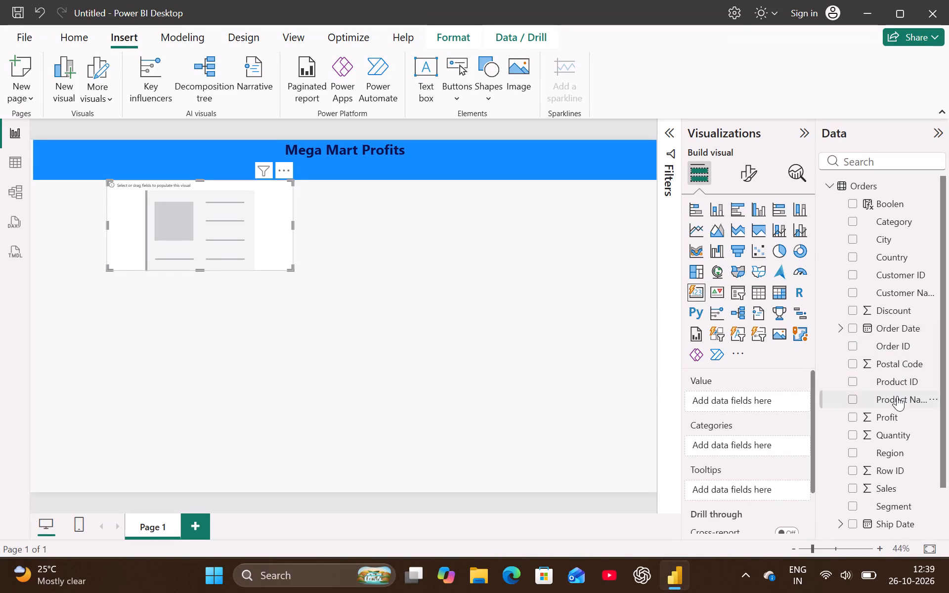
# Add the Profit field as the new card's value.
pyautogui.moveTo(897, 420); pyautogui.dragTo(769, 401)
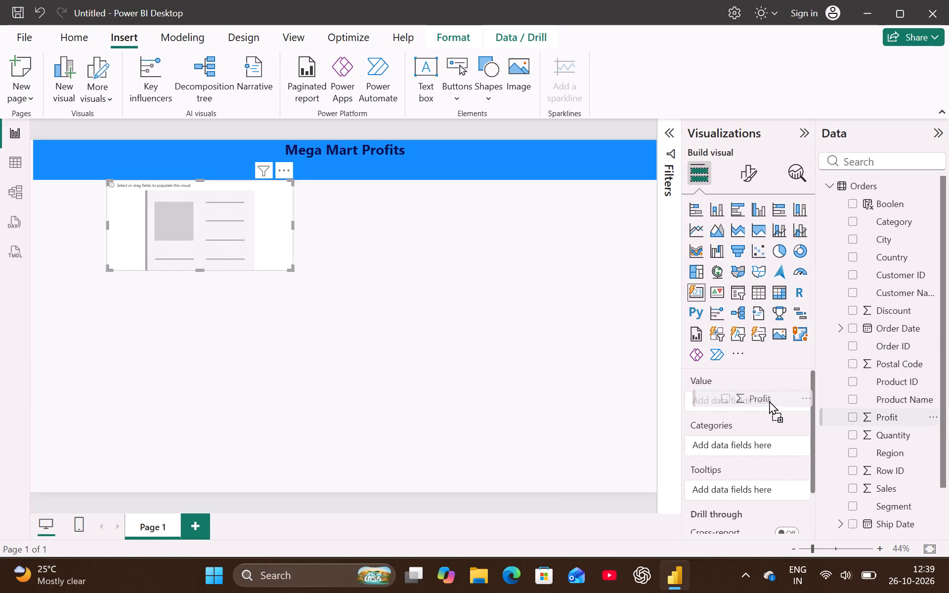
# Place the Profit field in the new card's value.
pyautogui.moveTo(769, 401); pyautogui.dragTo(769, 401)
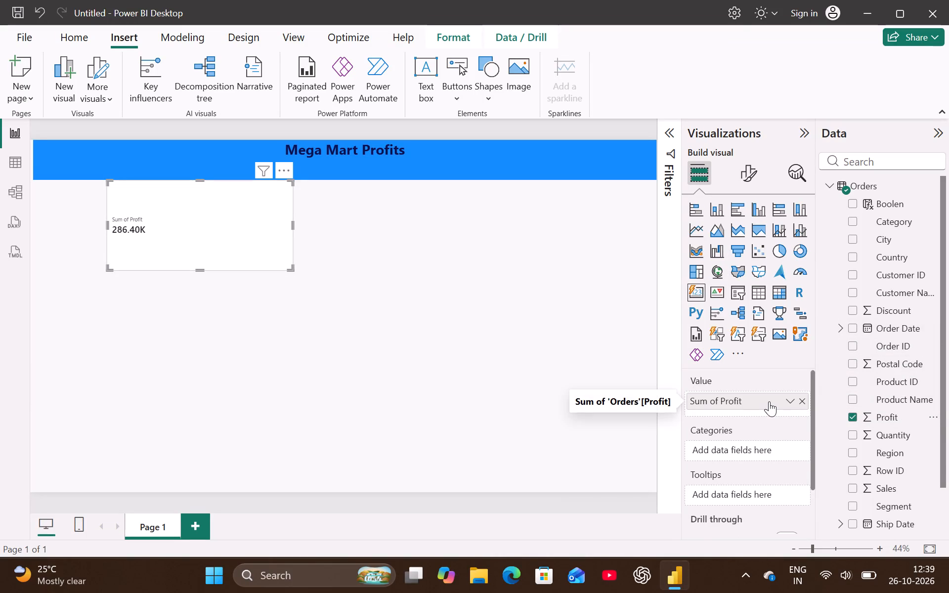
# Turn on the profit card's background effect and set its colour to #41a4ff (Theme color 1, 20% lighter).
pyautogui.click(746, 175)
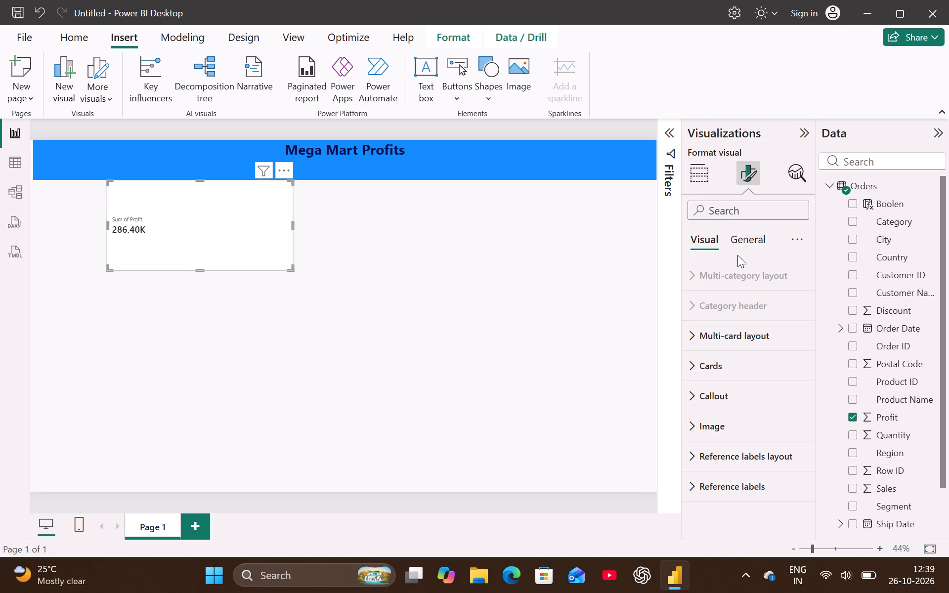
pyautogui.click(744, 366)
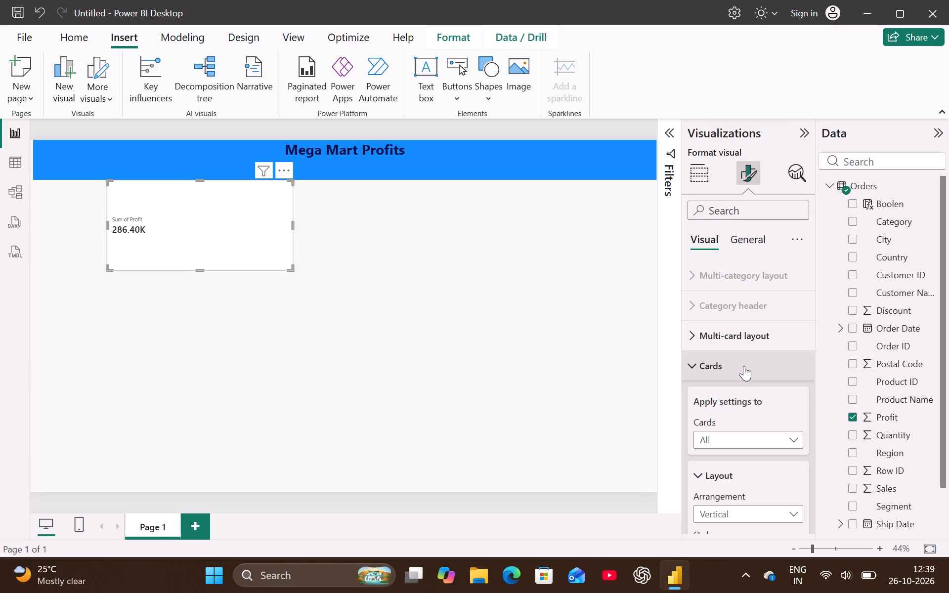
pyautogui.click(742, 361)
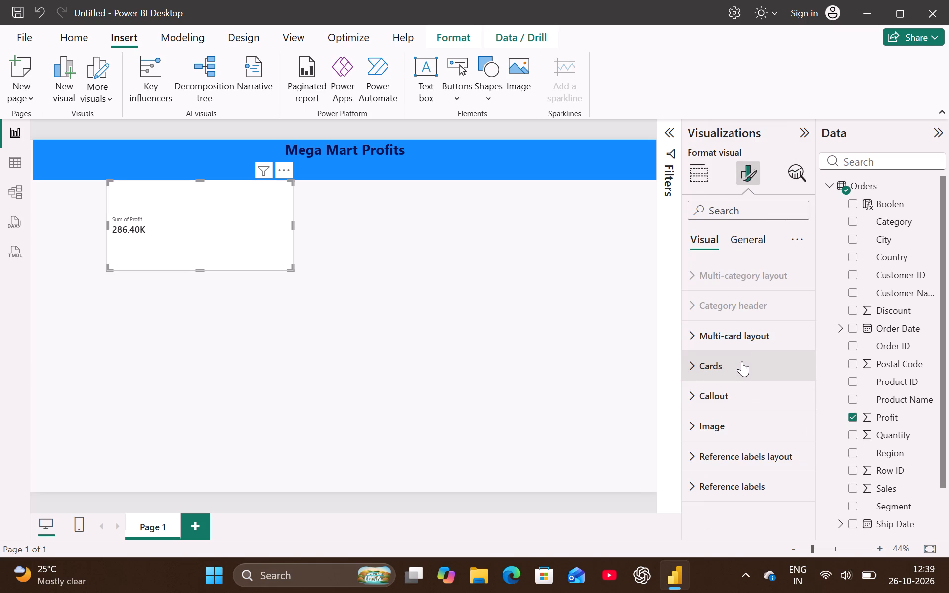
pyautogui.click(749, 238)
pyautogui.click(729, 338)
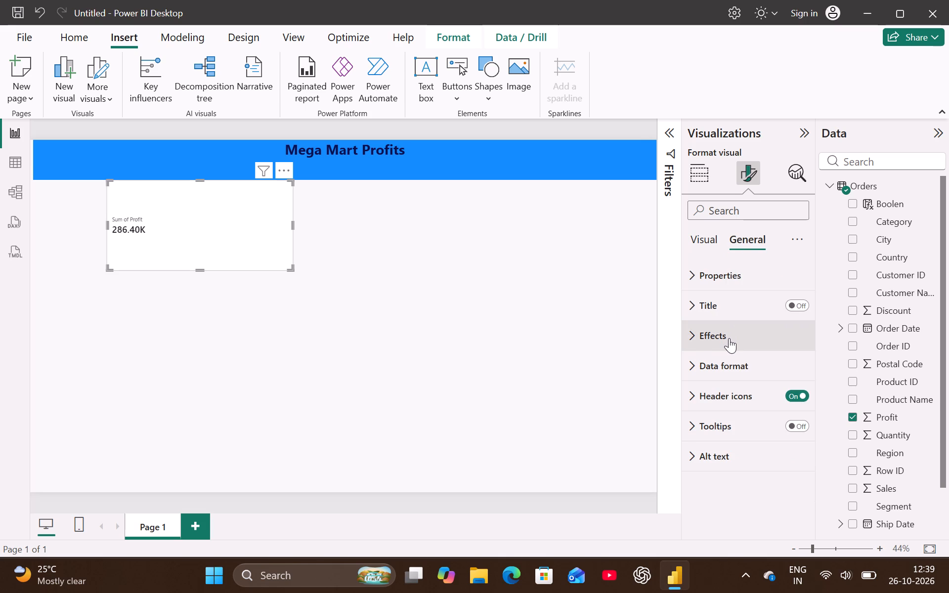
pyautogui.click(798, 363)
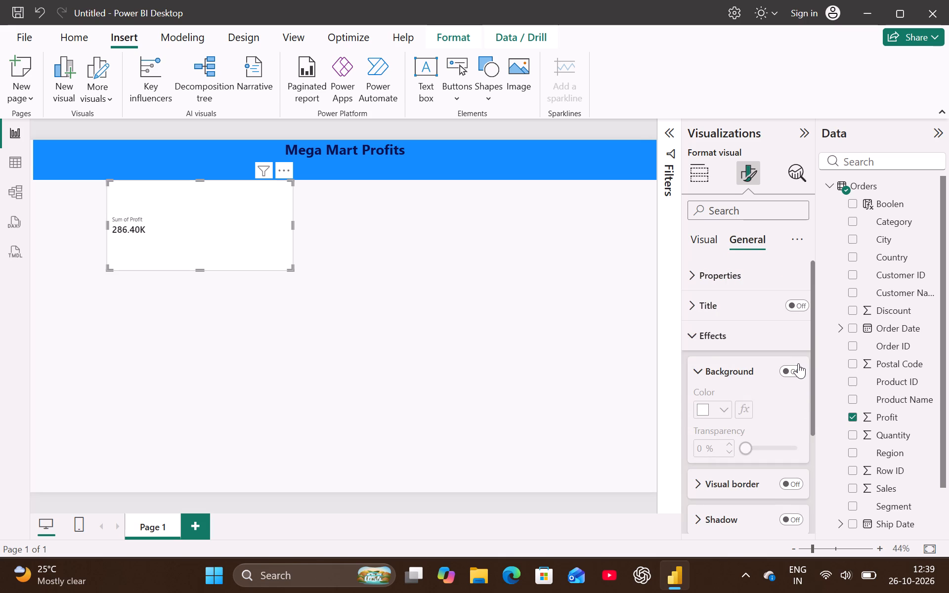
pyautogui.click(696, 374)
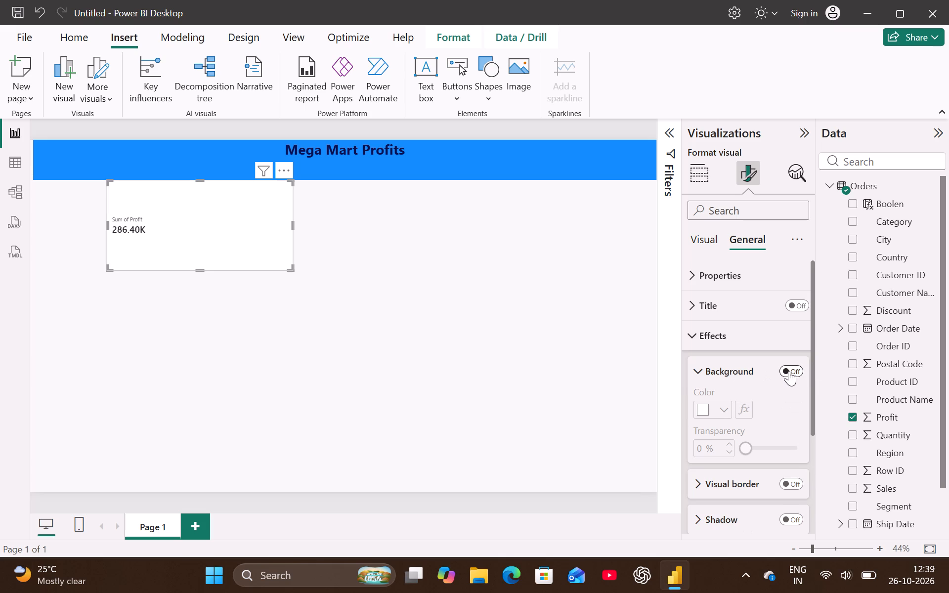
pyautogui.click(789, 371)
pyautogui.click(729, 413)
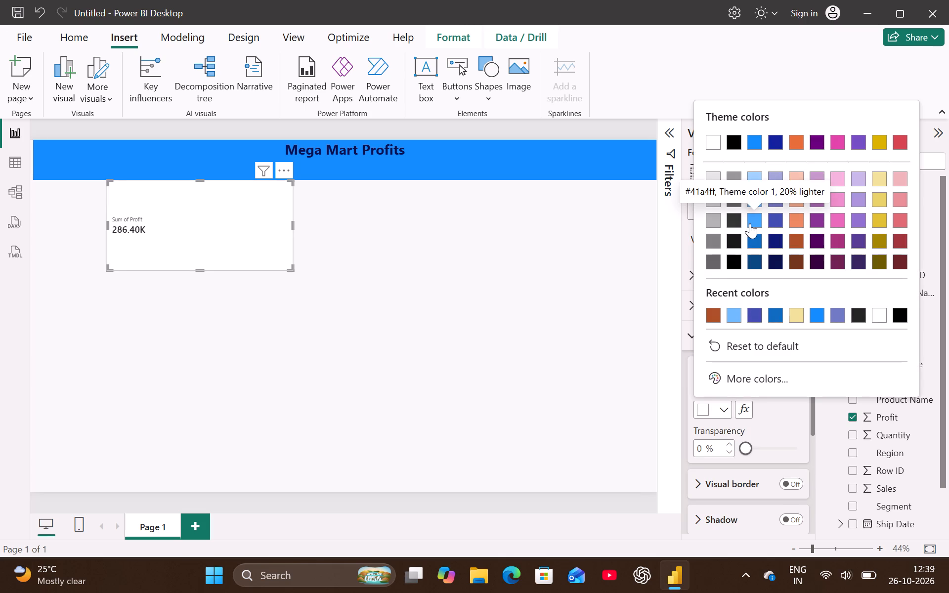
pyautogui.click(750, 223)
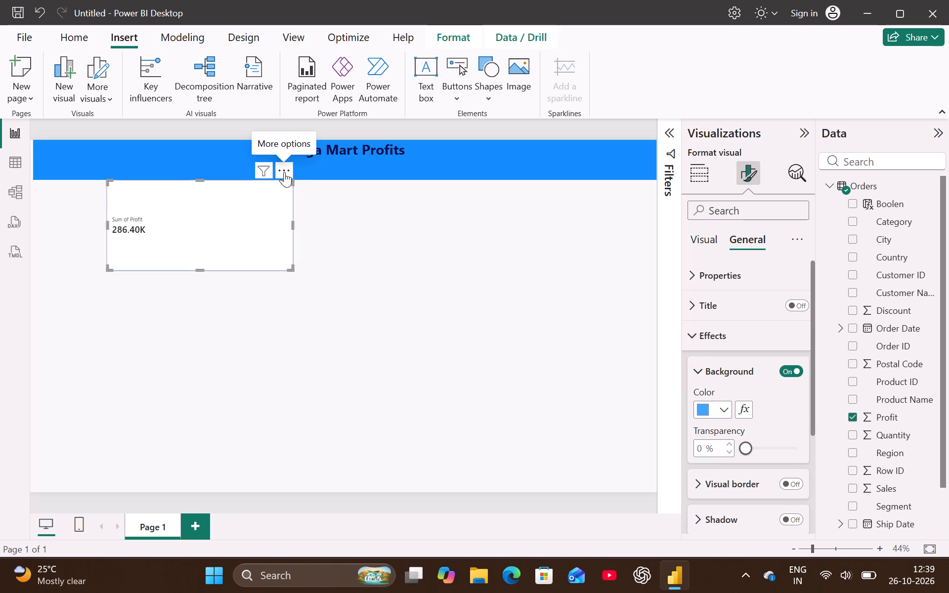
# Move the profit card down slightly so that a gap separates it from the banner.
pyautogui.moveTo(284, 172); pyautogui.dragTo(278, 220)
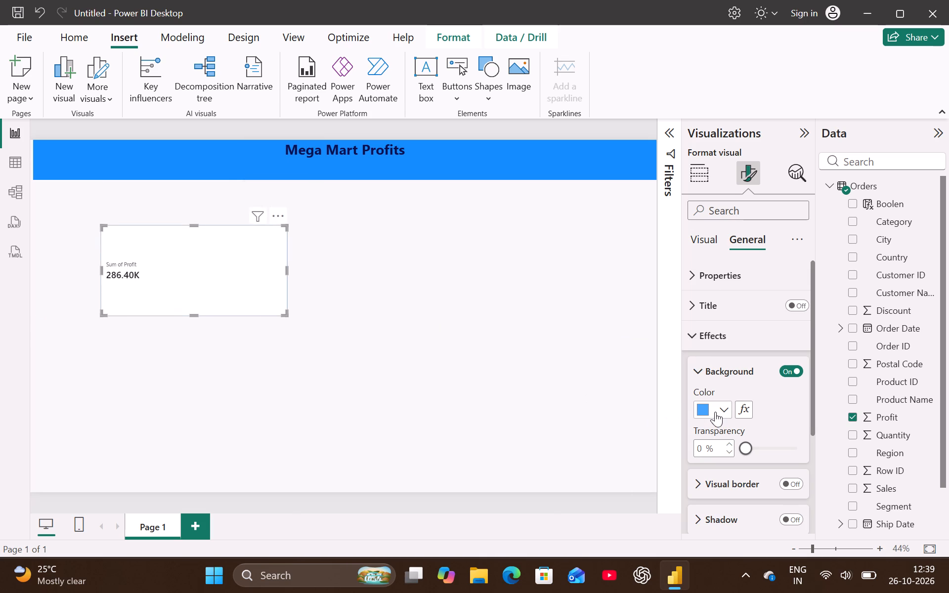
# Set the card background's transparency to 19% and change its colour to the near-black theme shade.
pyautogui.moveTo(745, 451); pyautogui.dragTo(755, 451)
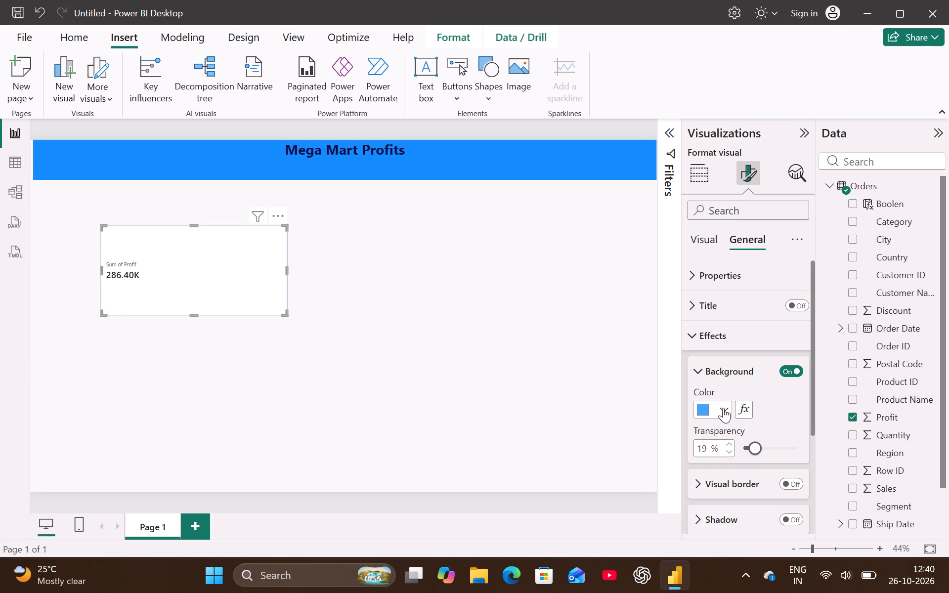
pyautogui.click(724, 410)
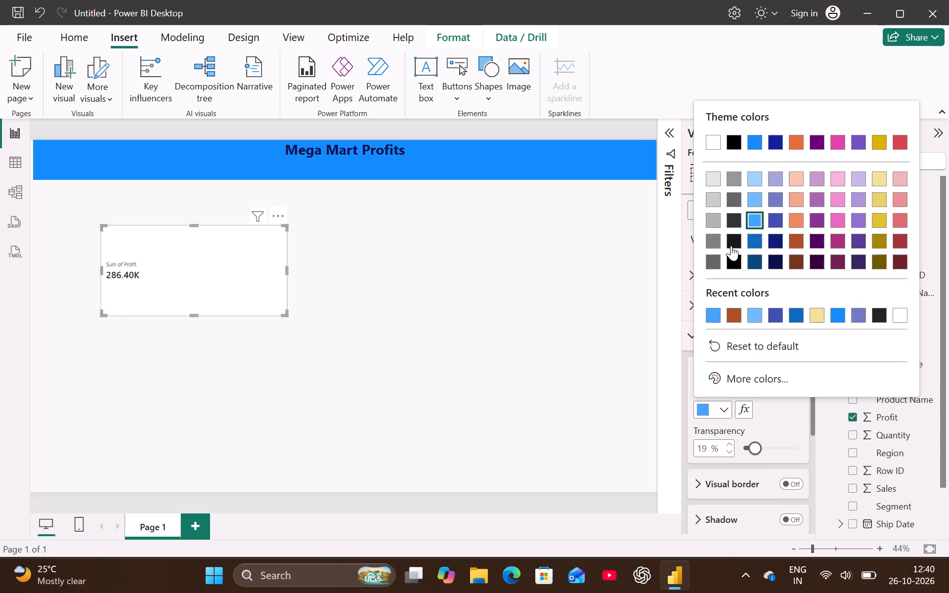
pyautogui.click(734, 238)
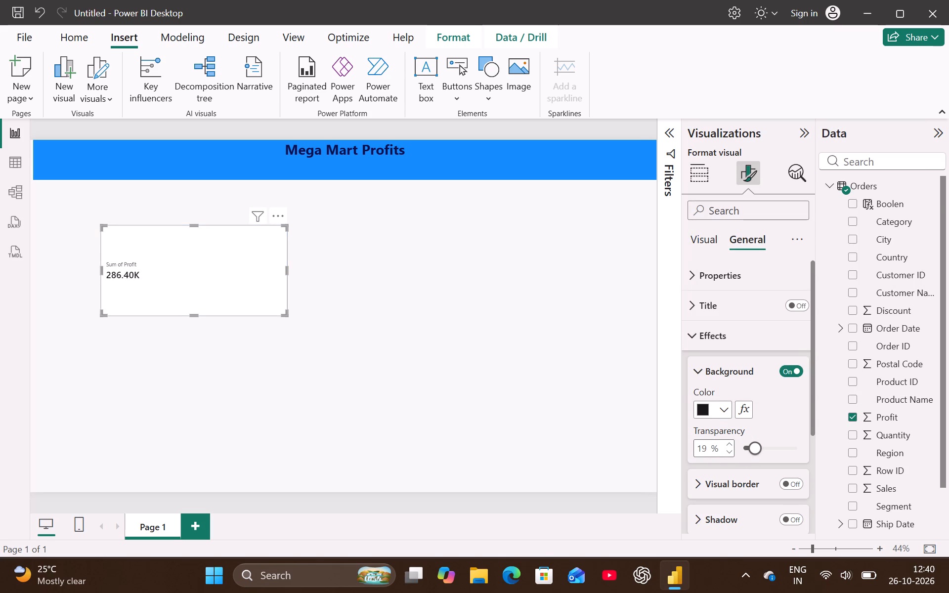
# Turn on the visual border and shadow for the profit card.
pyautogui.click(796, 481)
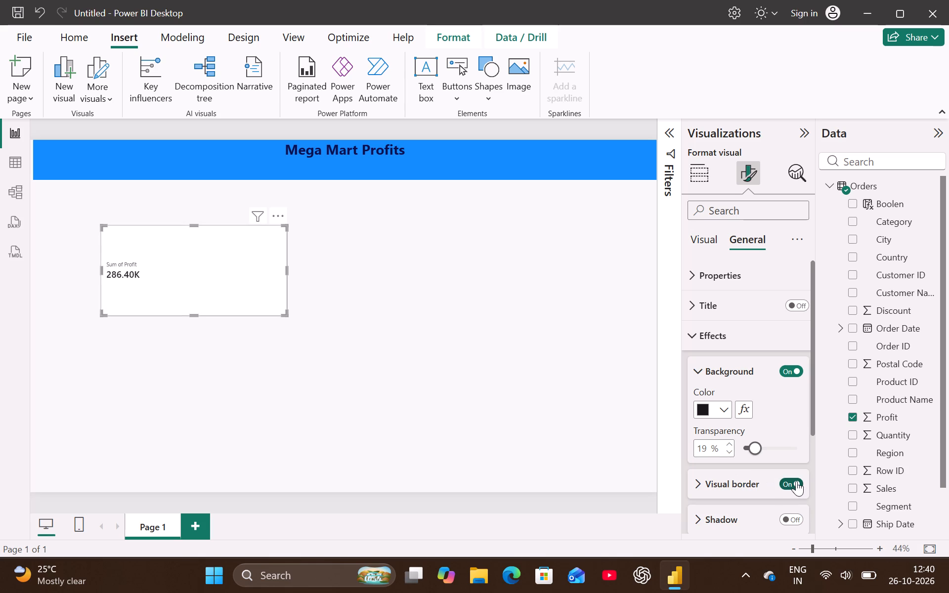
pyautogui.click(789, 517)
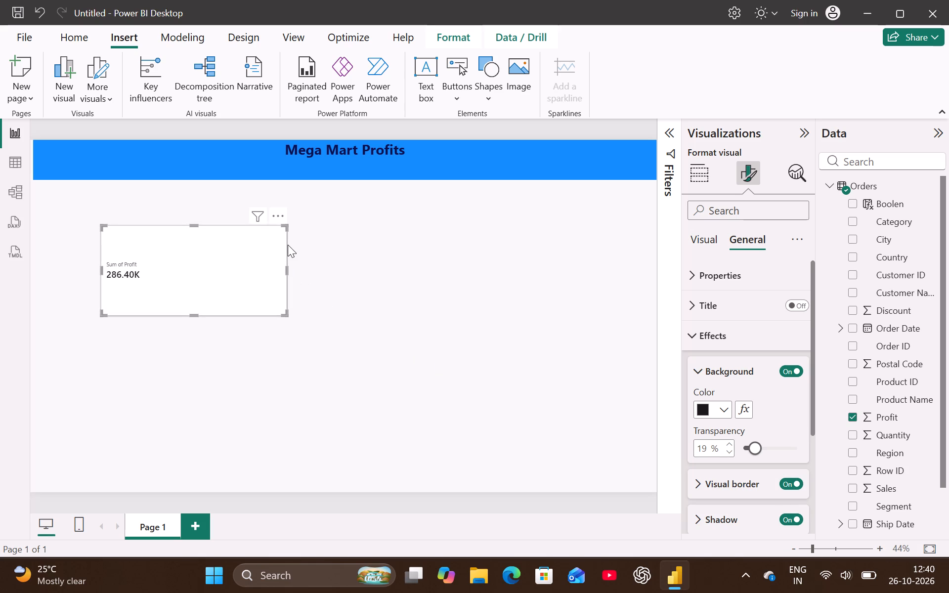
# Remove the profit card from the page.
pyautogui.click(71, 37)
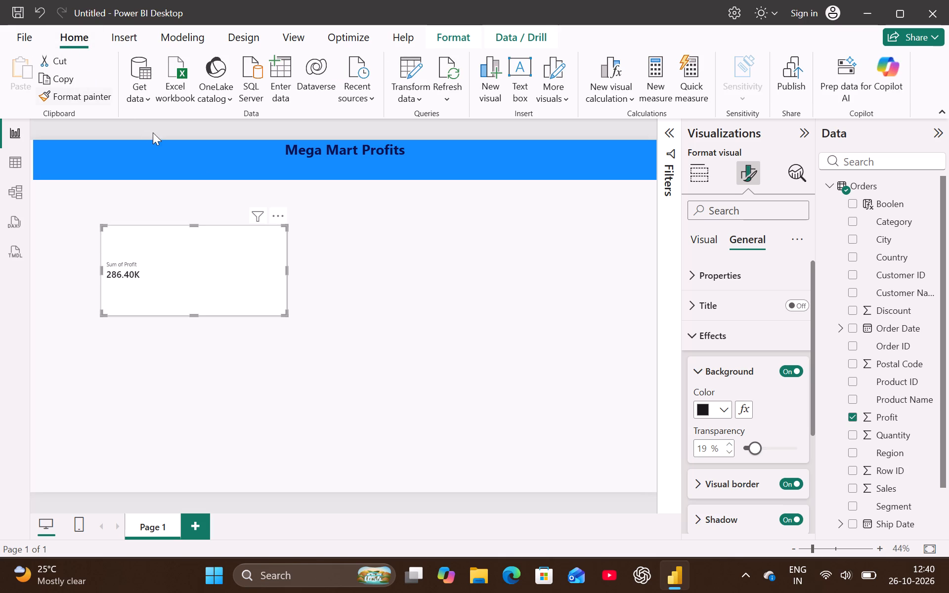
pyautogui.click(279, 212)
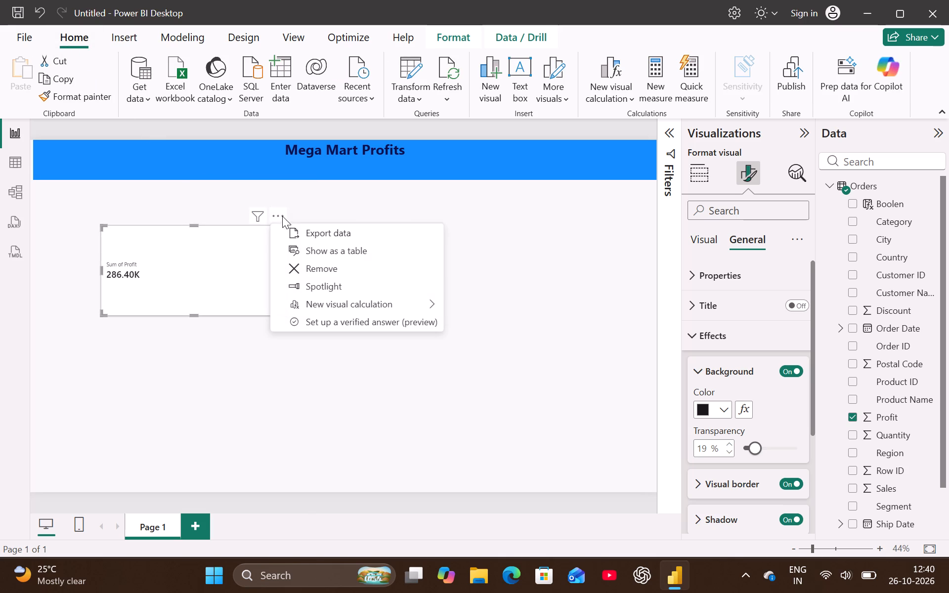
pyautogui.click(315, 262)
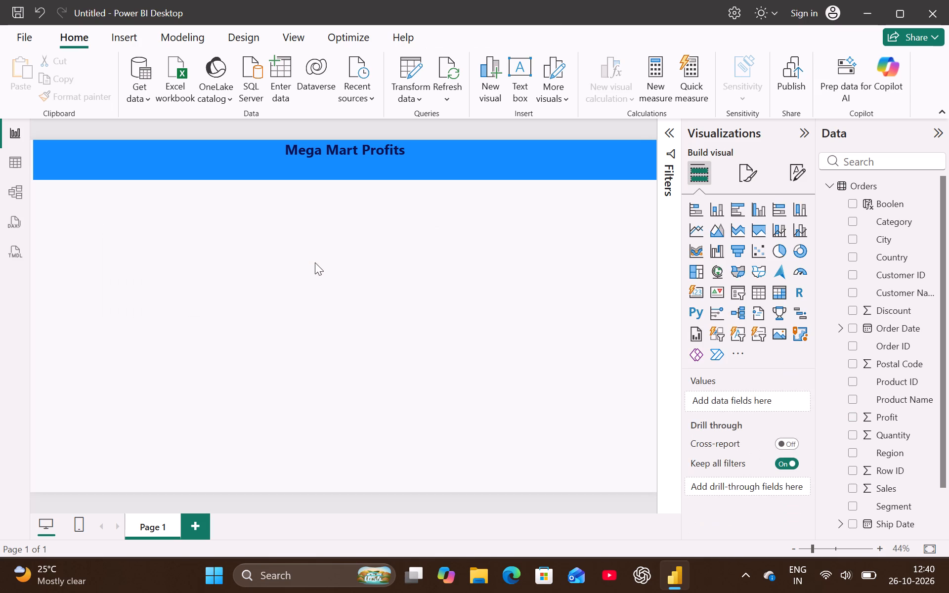
# Add a new card visual to the page below the banner.
pyautogui.moveTo(698, 290); pyautogui.dragTo(379, 229)
pyautogui.moveTo(379, 229); pyautogui.dragTo(315, 243)
pyautogui.moveTo(697, 290); pyautogui.dragTo(551, 271)
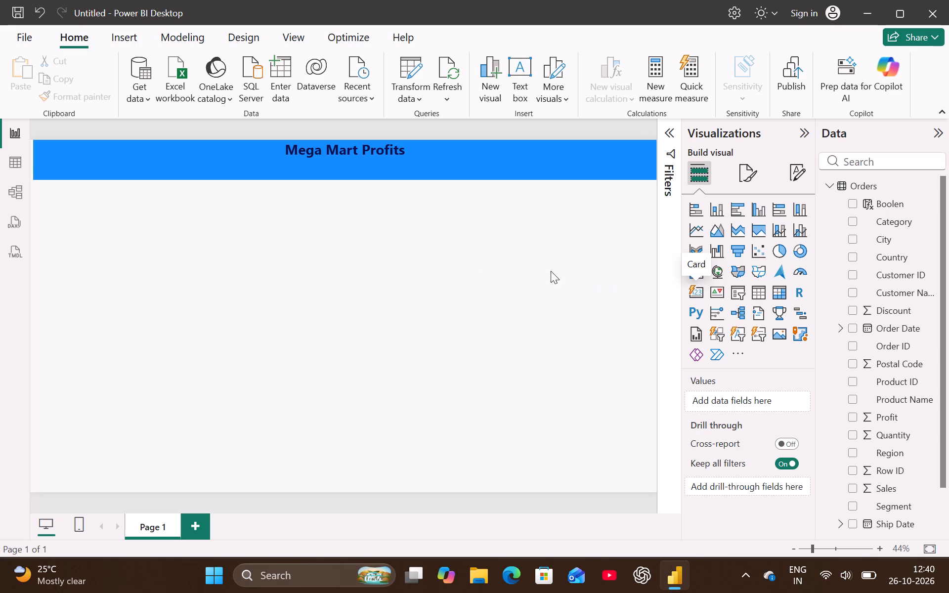
pyautogui.moveTo(551, 271); pyautogui.dragTo(370, 231)
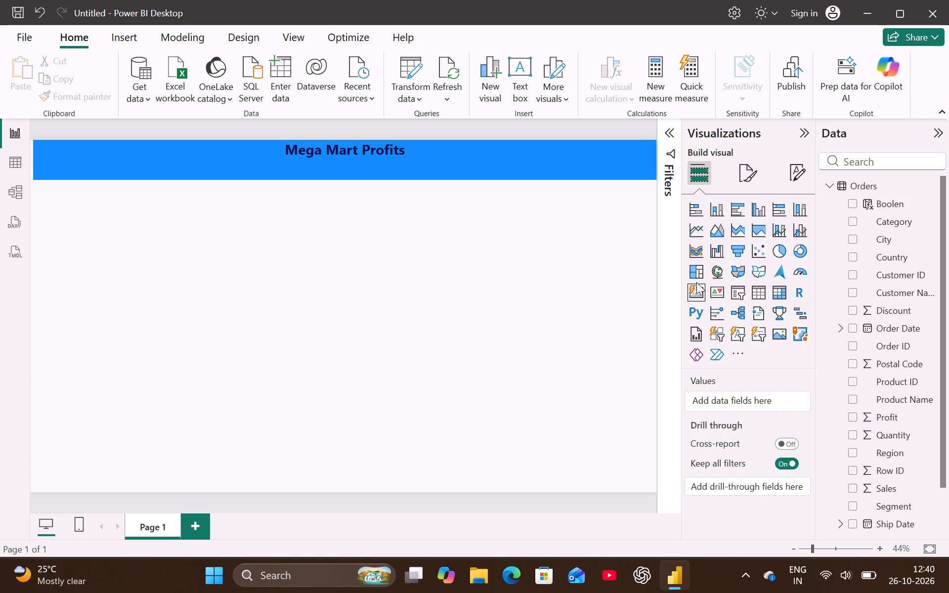
pyautogui.click(696, 292)
pyautogui.moveTo(696, 292); pyautogui.dragTo(535, 270)
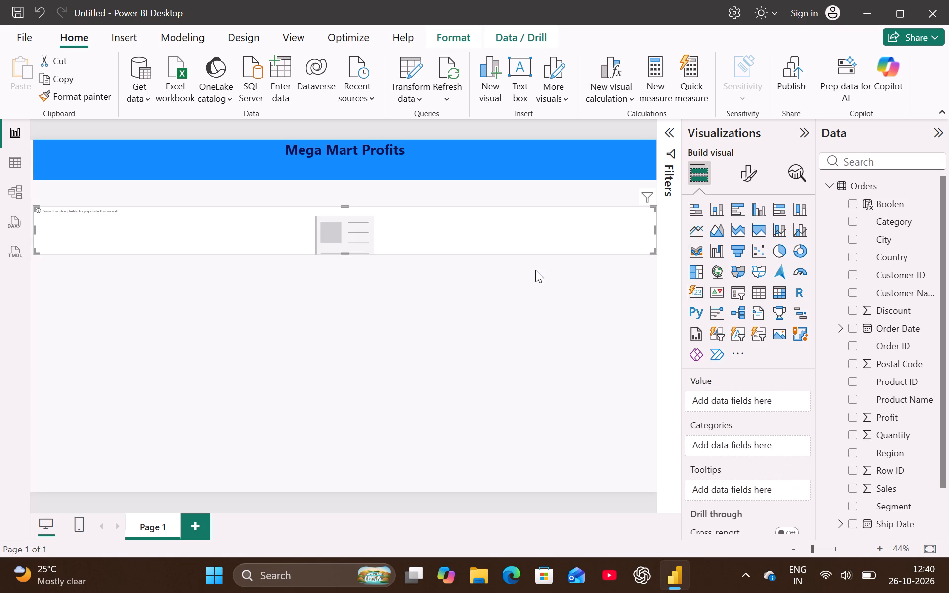
# Narrow the empty card from both sides and extend its bottom edge to form a taller box below the banner.
pyautogui.moveTo(655, 232); pyautogui.dragTo(595, 231)
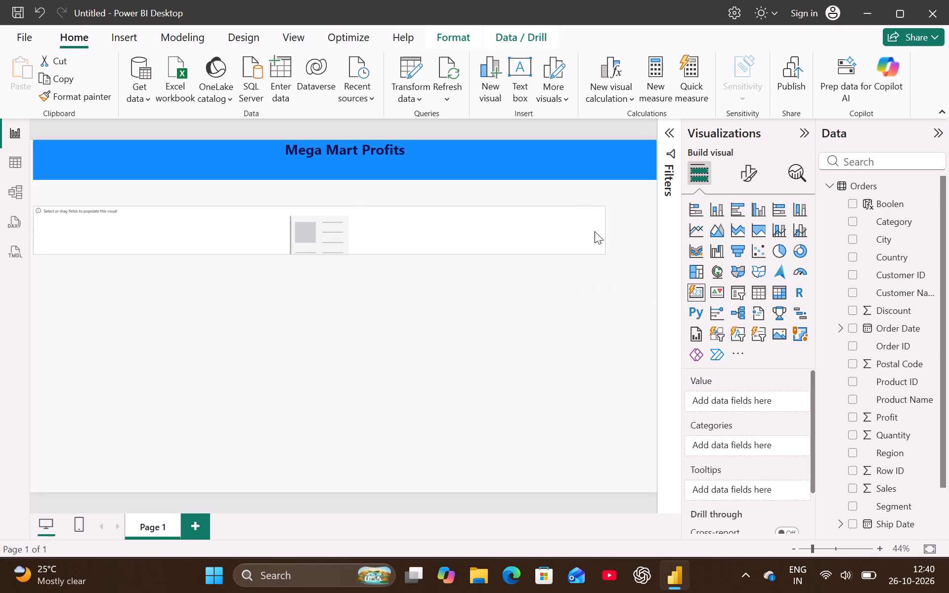
pyautogui.moveTo(595, 231); pyautogui.dragTo(423, 232)
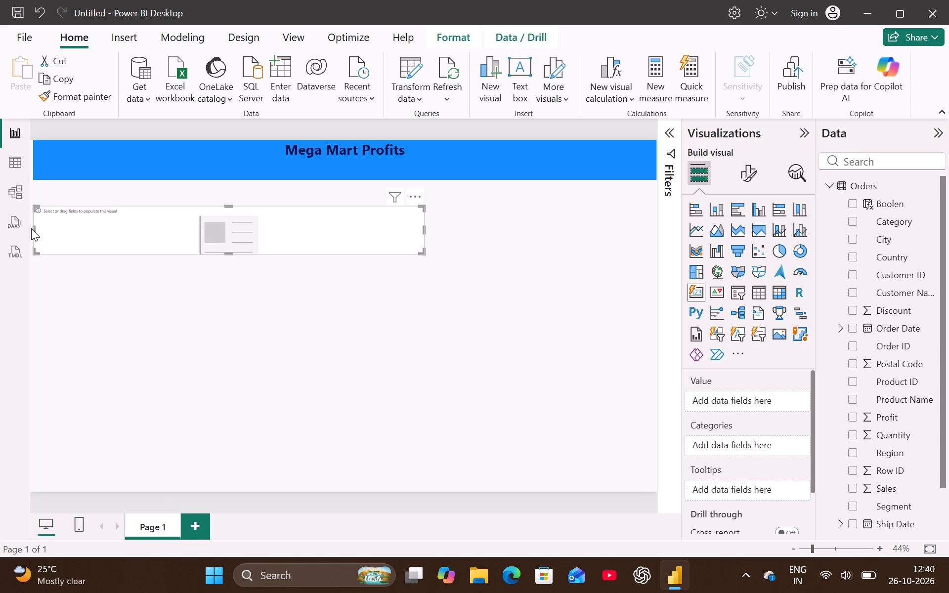
pyautogui.moveTo(32, 229); pyautogui.dragTo(169, 249)
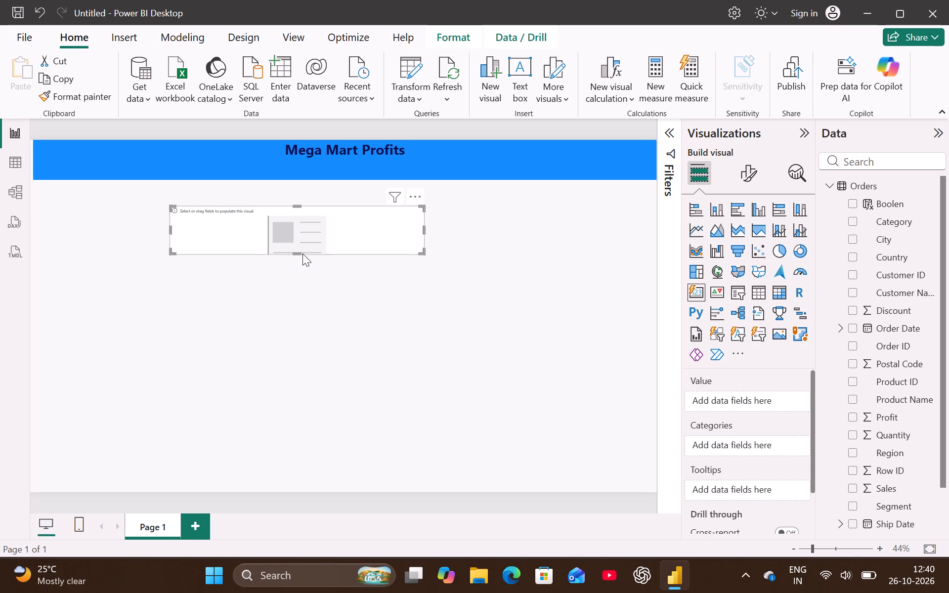
pyautogui.moveTo(296, 253); pyautogui.dragTo(297, 317)
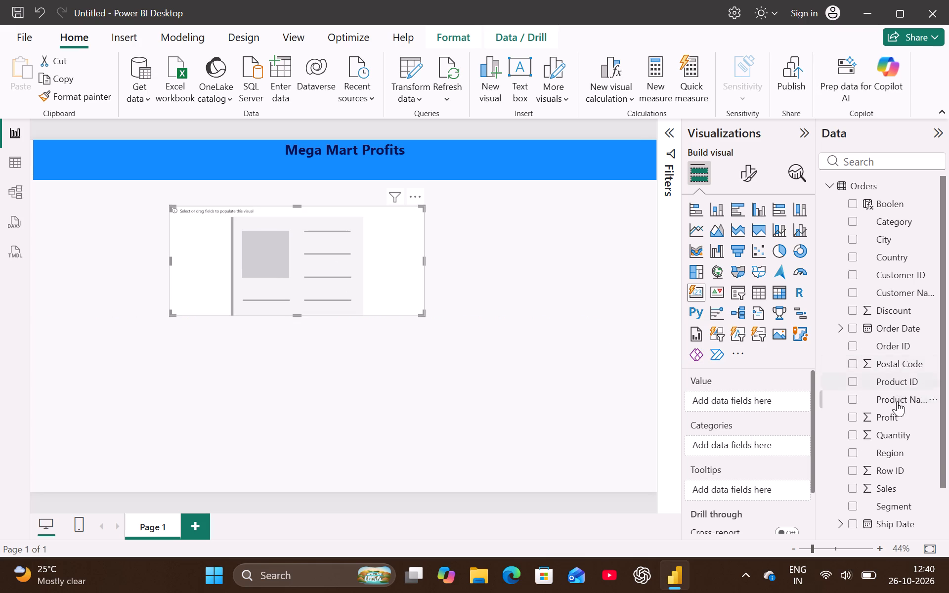
# Add the Profit field as the new card's value.
pyautogui.moveTo(893, 415); pyautogui.dragTo(739, 394)
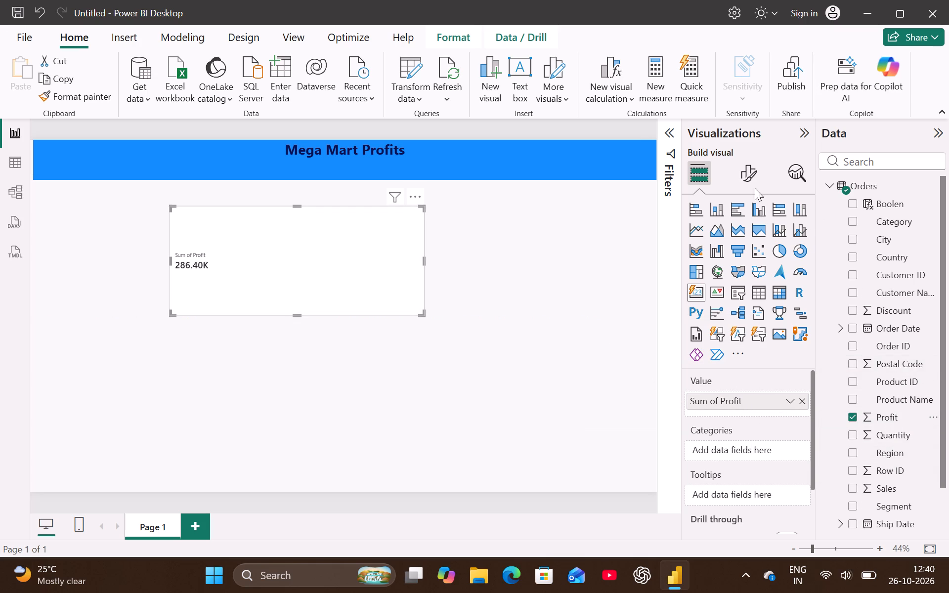
# Turn on the new card's background effect and set its colour to #0d6abf (Theme color 1, 25% darker).
pyautogui.click(744, 173)
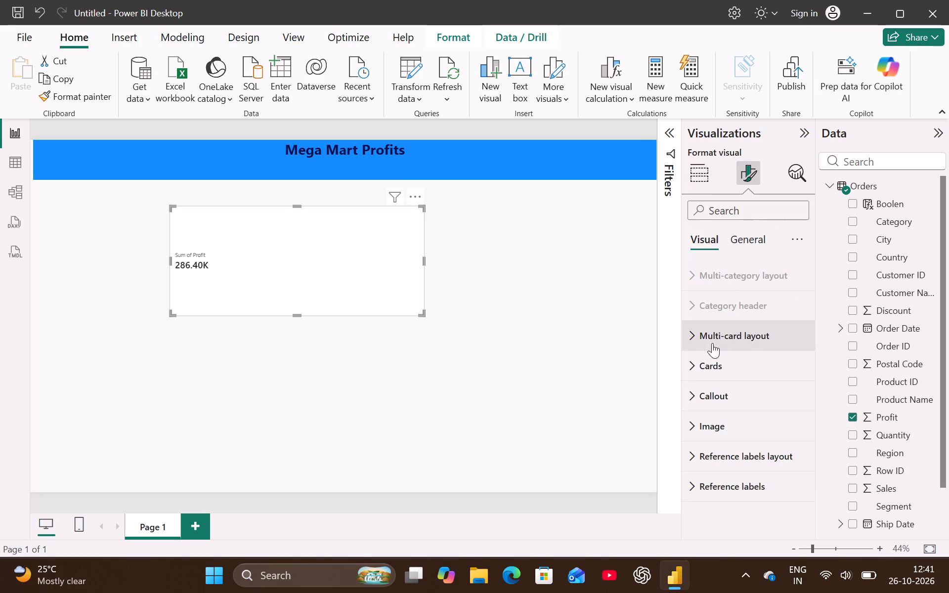
pyautogui.click(751, 244)
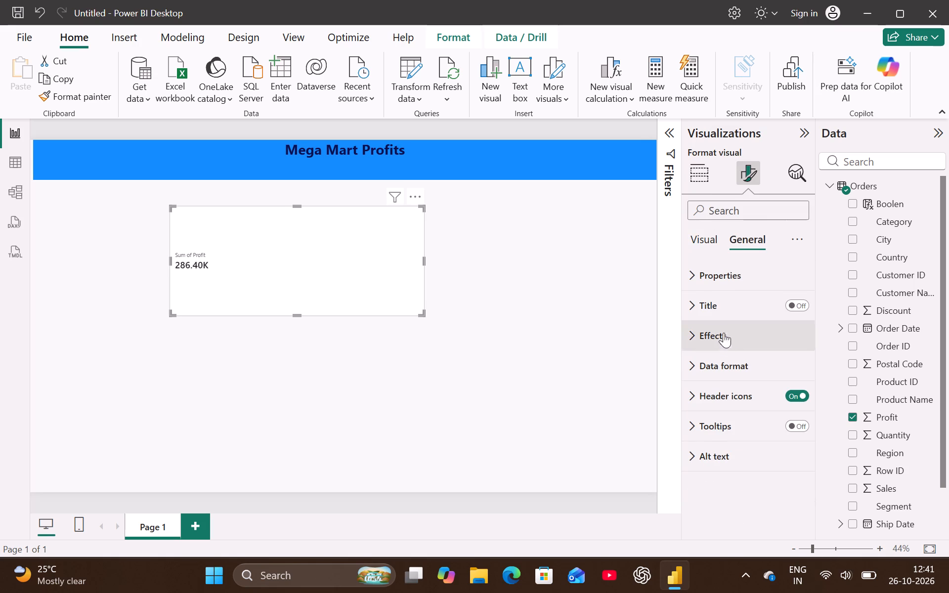
pyautogui.click(723, 330)
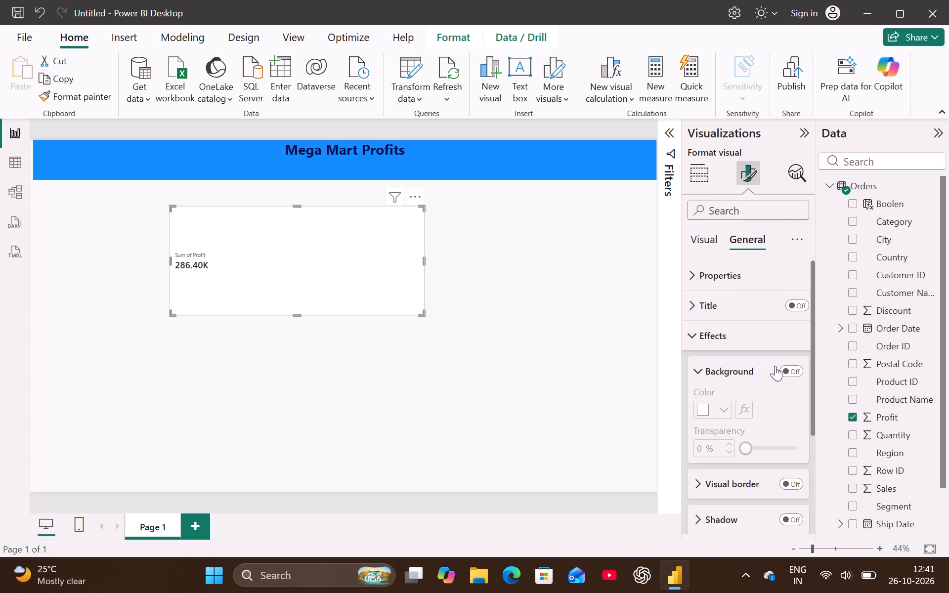
pyautogui.click(790, 369)
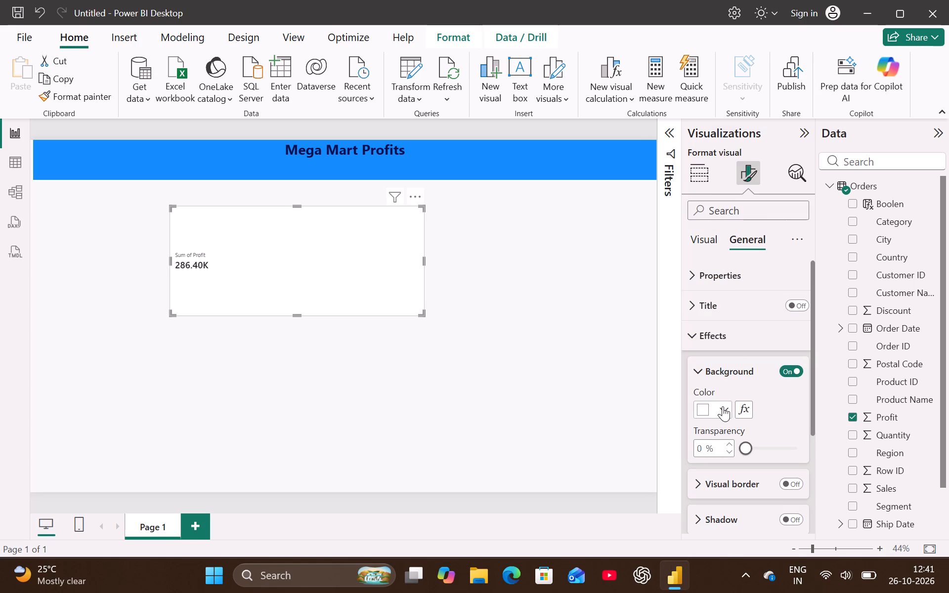
pyautogui.click(723, 406)
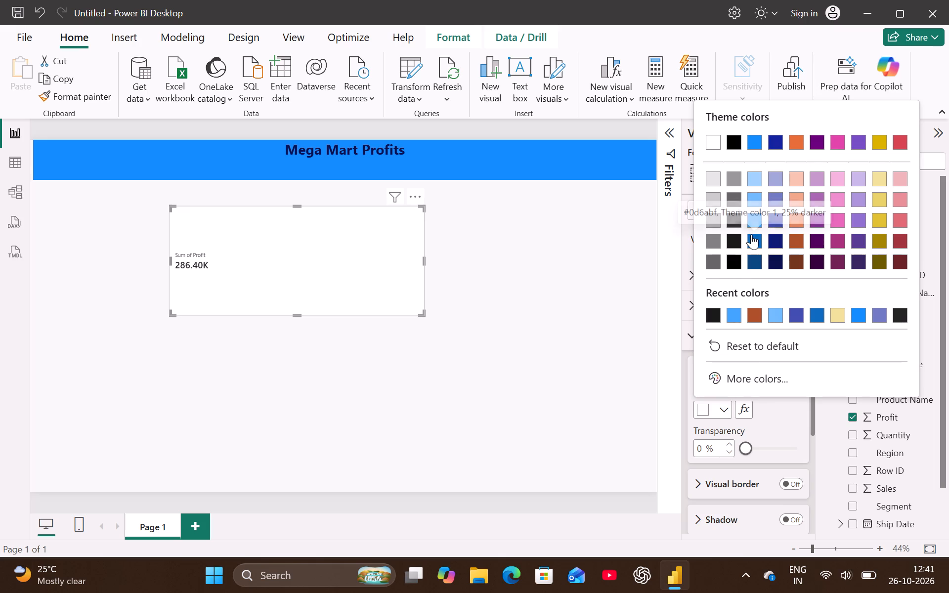
pyautogui.click(751, 234)
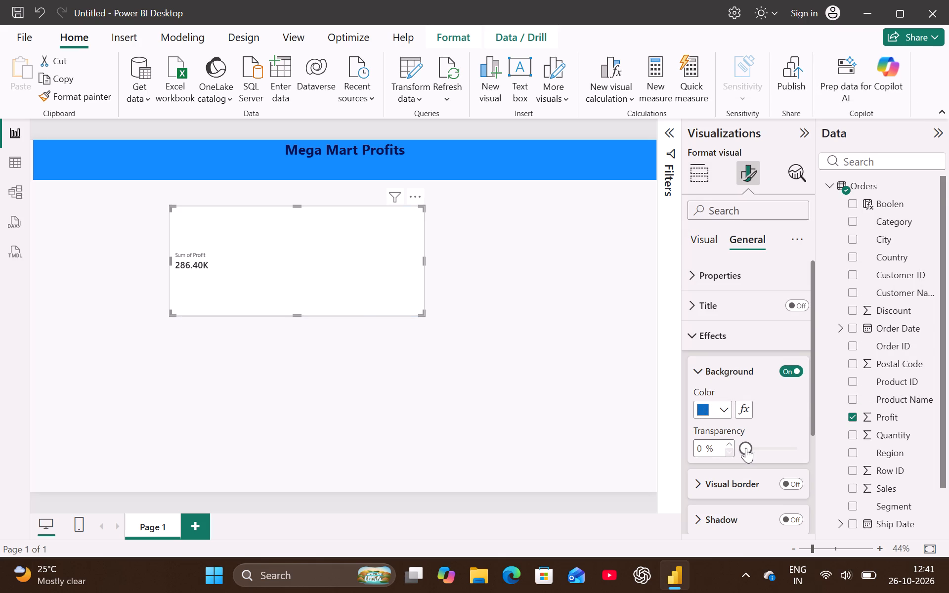
# Set the card's background transparency to 7%.
pyautogui.click(730, 441)
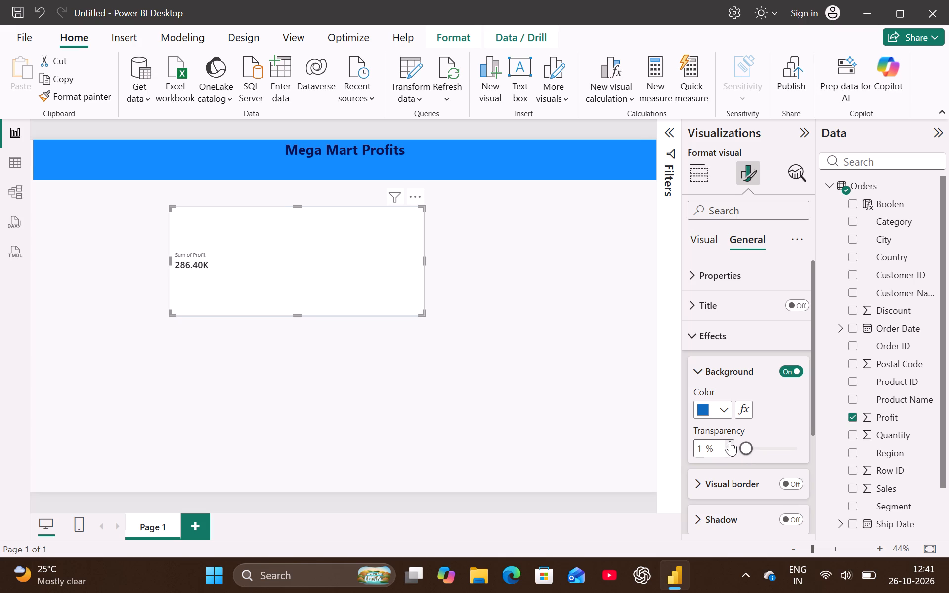
pyautogui.tripleClick(730, 441)
pyautogui.tripleClick(730, 441)
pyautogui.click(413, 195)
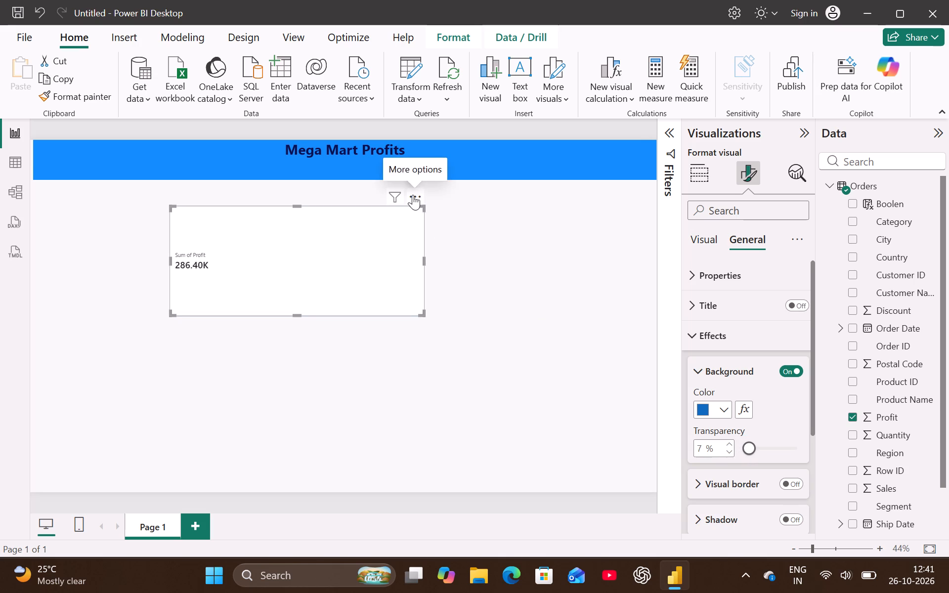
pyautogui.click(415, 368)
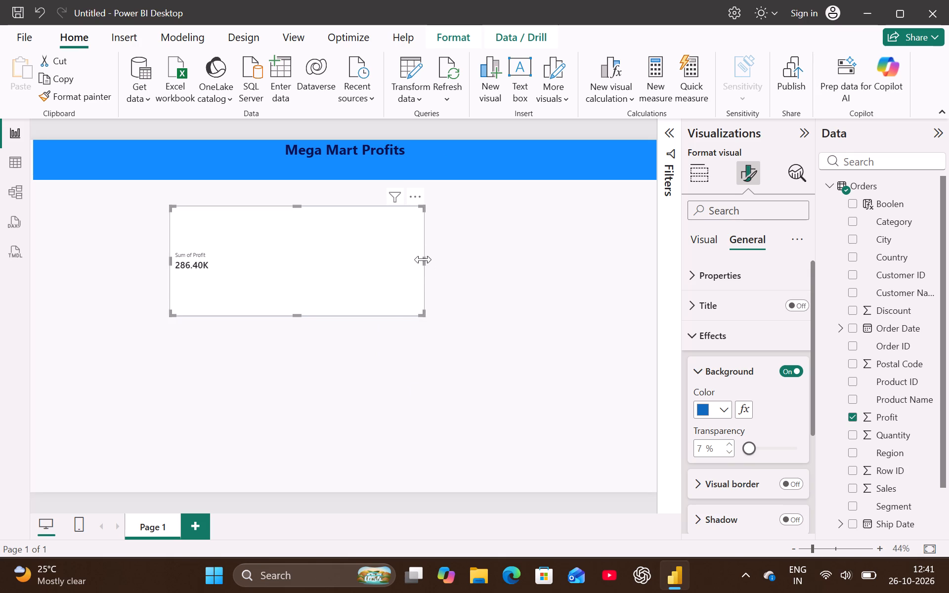
# Shrink the profit card to a compact, nearly square box by pulling in its right edge and raising its bottom edge.
pyautogui.moveTo(423, 260); pyautogui.dragTo(272, 240)
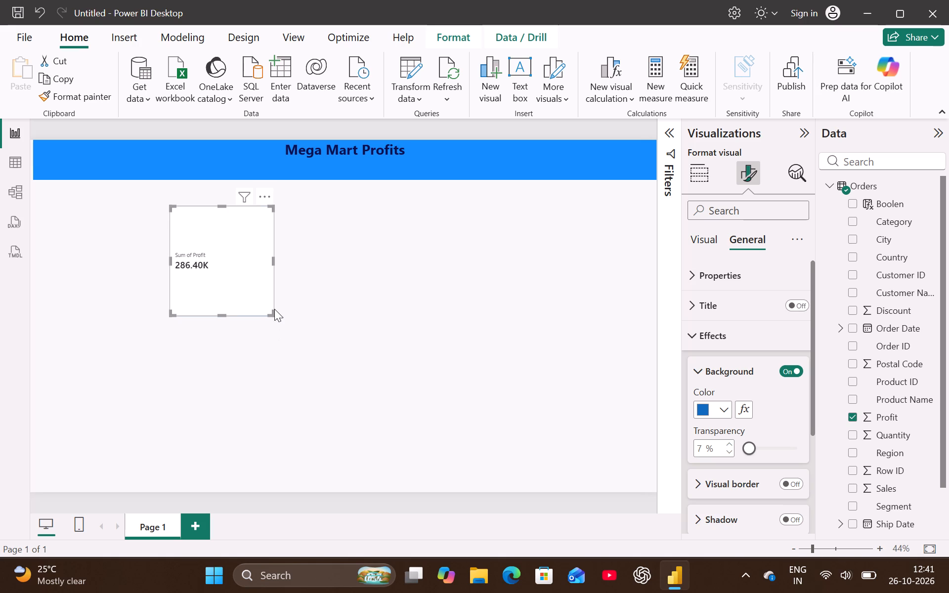
pyautogui.moveTo(219, 316); pyautogui.dragTo(221, 303)
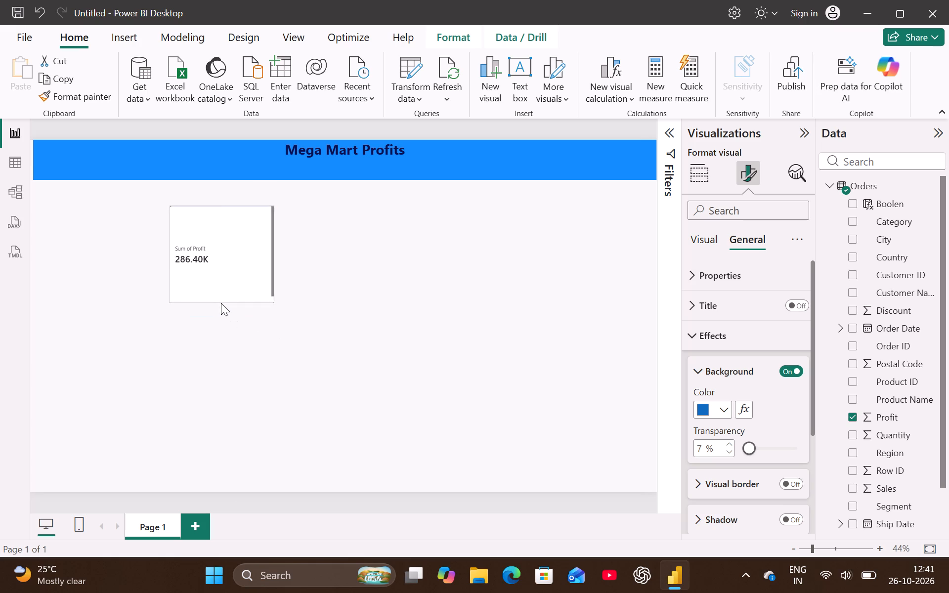
pyautogui.moveTo(221, 303); pyautogui.dragTo(220, 294)
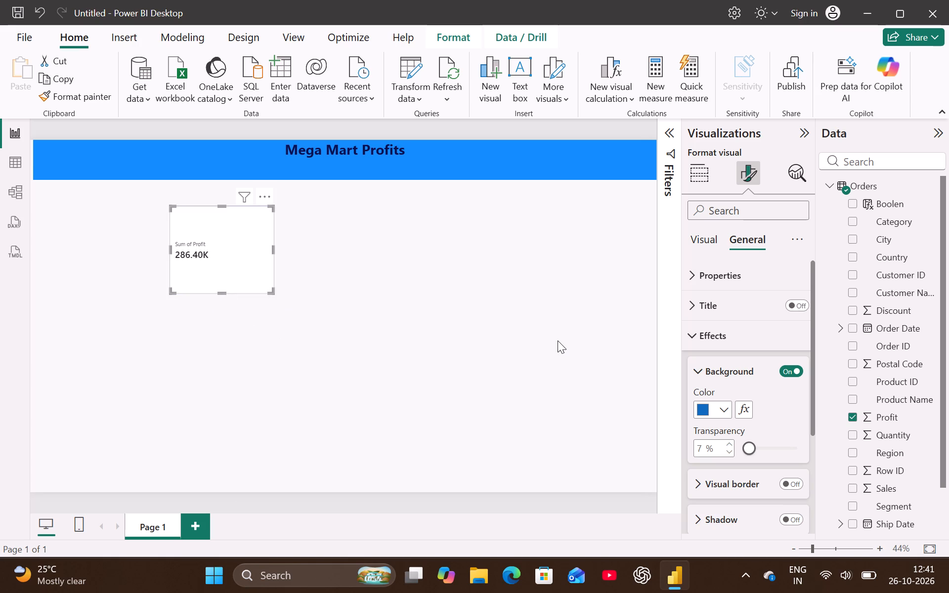
# Look through the card's formatting options, including title, effects, data format and image settings.
pyautogui.click(691, 304)
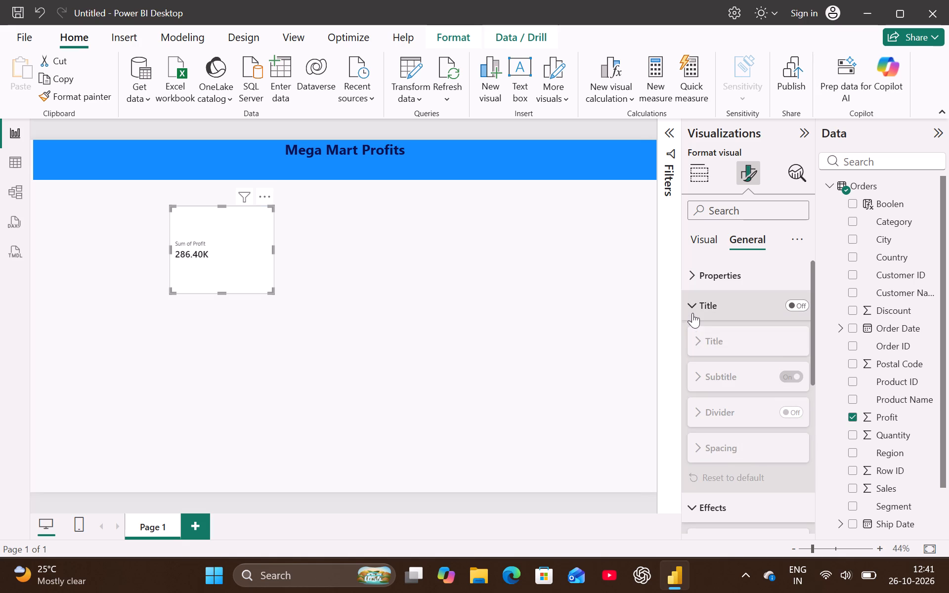
pyautogui.click(692, 307)
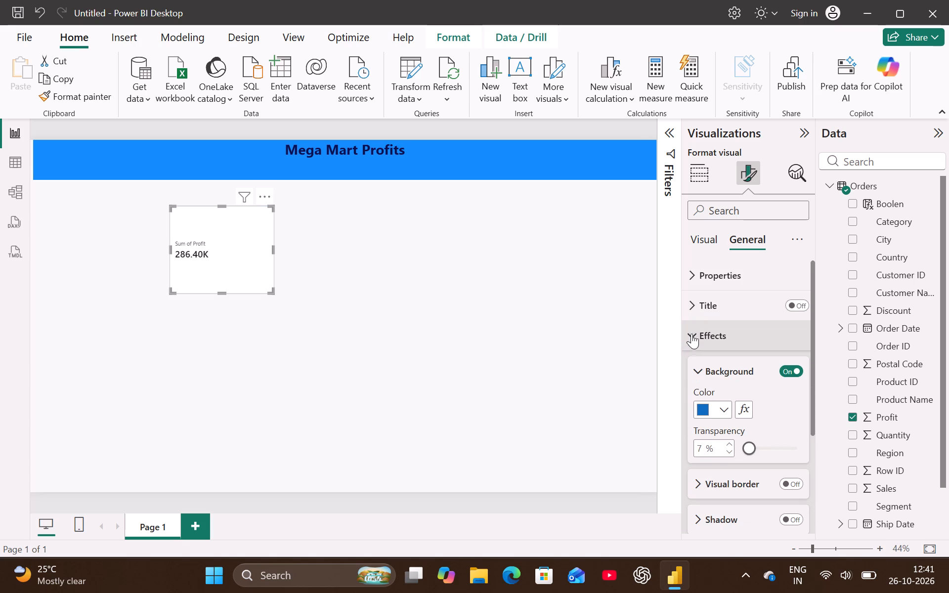
pyautogui.click(691, 336)
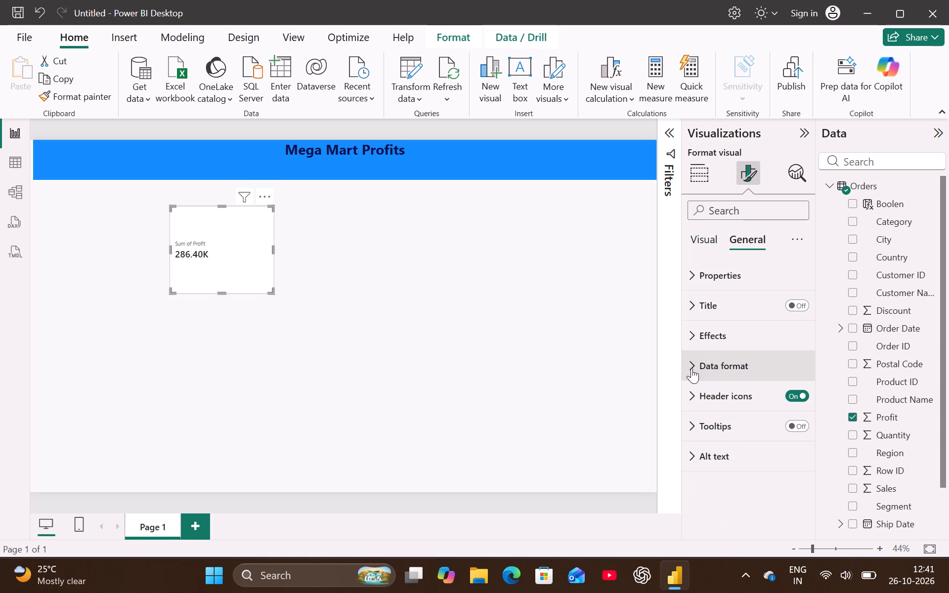
pyautogui.click(691, 364)
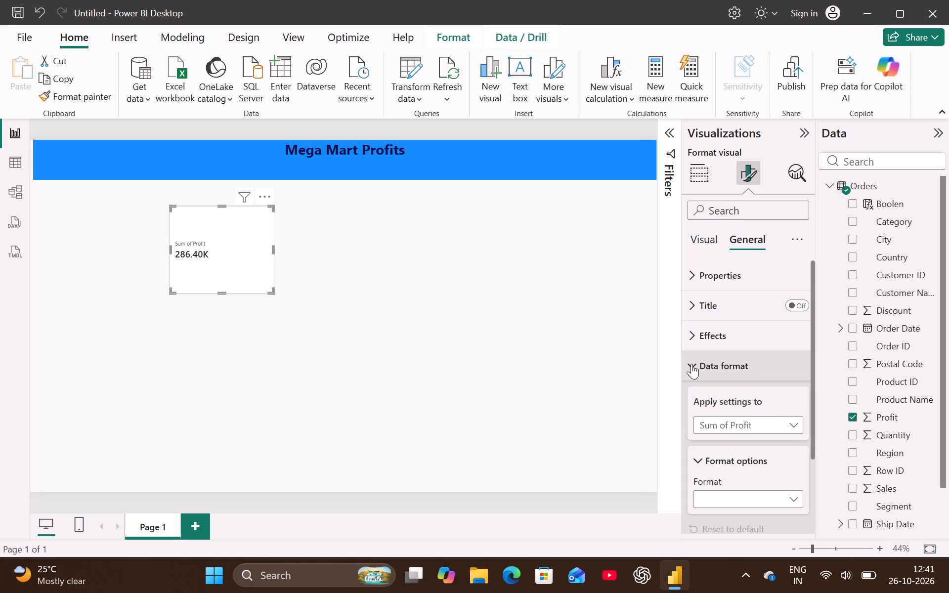
pyautogui.click(719, 419)
pyautogui.click(715, 439)
pyautogui.doubleClick(726, 421)
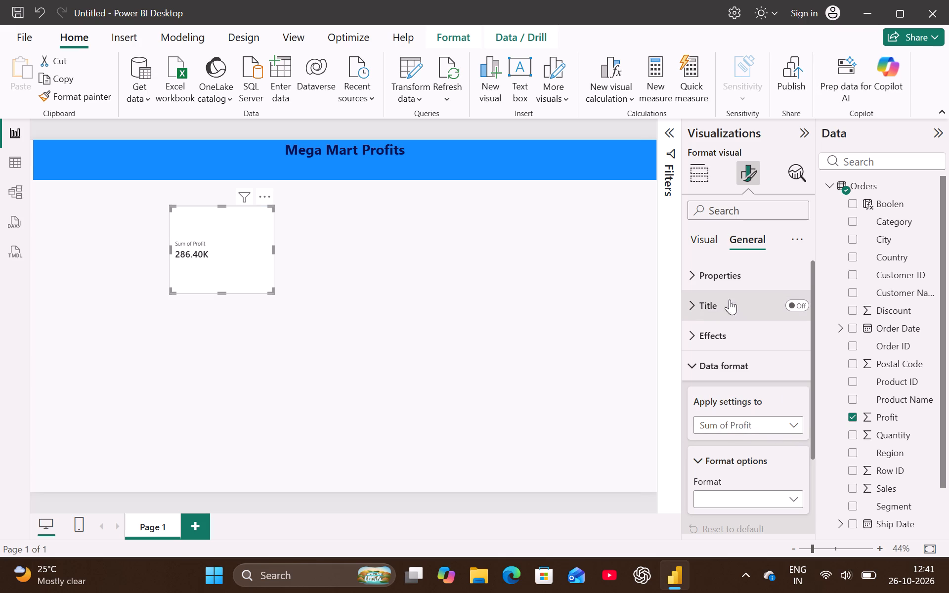
pyautogui.click(706, 240)
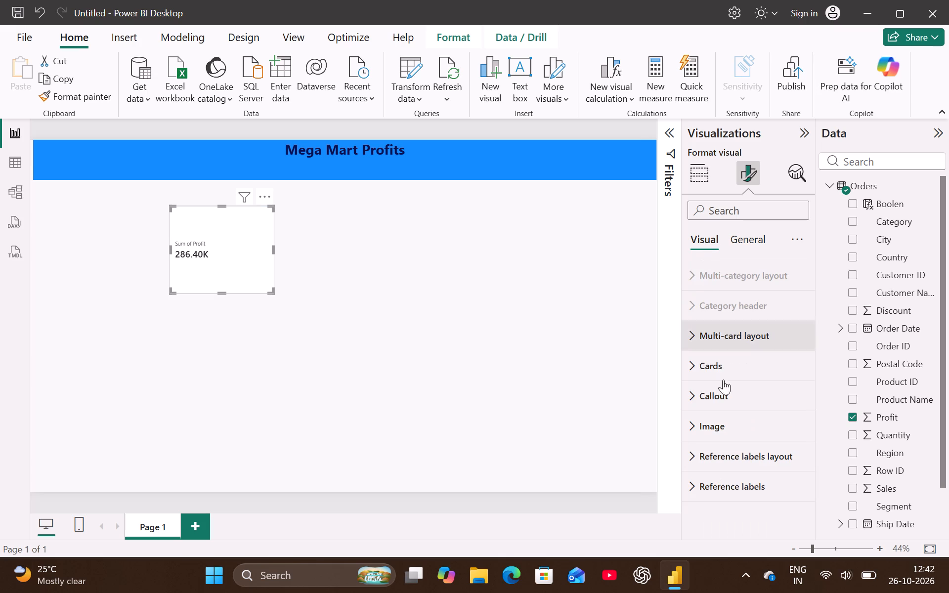
pyautogui.click(728, 421)
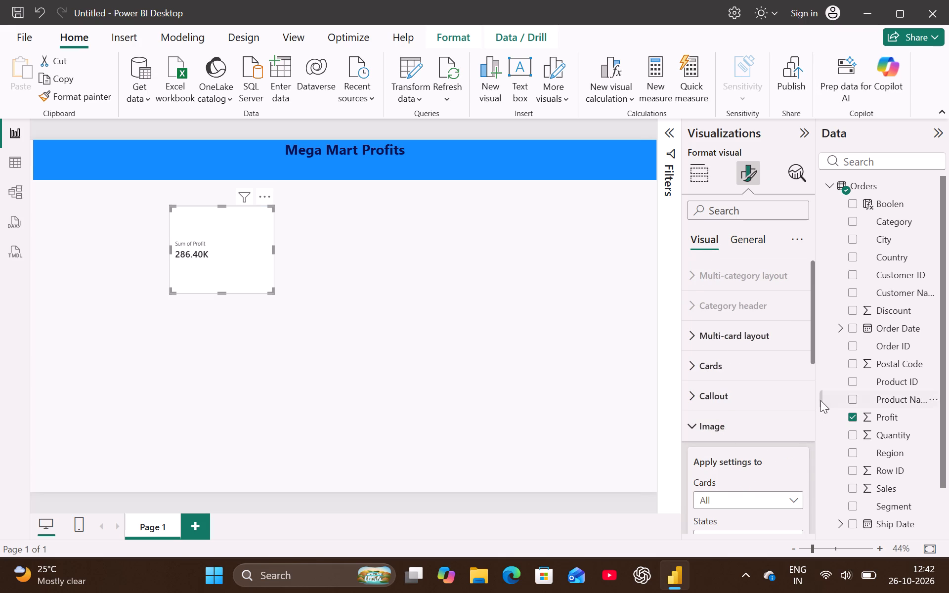
pyautogui.doubleClick(812, 376)
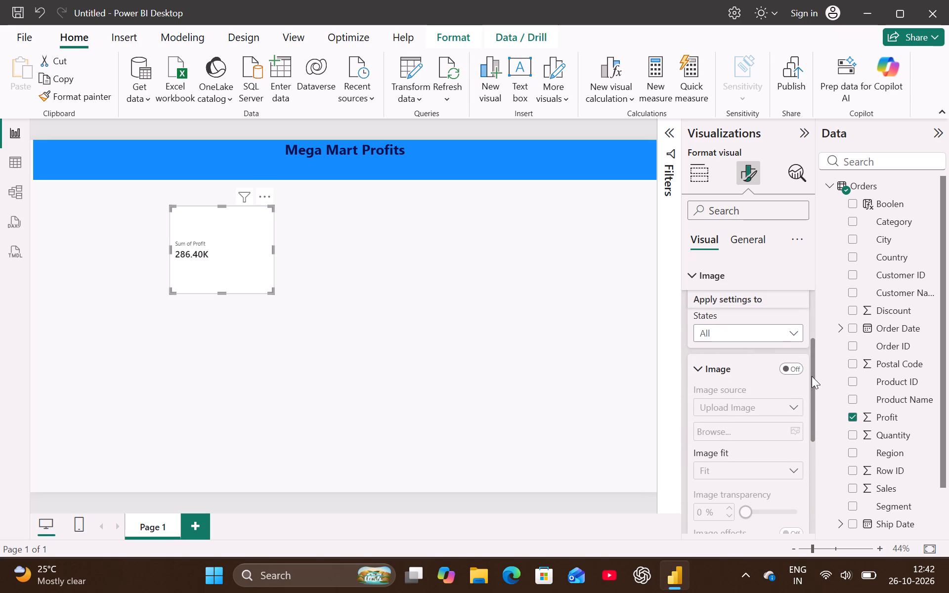
pyautogui.click(813, 327)
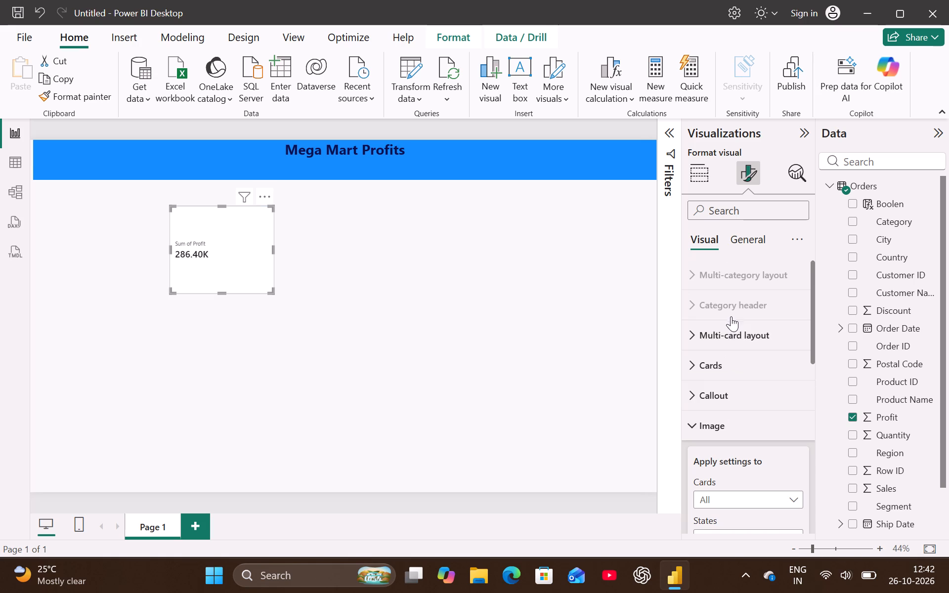
# Rename the card's Sum of Profit value to Profits for this visual only.
pyautogui.click(701, 181)
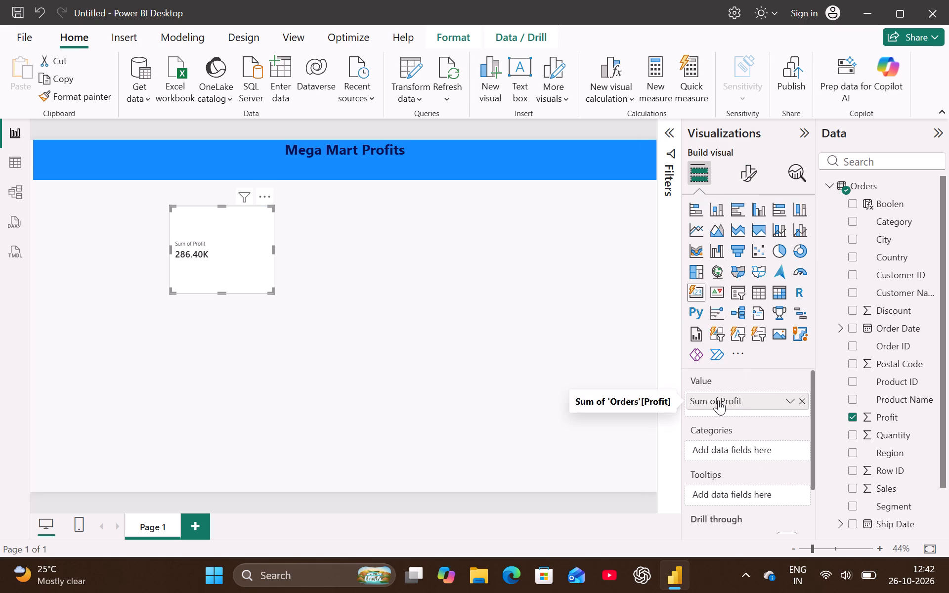
pyautogui.click(788, 403)
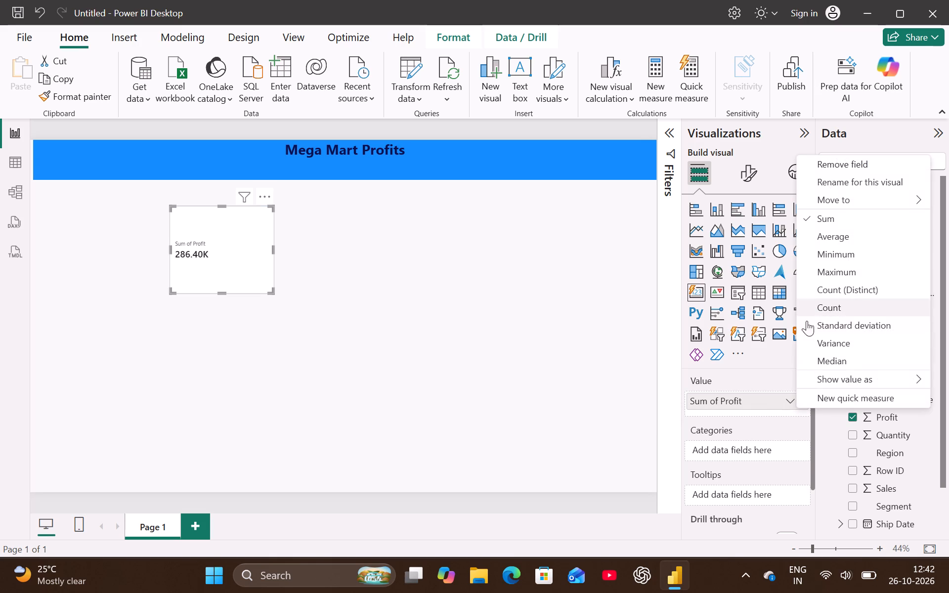
pyautogui.click(827, 180)
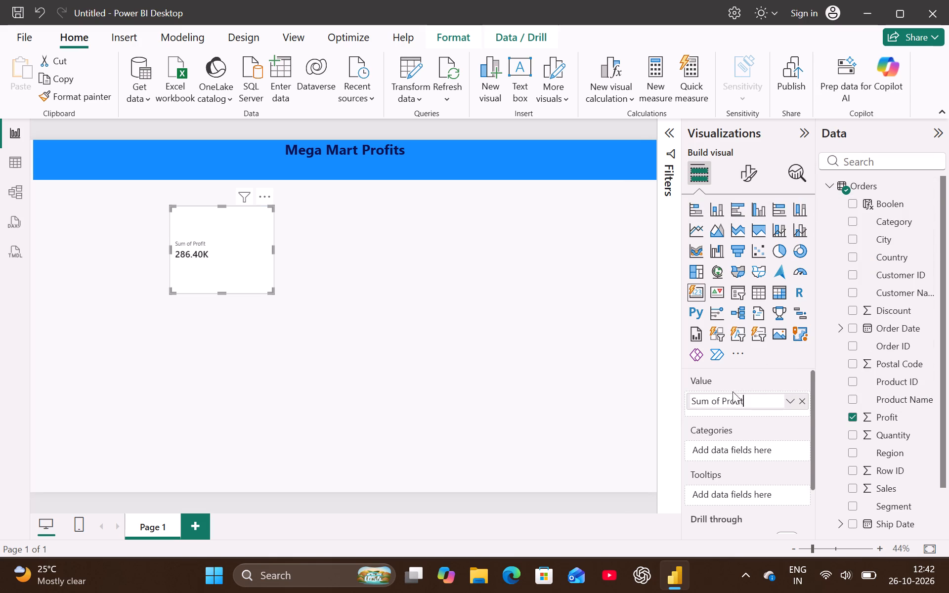
pyautogui.click(721, 400)
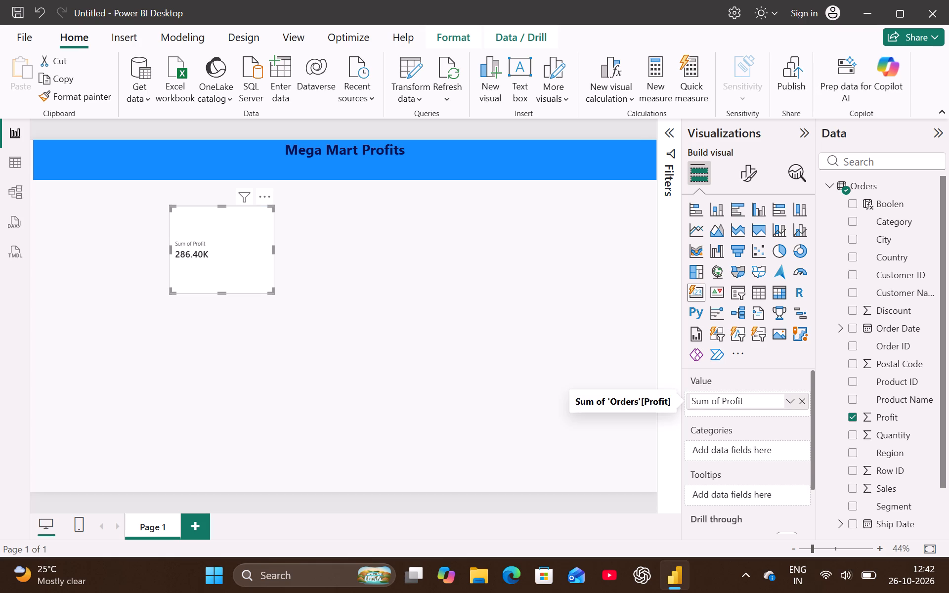
pyautogui.press('BackSpace')
pyautogui.press('BackSpace')
pyautogui.press('BackSpace')
pyautogui.press('BackSpace')
pyautogui.press('BackSpace')
pyautogui.press('BackSpace')
pyautogui.press('BackSpace')
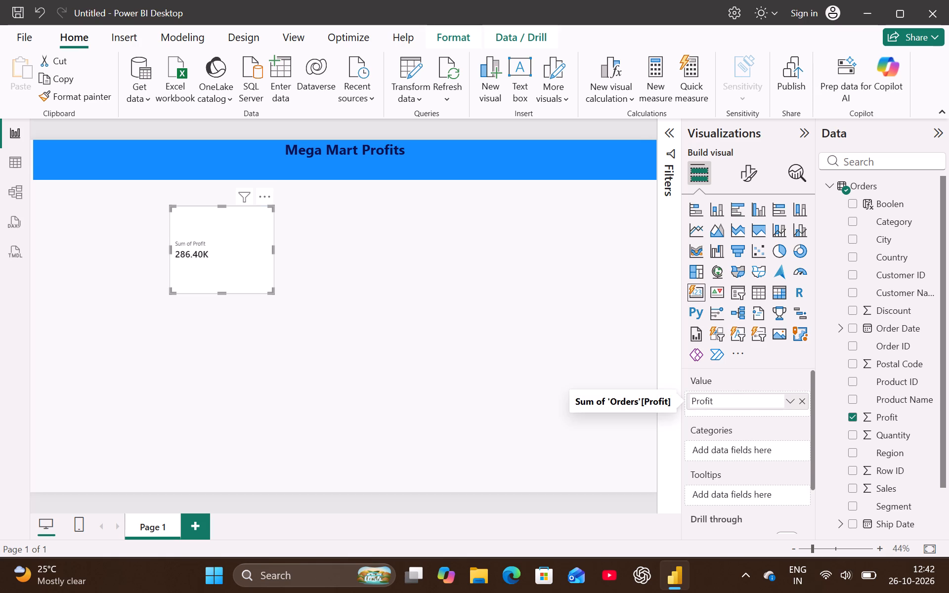
pyautogui.click(723, 404)
pyautogui.press('s')
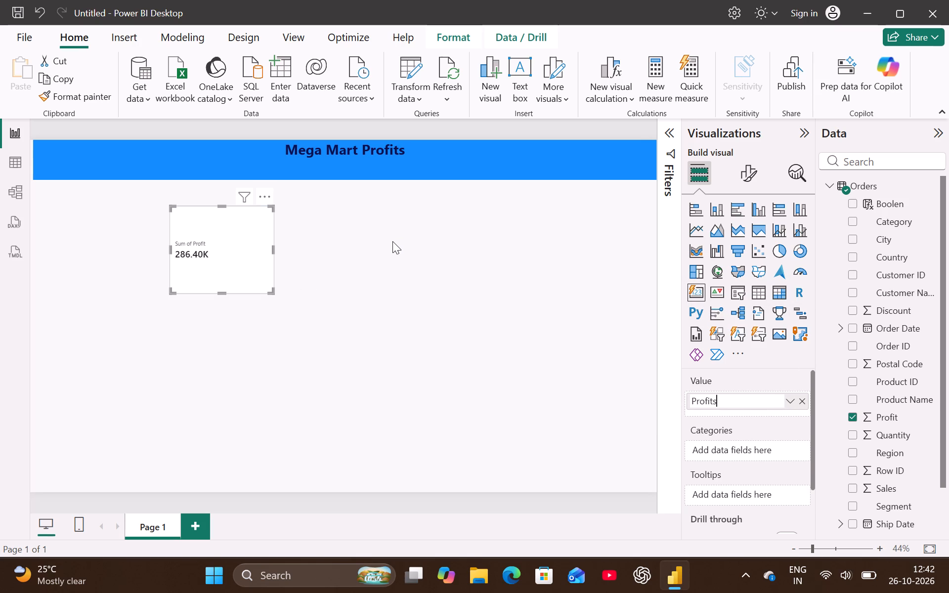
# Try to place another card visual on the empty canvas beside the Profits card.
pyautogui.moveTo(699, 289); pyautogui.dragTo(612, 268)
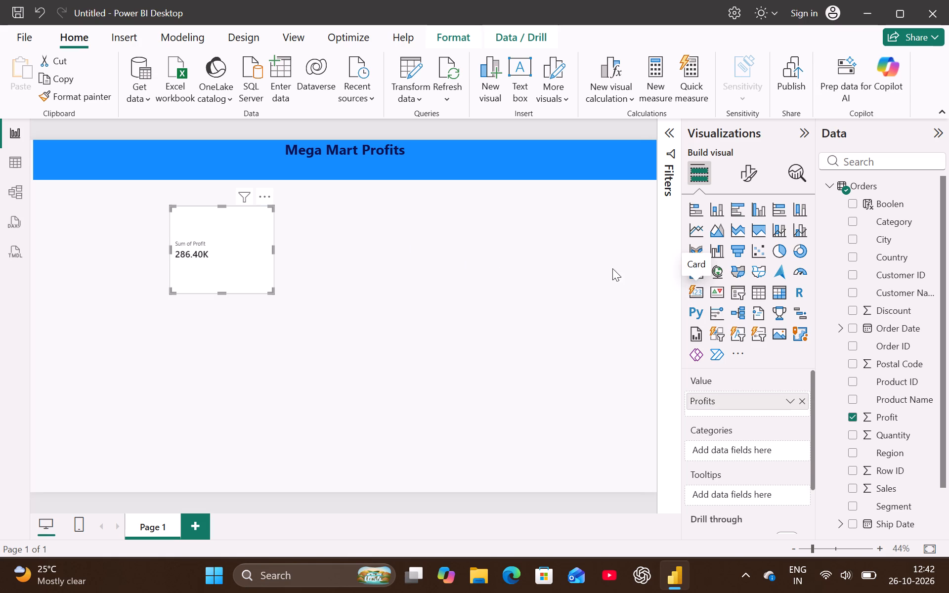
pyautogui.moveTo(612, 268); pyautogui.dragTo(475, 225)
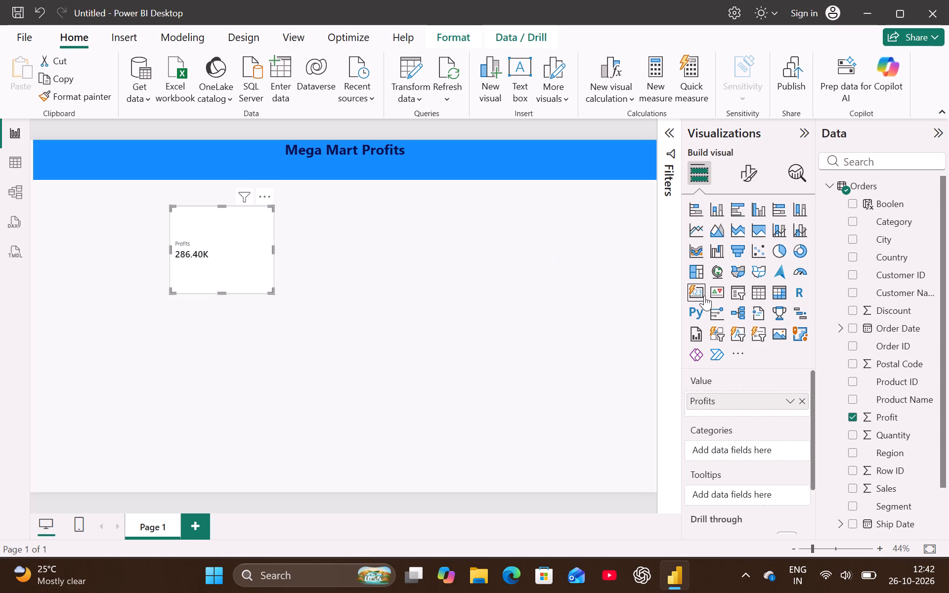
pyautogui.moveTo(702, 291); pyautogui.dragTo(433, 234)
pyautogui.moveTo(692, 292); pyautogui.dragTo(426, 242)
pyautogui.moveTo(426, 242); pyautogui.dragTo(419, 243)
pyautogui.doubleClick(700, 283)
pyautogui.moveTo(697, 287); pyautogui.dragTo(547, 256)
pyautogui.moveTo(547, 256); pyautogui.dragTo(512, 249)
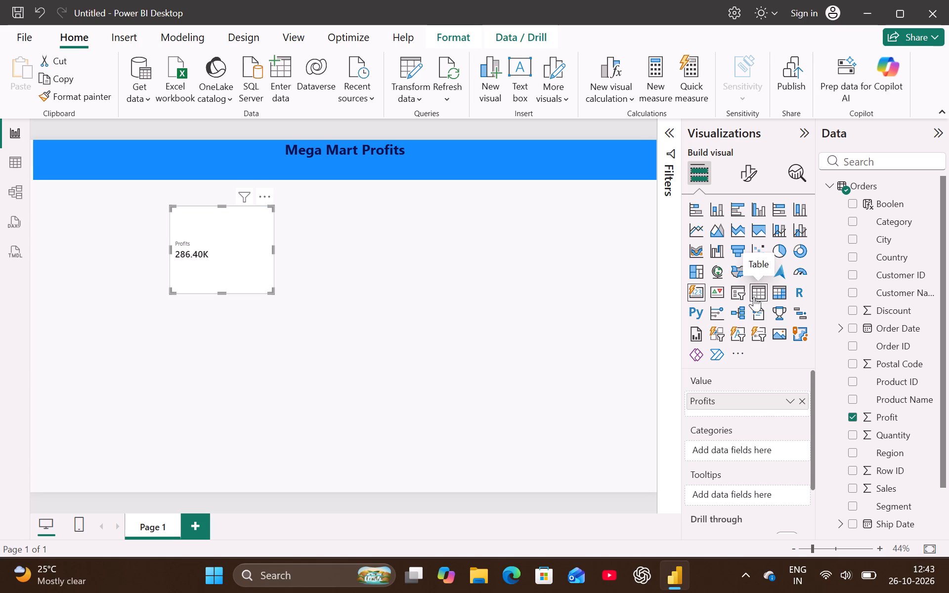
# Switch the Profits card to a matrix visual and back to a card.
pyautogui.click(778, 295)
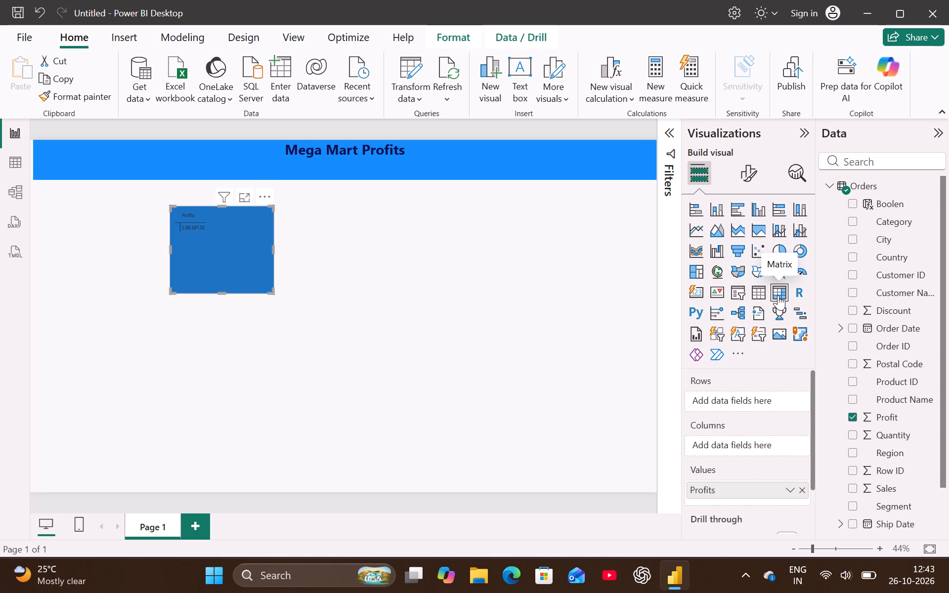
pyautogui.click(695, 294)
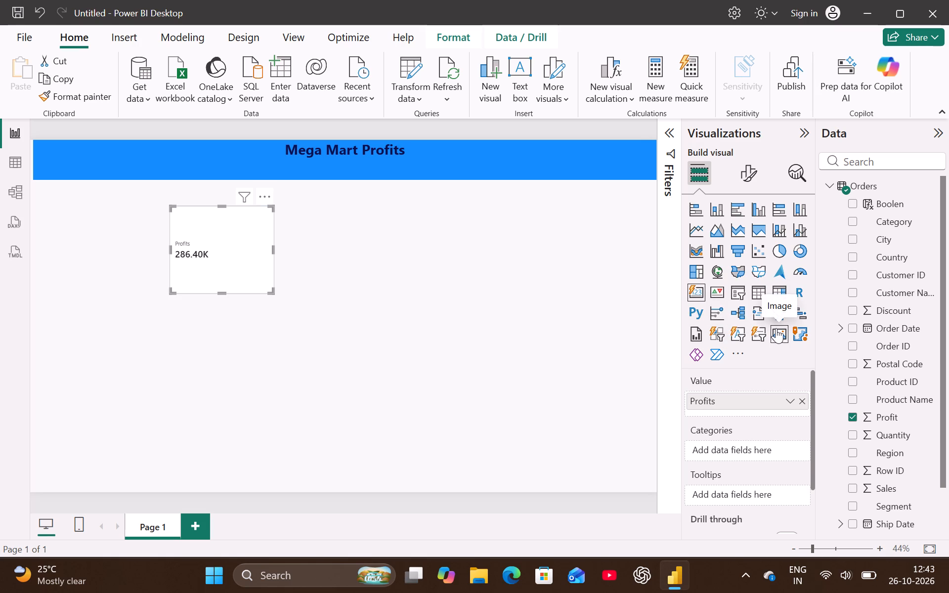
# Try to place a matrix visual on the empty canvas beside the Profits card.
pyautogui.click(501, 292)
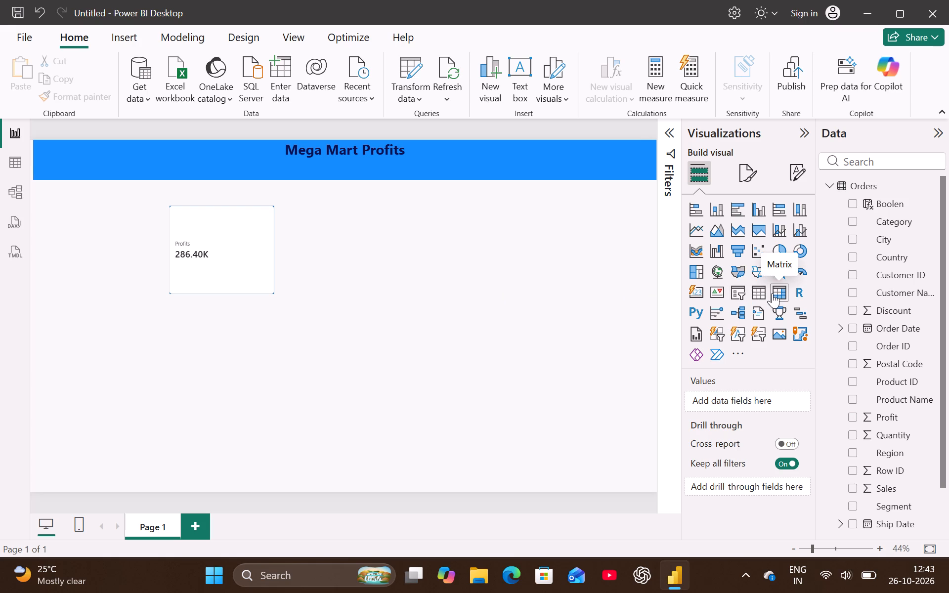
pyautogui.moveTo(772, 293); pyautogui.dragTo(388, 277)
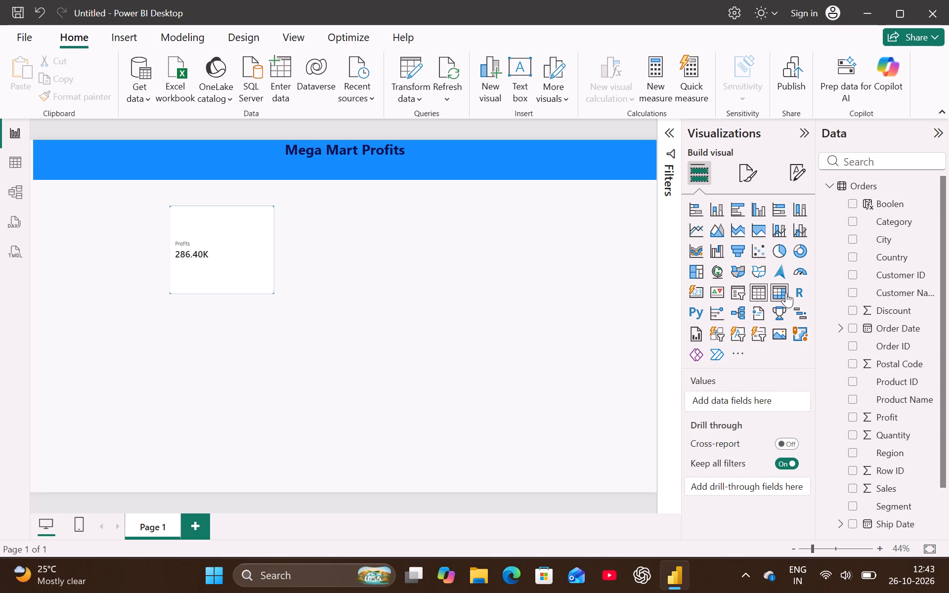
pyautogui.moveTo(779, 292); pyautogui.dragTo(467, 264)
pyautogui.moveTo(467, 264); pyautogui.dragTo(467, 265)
# Turn off Keep all filters in the page's drill-through settings.
pyautogui.click(783, 466)
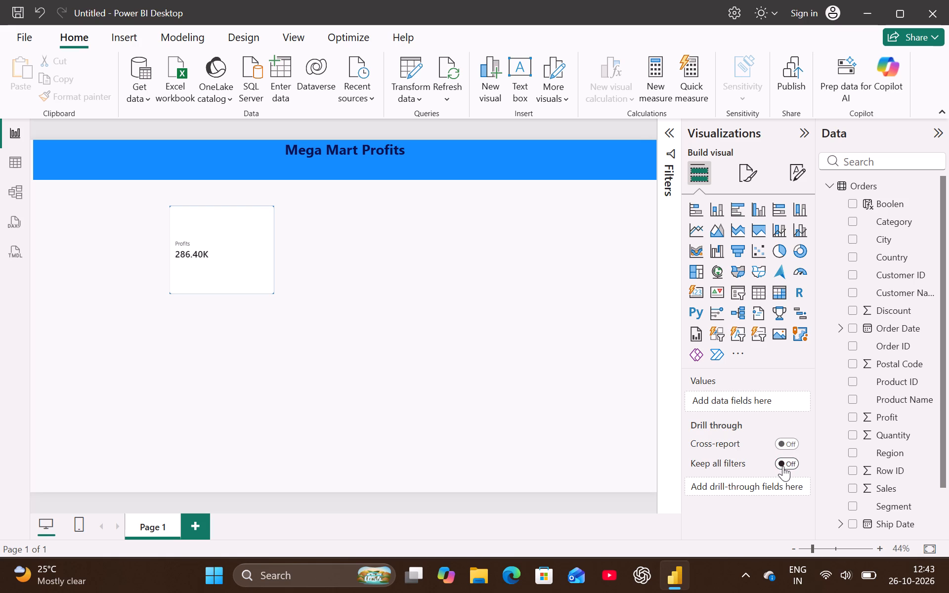
# Add a blank matrix visual below the Profits card, reduce its width and make it taller.
pyautogui.moveTo(778, 291); pyautogui.dragTo(499, 277)
pyautogui.doubleClick(781, 294)
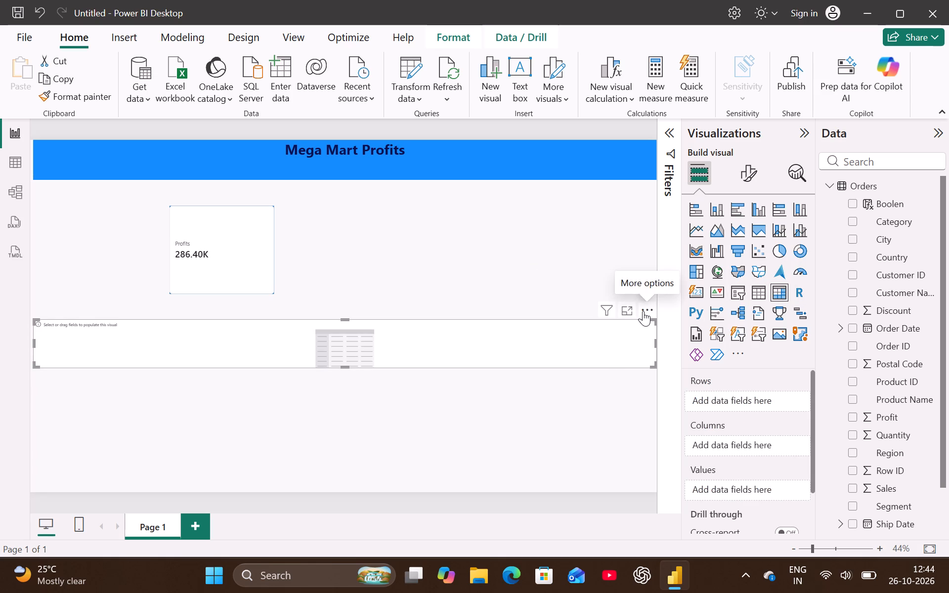
pyautogui.moveTo(643, 311); pyautogui.dragTo(574, 322)
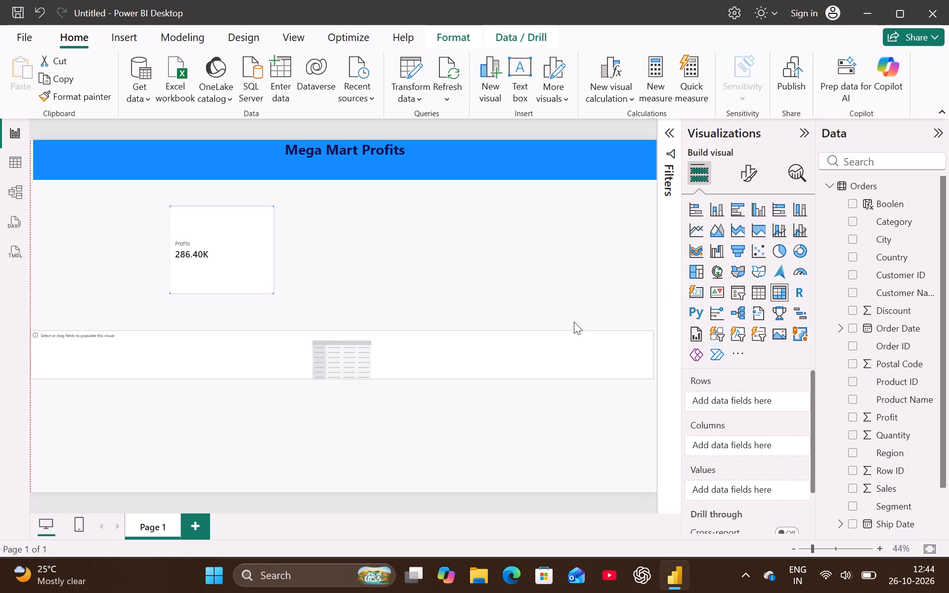
pyautogui.moveTo(574, 322); pyautogui.dragTo(529, 323)
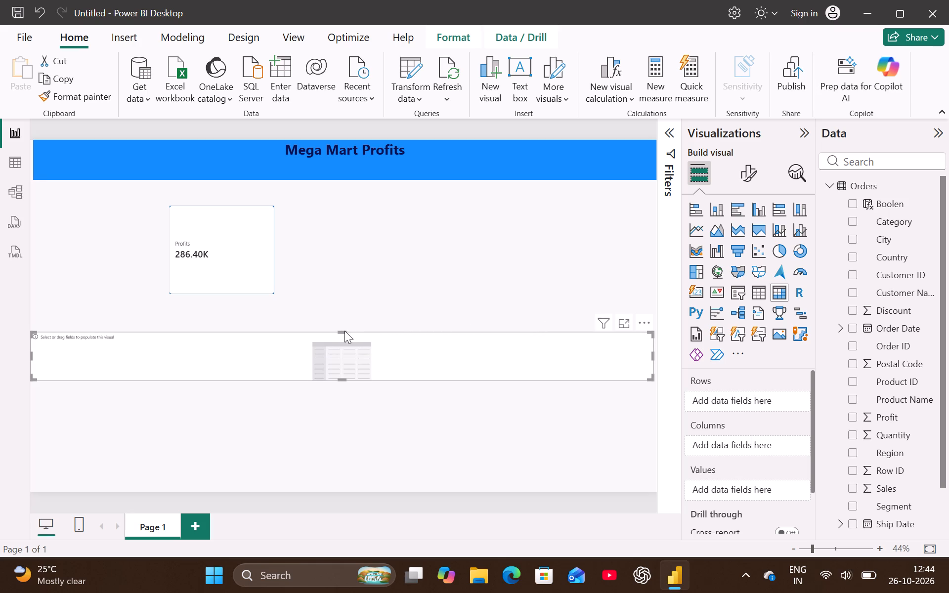
pyautogui.click(340, 328)
pyautogui.moveTo(646, 319); pyautogui.dragTo(562, 328)
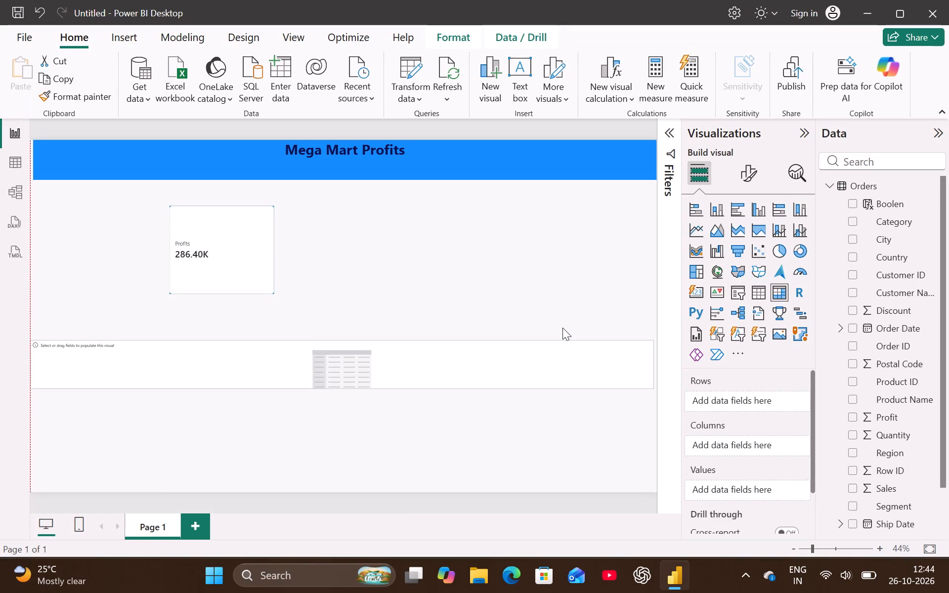
pyautogui.moveTo(562, 328); pyautogui.dragTo(569, 328)
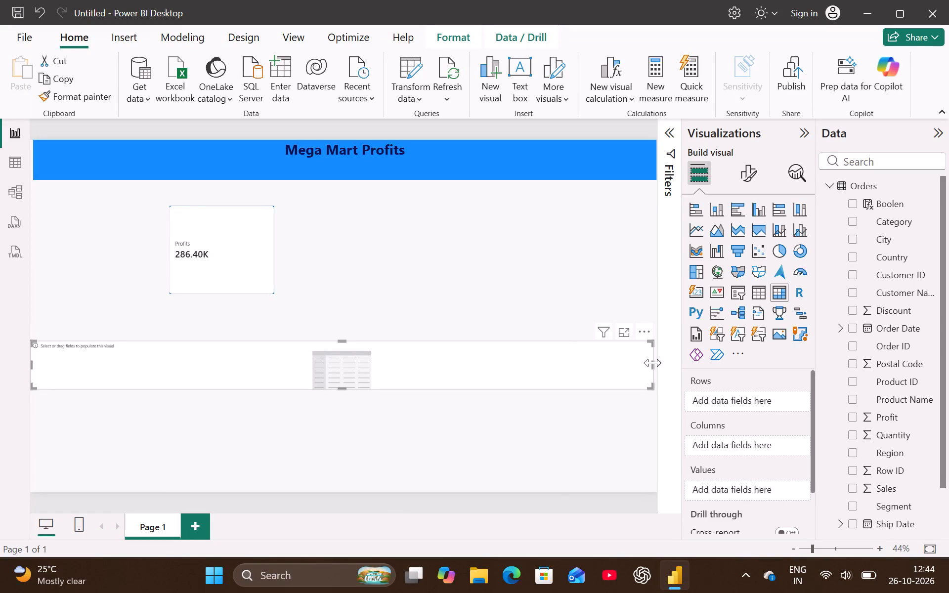
pyautogui.moveTo(653, 363); pyautogui.dragTo(518, 357)
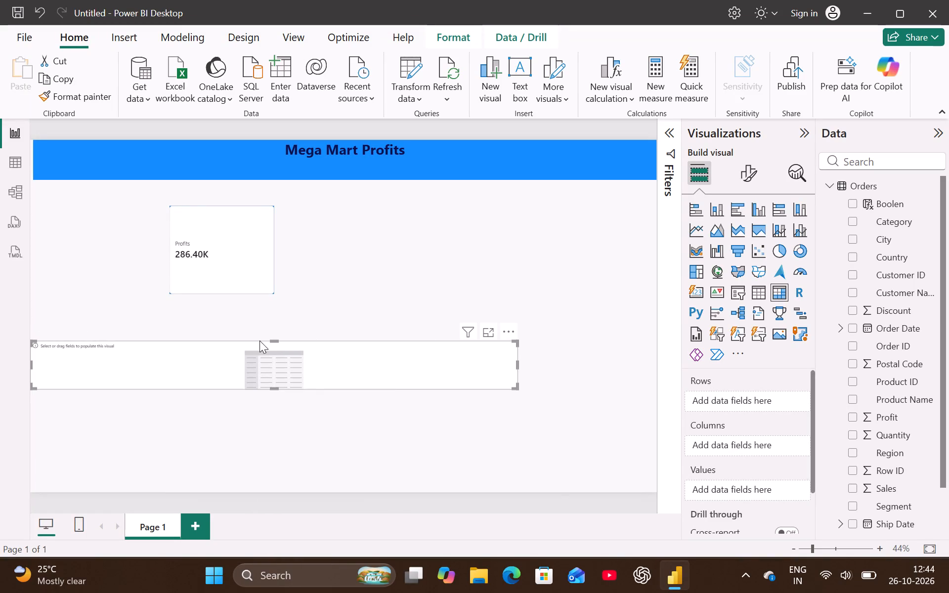
pyautogui.moveTo(276, 343); pyautogui.dragTo(276, 301)
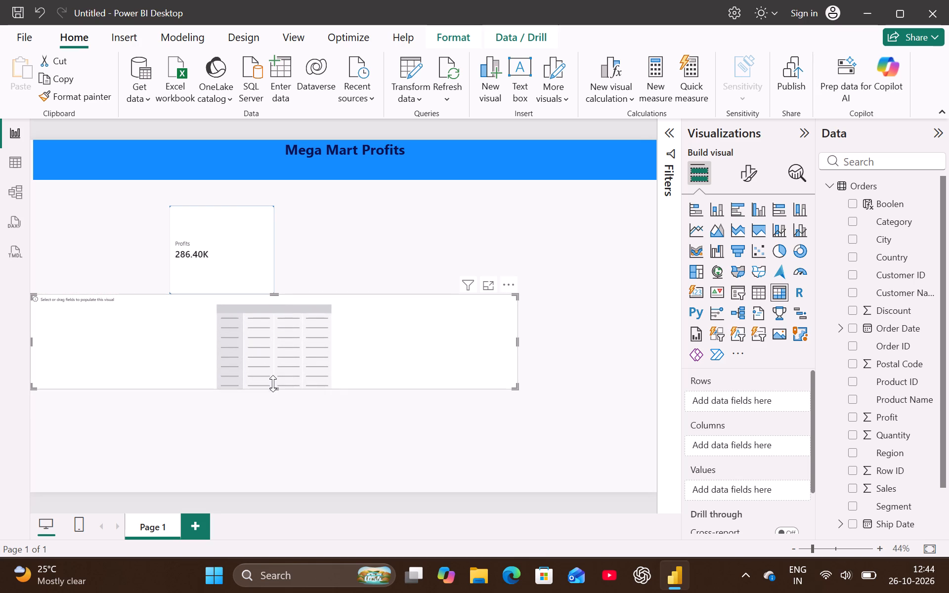
pyautogui.moveTo(273, 384); pyautogui.dragTo(277, 422)
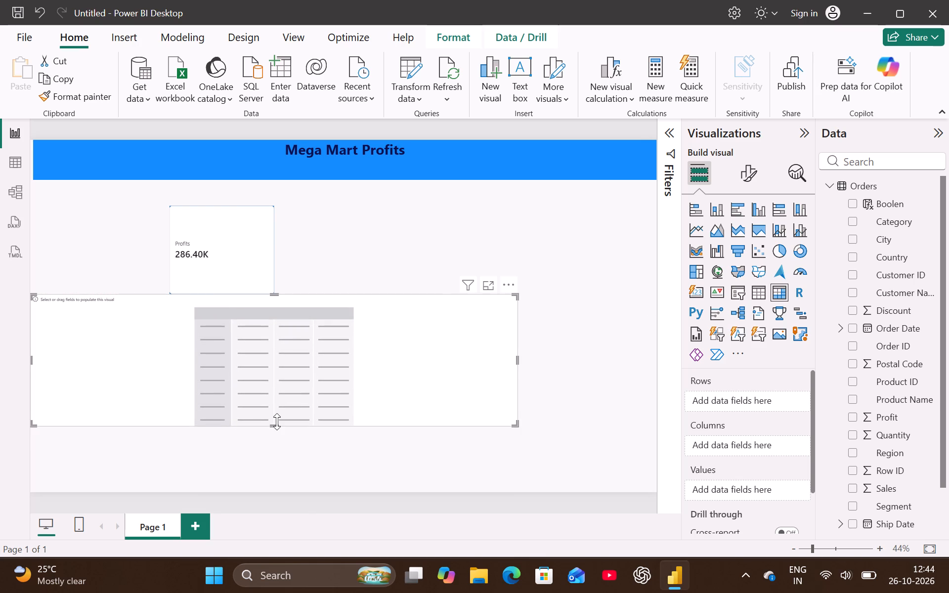
# Convert the blank matrix to a card, narrow it and place it beside the Profits card under the banner.
pyautogui.moveTo(507, 282); pyautogui.dragTo(507, 325)
pyautogui.click(700, 298)
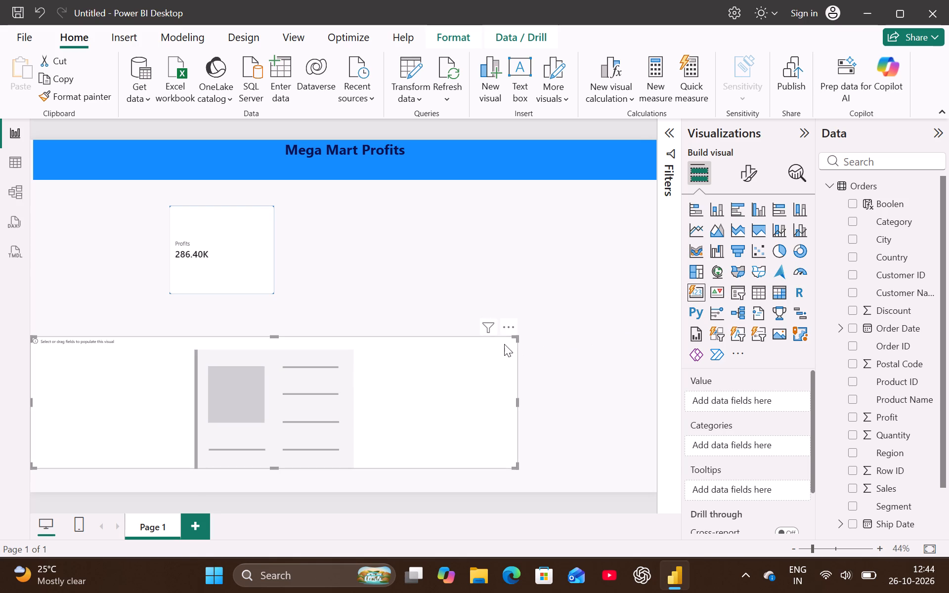
pyautogui.moveTo(508, 327); pyautogui.dragTo(452, 326)
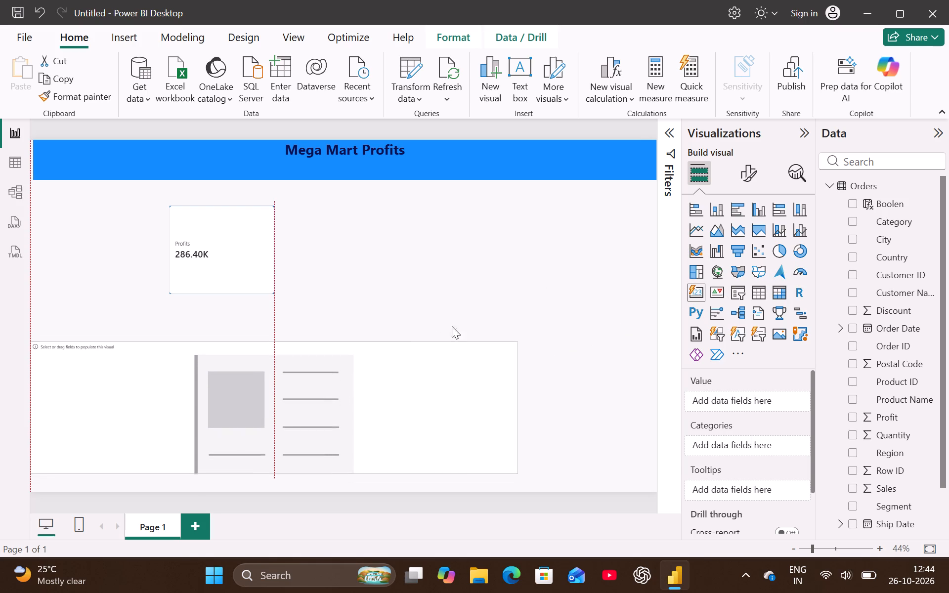
pyautogui.moveTo(452, 326); pyautogui.dragTo(469, 314)
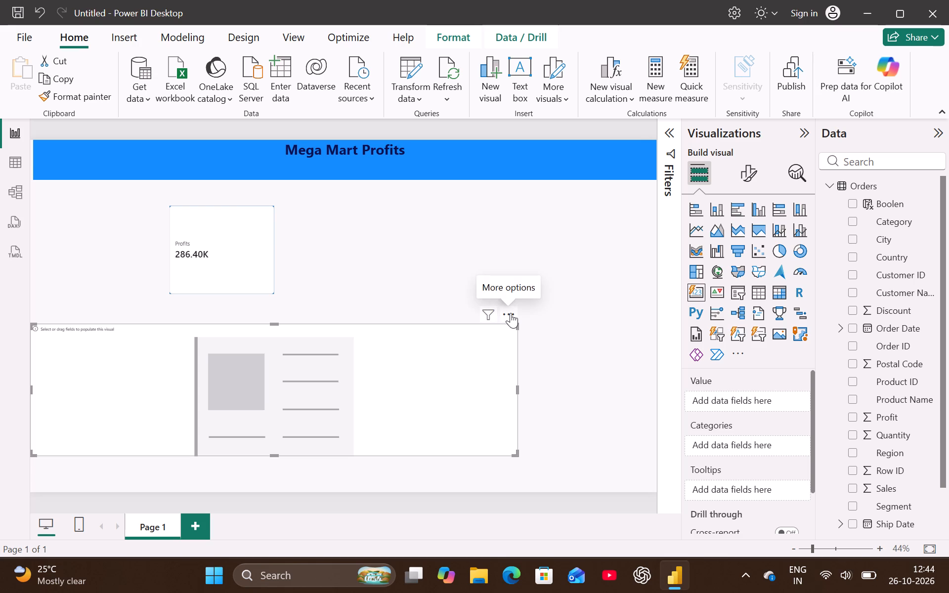
pyautogui.moveTo(518, 389); pyautogui.dragTo(479, 388)
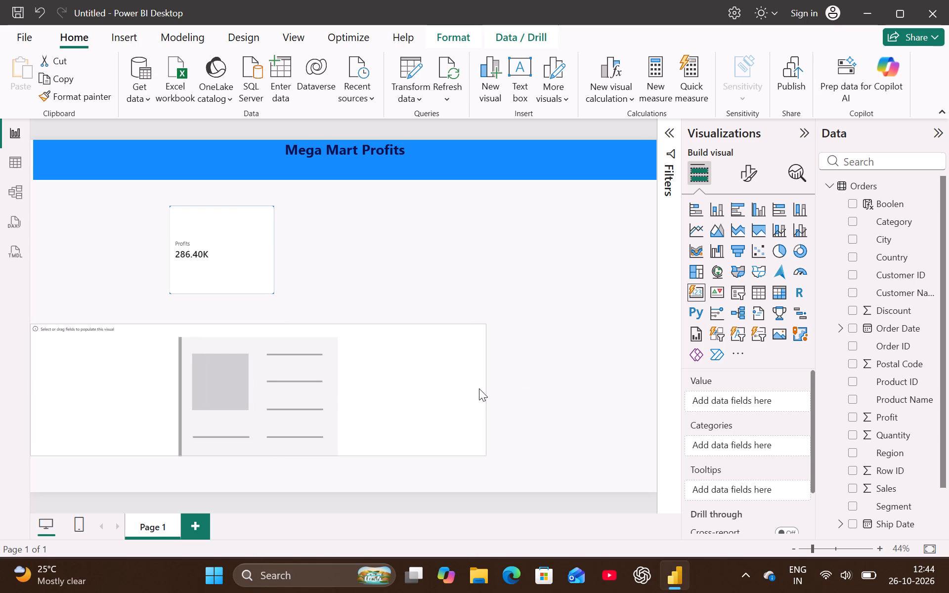
pyautogui.moveTo(479, 388); pyautogui.dragTo(201, 393)
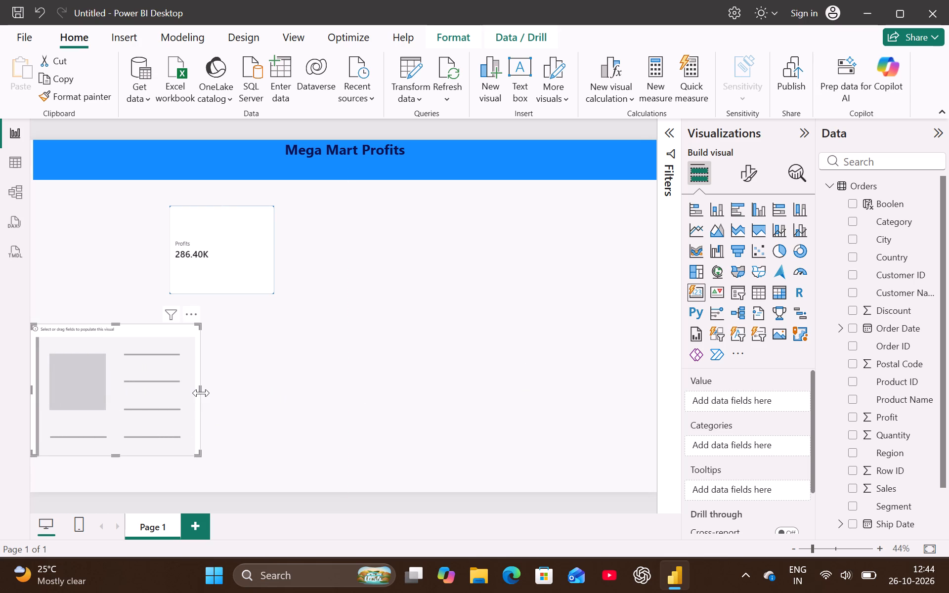
pyautogui.moveTo(192, 312); pyautogui.dragTo(205, 315)
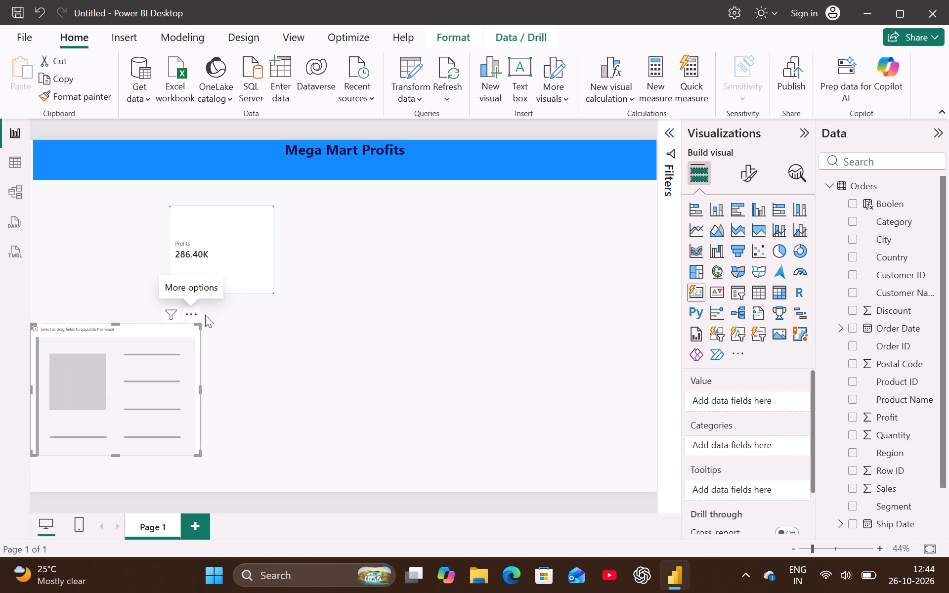
pyautogui.moveTo(205, 315); pyautogui.dragTo(454, 178)
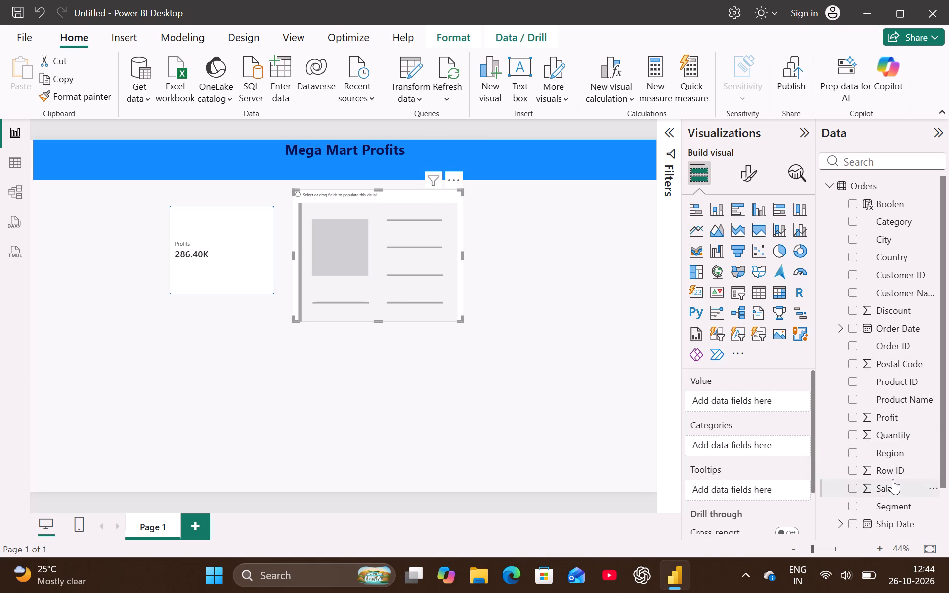
# Add the Sales field from Orders to the blank card beside the Profits card.
pyautogui.moveTo(893, 479); pyautogui.dragTo(440, 255)
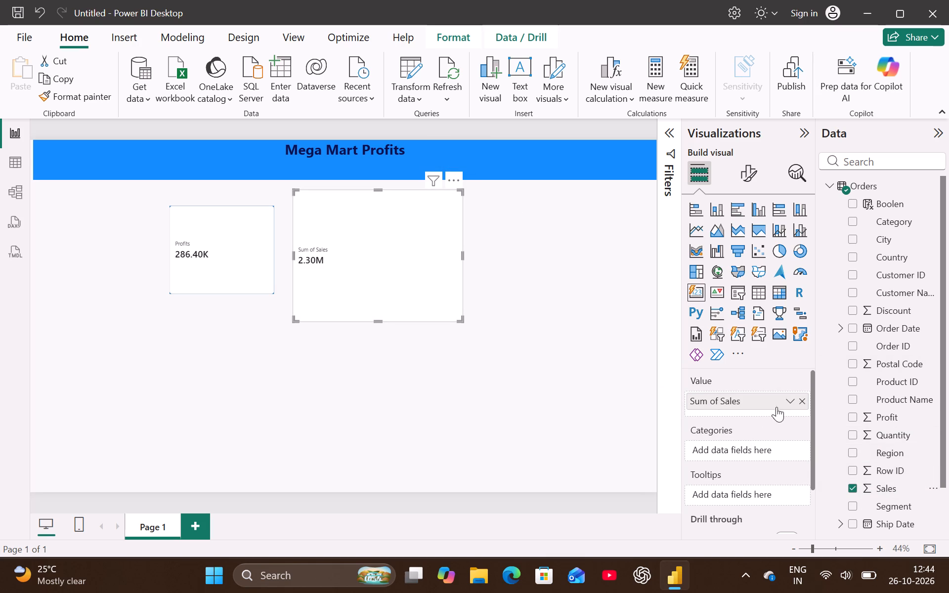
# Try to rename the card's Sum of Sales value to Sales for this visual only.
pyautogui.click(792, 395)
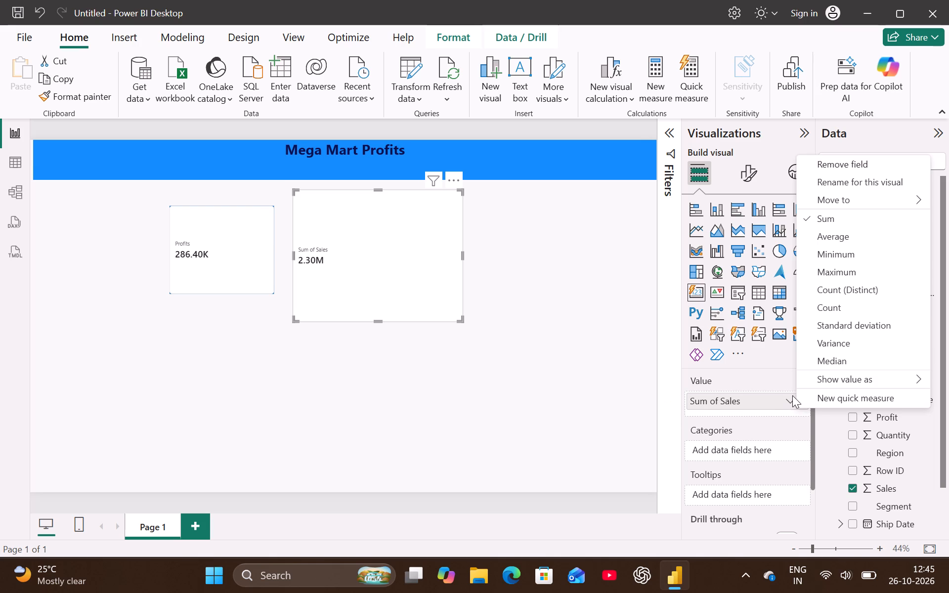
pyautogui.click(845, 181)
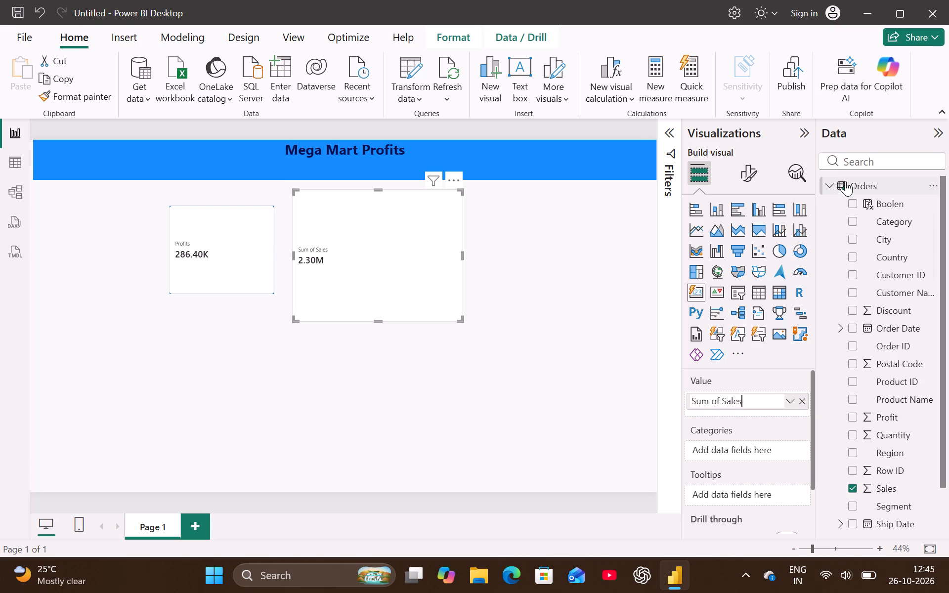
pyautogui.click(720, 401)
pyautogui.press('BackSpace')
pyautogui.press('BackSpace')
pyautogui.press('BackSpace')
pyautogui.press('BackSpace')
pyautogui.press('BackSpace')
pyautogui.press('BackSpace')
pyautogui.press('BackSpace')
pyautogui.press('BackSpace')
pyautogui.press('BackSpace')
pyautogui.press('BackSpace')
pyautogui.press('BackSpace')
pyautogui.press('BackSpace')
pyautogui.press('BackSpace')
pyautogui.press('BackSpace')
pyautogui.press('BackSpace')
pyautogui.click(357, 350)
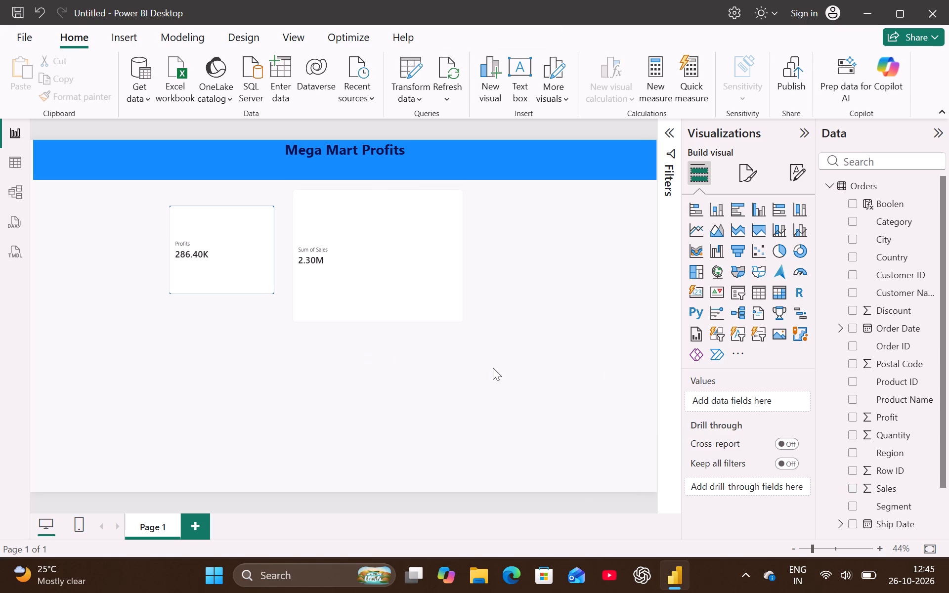
# Add another blank card visual and move it to the empty canvas area below the Sum of Sales card.
pyautogui.moveTo(699, 288); pyautogui.dragTo(556, 266)
pyautogui.moveTo(698, 289); pyautogui.dragTo(525, 362)
pyautogui.click(696, 289)
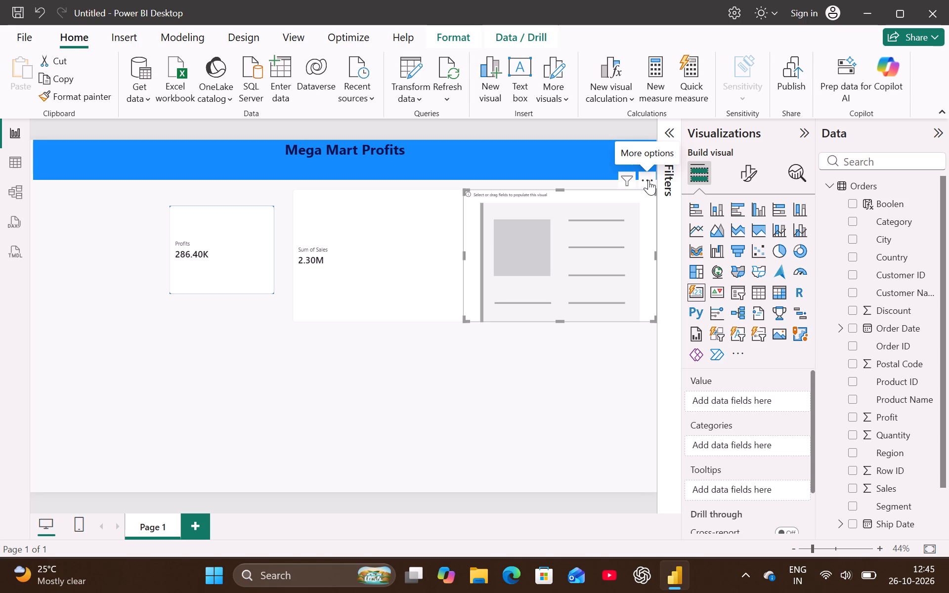
pyautogui.moveTo(648, 180); pyautogui.dragTo(587, 321)
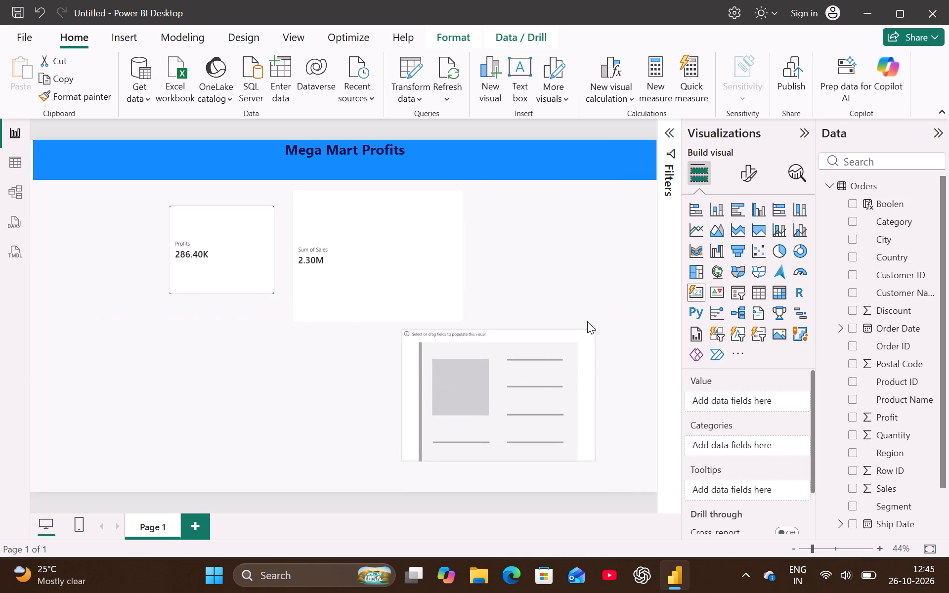
pyautogui.moveTo(587, 321); pyautogui.dragTo(591, 332)
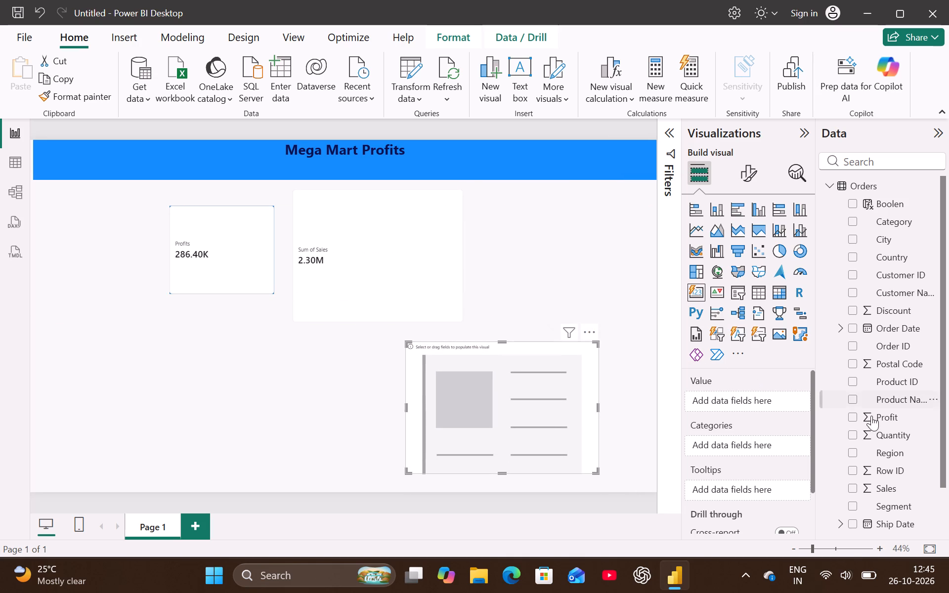
# Add the Quantity field from Orders to the blank card.
pyautogui.click(944, 499)
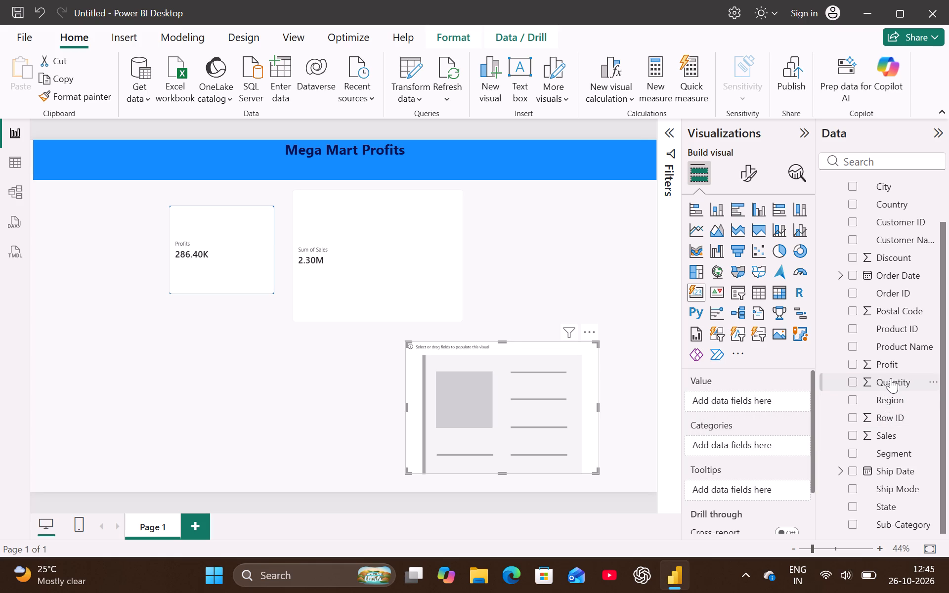
pyautogui.moveTo(891, 379); pyautogui.dragTo(544, 378)
pyautogui.moveTo(544, 378); pyautogui.dragTo(543, 378)
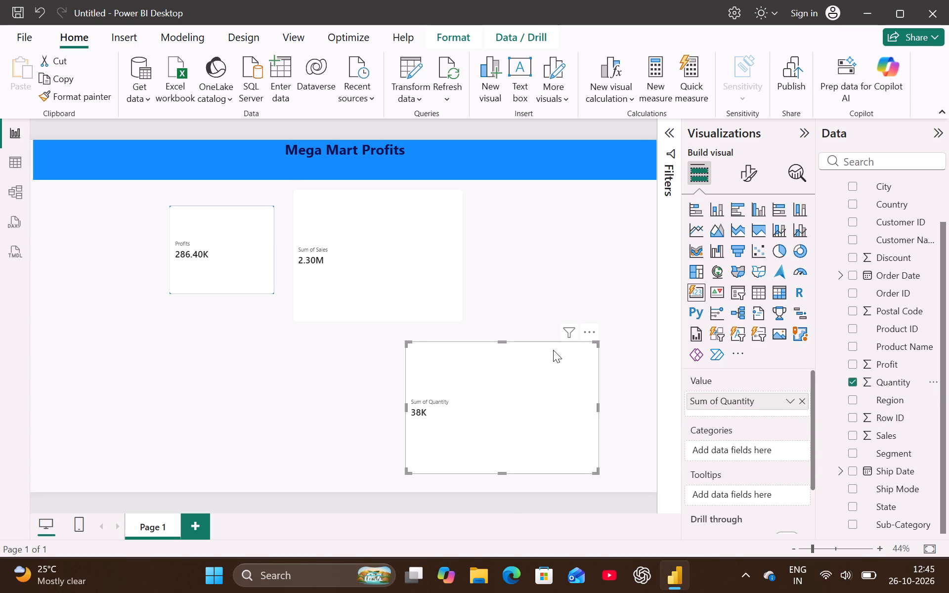
# Turn on the Sum of Quantity card's background effect with colour #41a4ff and 16% transparency.
pyautogui.click(755, 179)
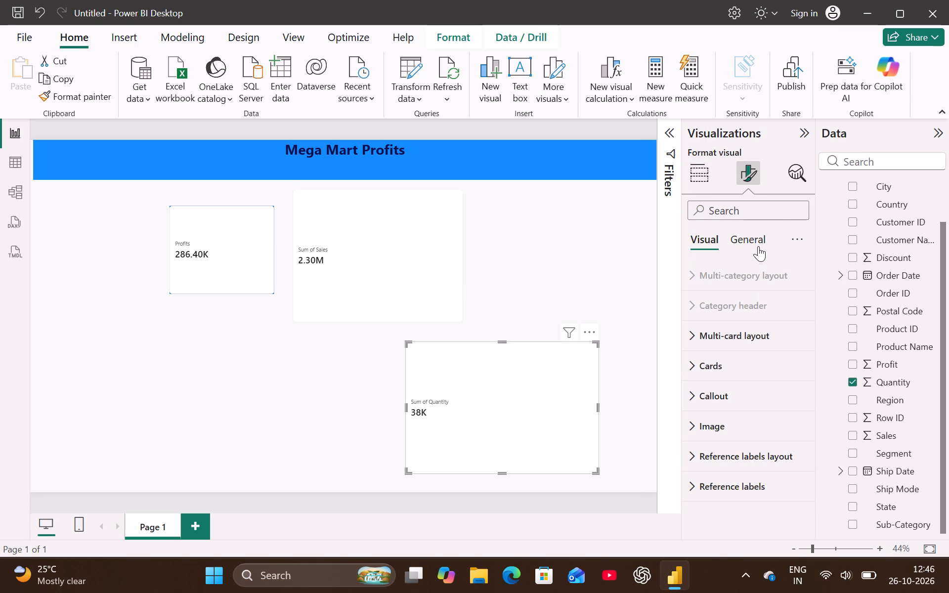
pyautogui.click(753, 242)
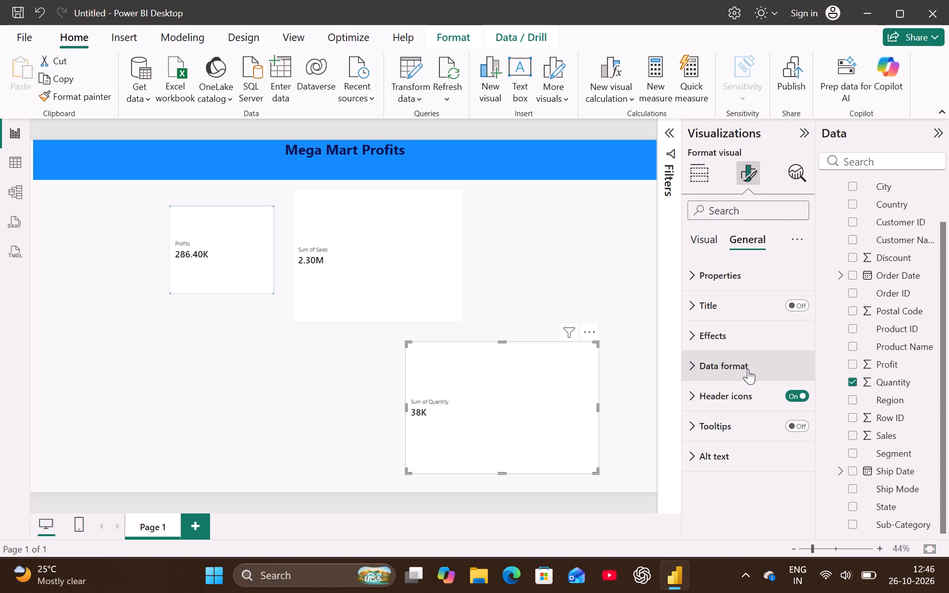
pyautogui.click(744, 342)
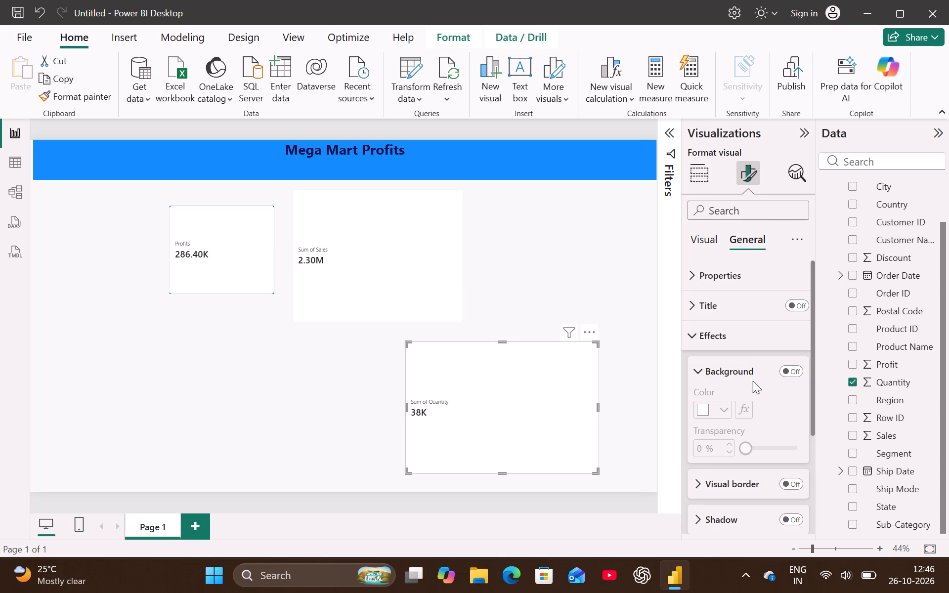
pyautogui.click(793, 367)
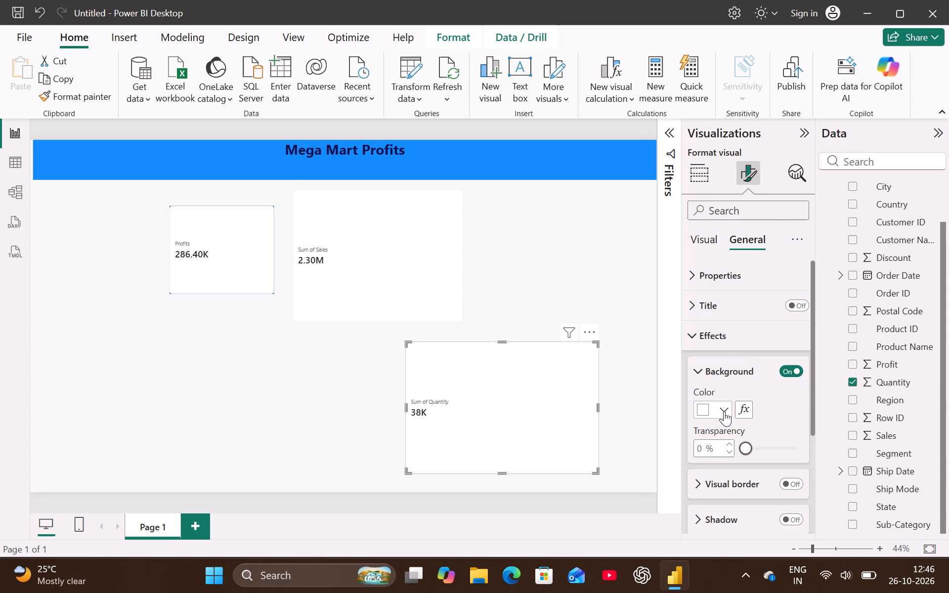
pyautogui.click(724, 411)
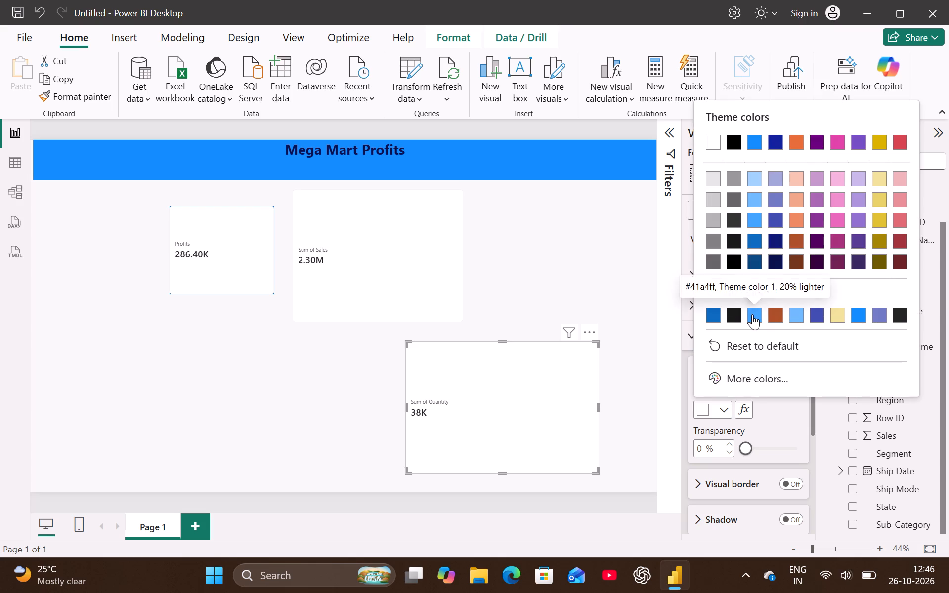
pyautogui.click(752, 314)
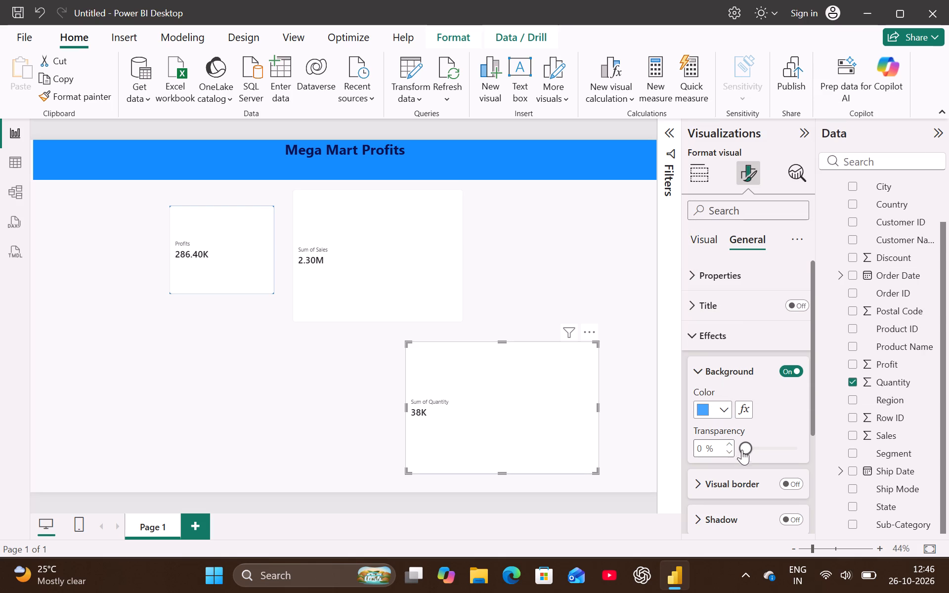
pyautogui.moveTo(747, 447); pyautogui.dragTo(753, 448)
pyautogui.click(572, 388)
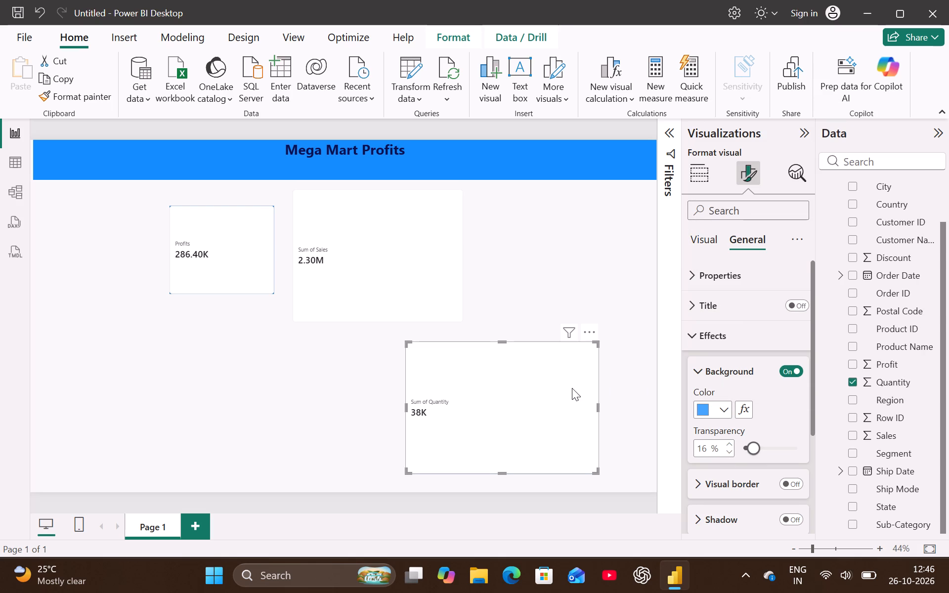
pyautogui.click(554, 294)
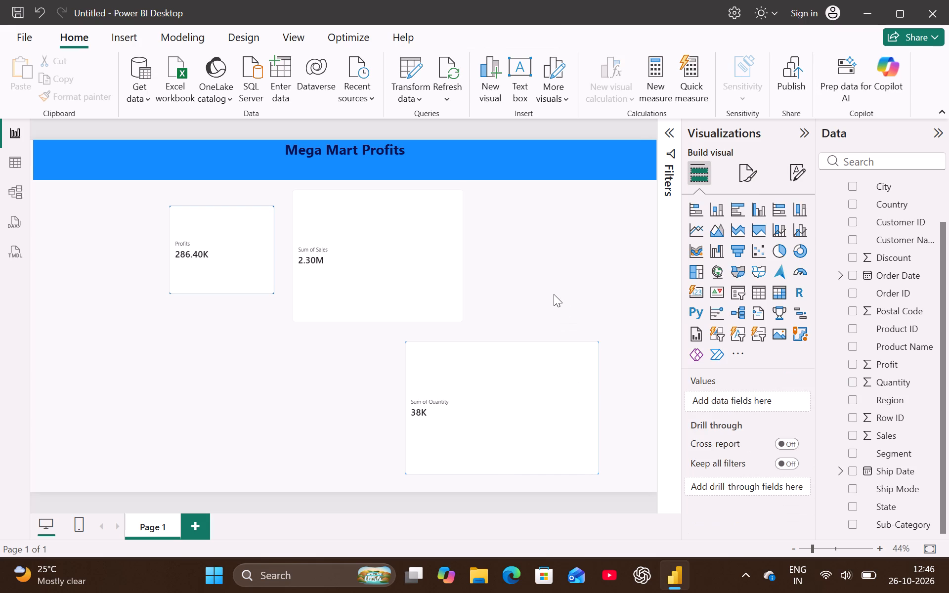
# Copy the Profits card's formatting onto the Sum of Sales card with Format painter.
pyautogui.click(224, 256)
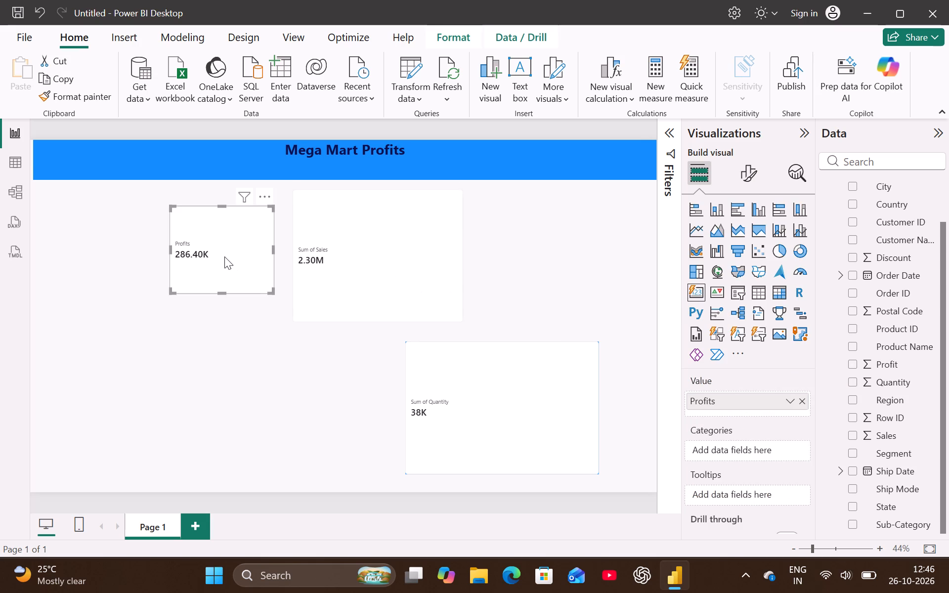
pyautogui.click(92, 98)
pyautogui.click(354, 243)
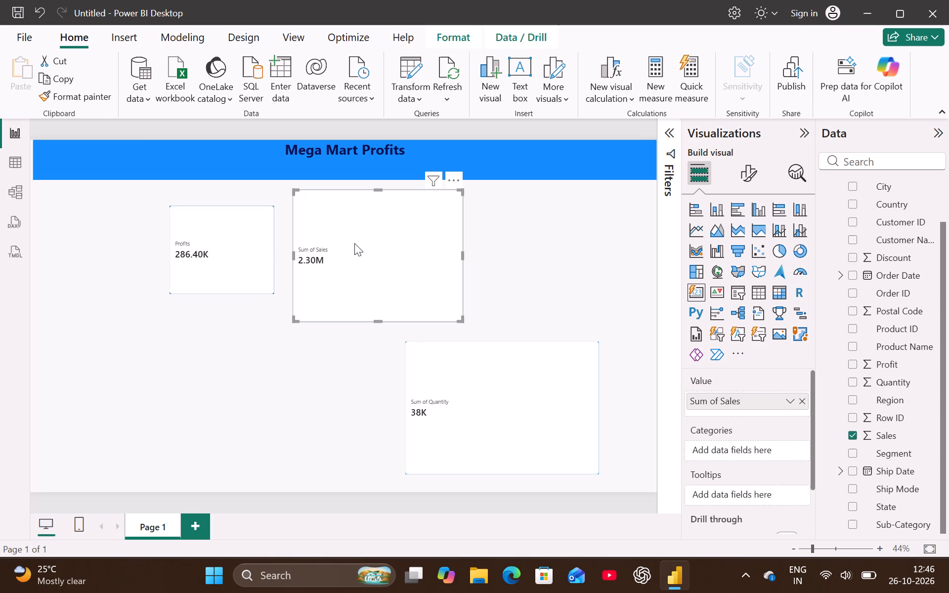
pyautogui.click(354, 244)
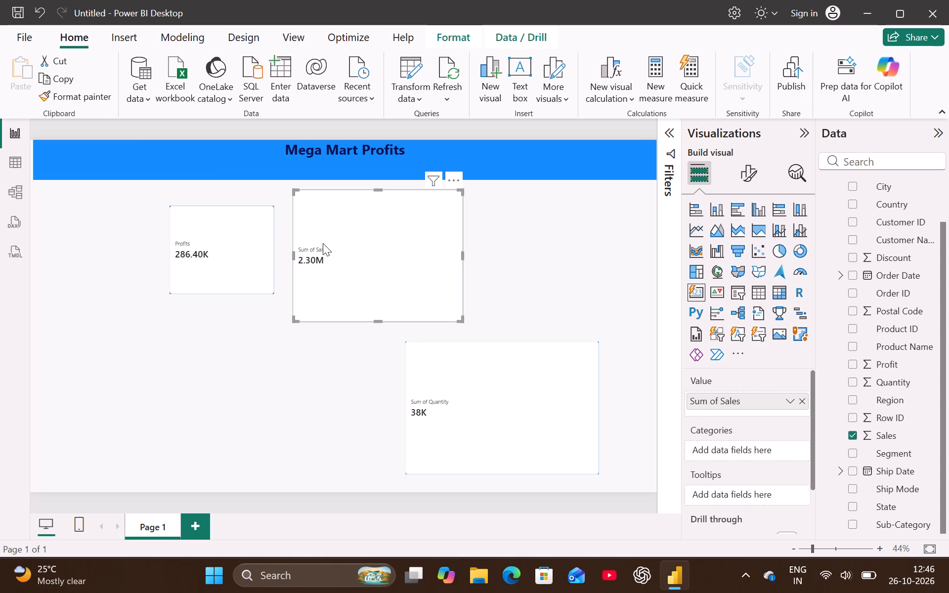
pyautogui.click(218, 243)
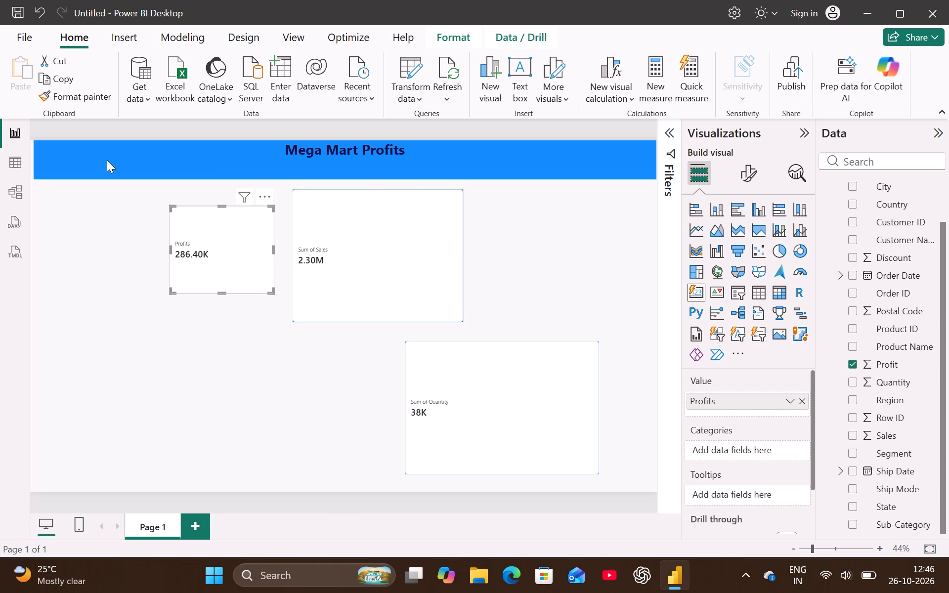
pyautogui.click(79, 96)
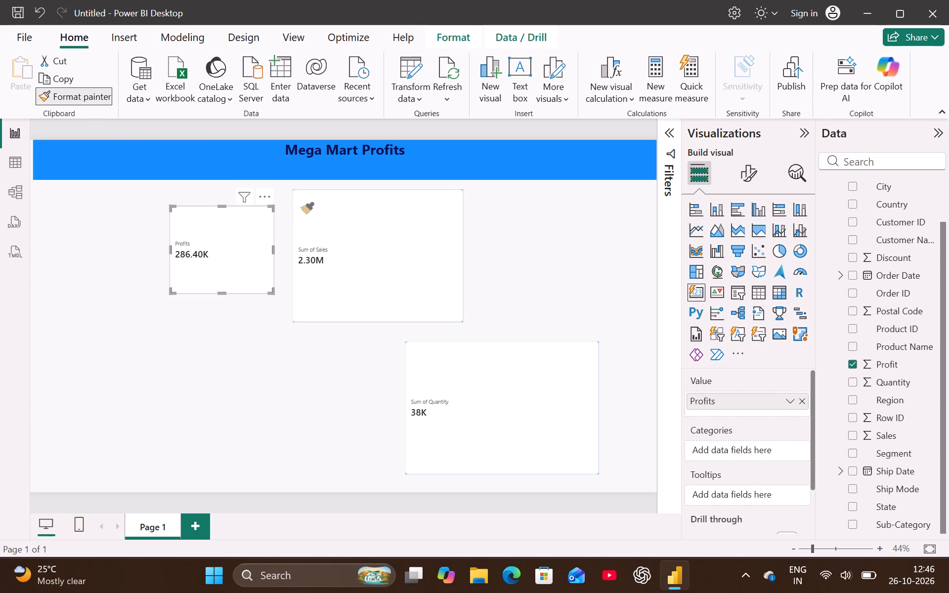
pyautogui.doubleClick(362, 235)
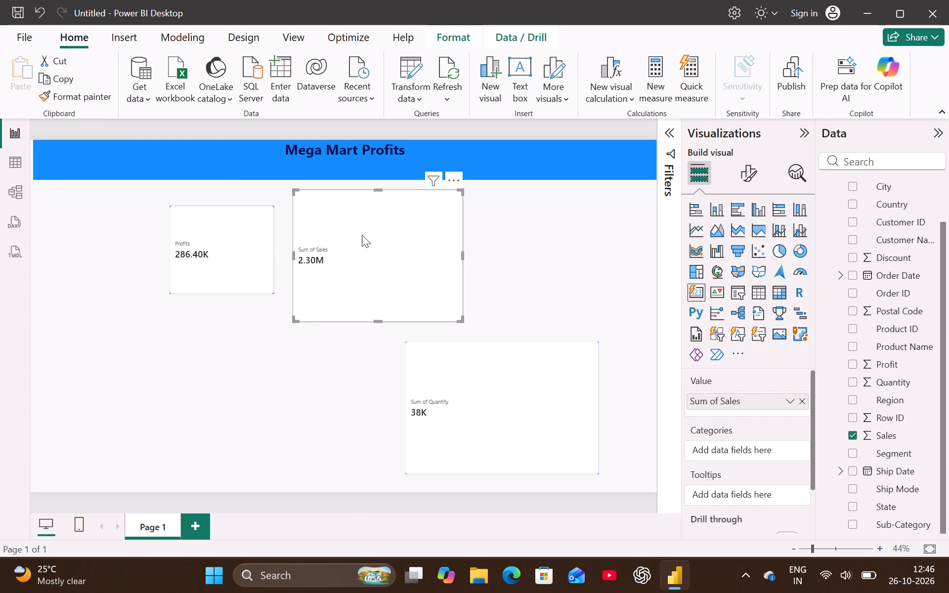
pyautogui.click(221, 229)
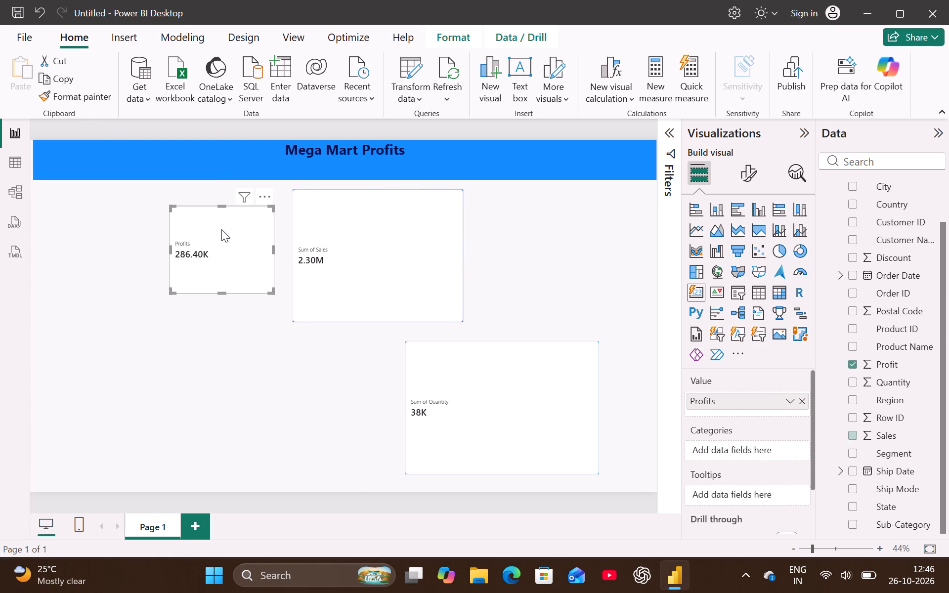
pyautogui.click(71, 96)
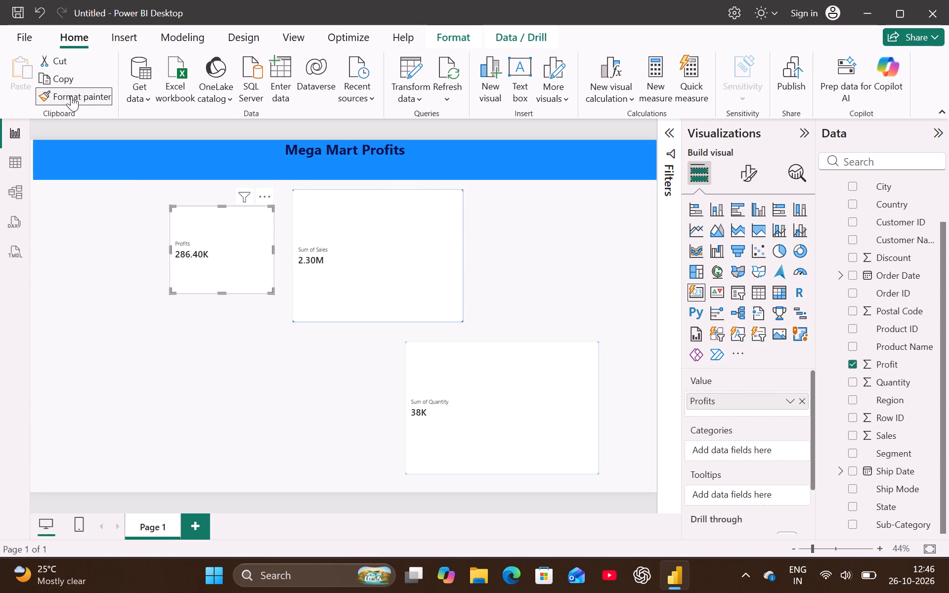
pyautogui.click(372, 235)
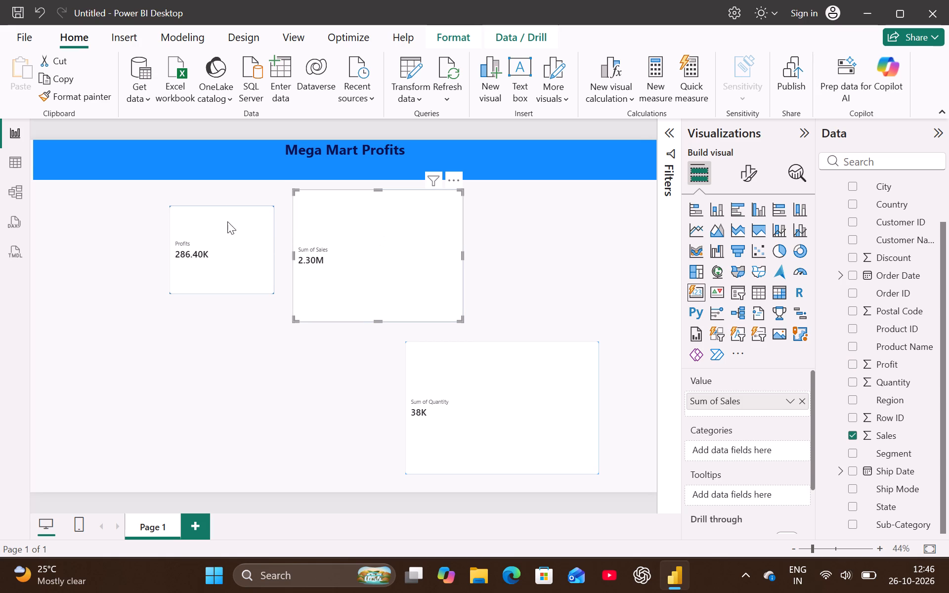
# Copy the Profits card's formatting onto the Sum of Quantity card with Format painter.
pyautogui.click(220, 247)
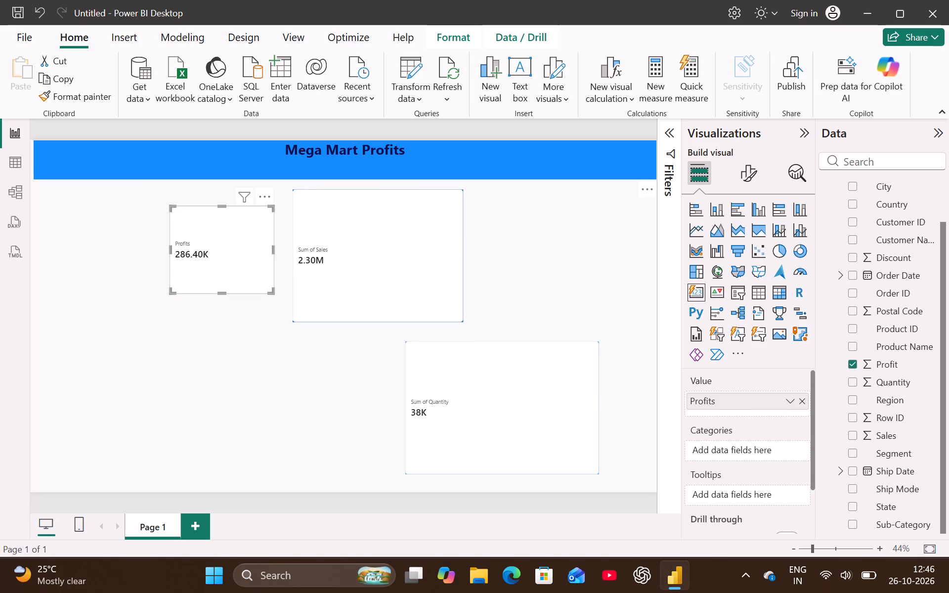
pyautogui.click(81, 98)
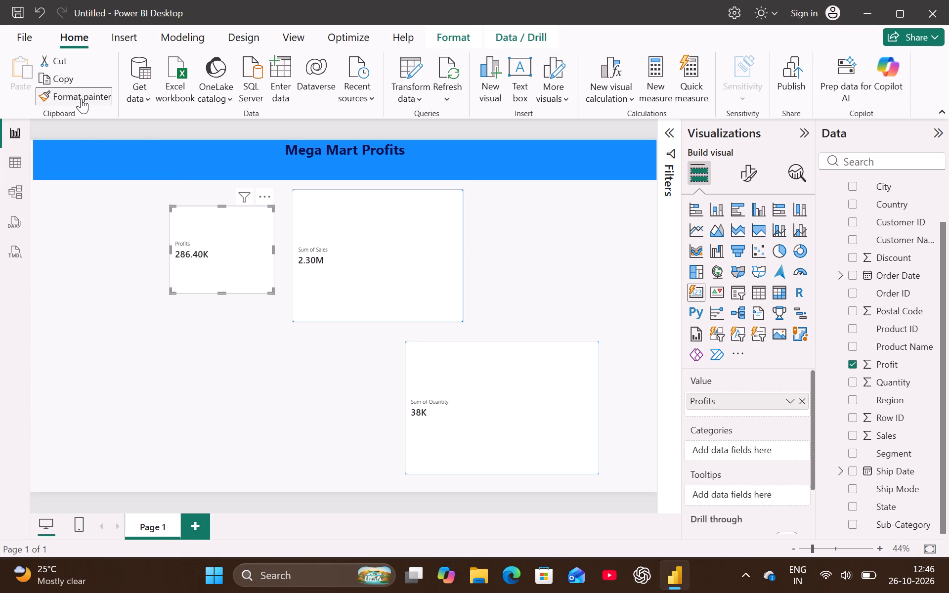
pyautogui.click(480, 377)
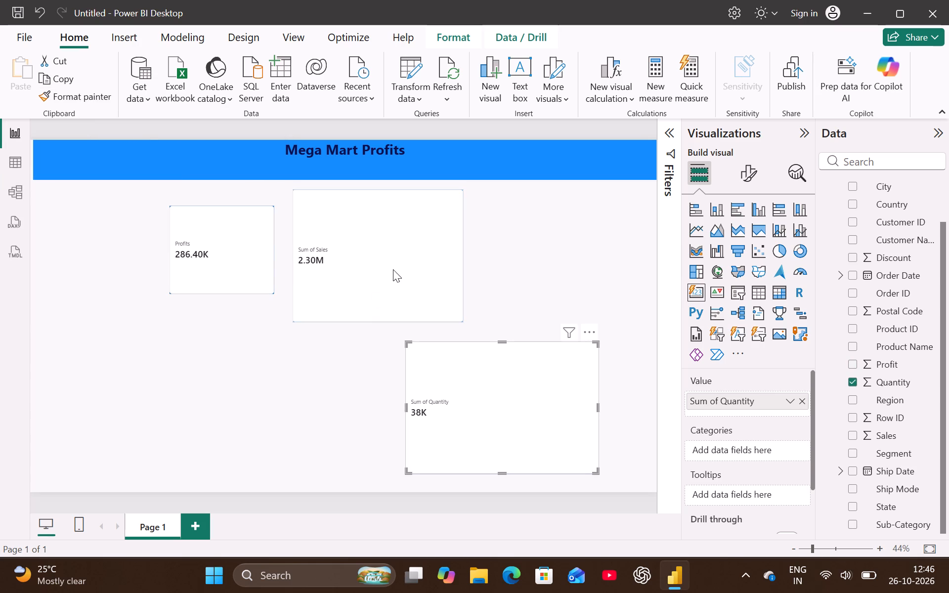
# Copy the Sum of Quantity card's formatting onto the Profits card with Format painter.
pyautogui.click(91, 96)
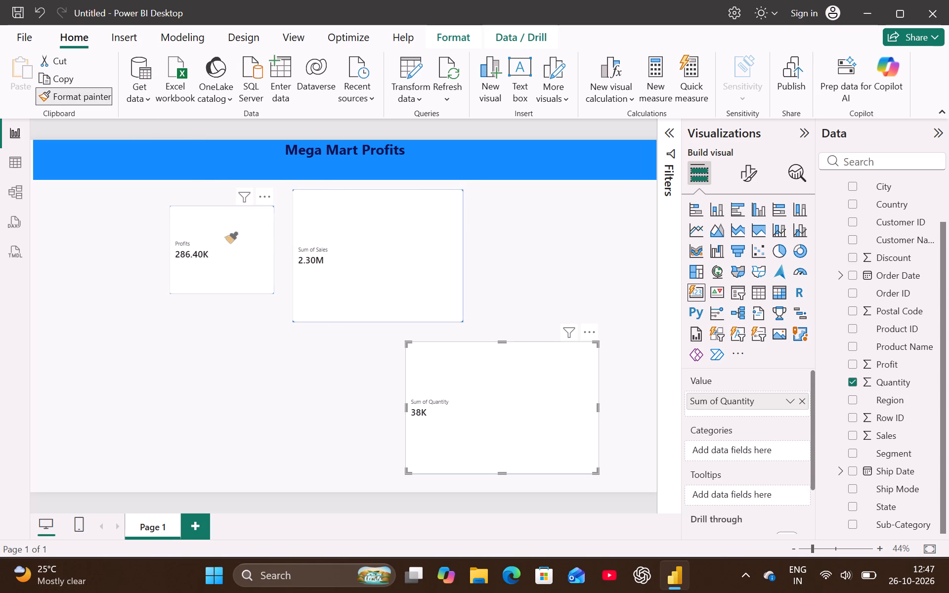
pyautogui.click(198, 237)
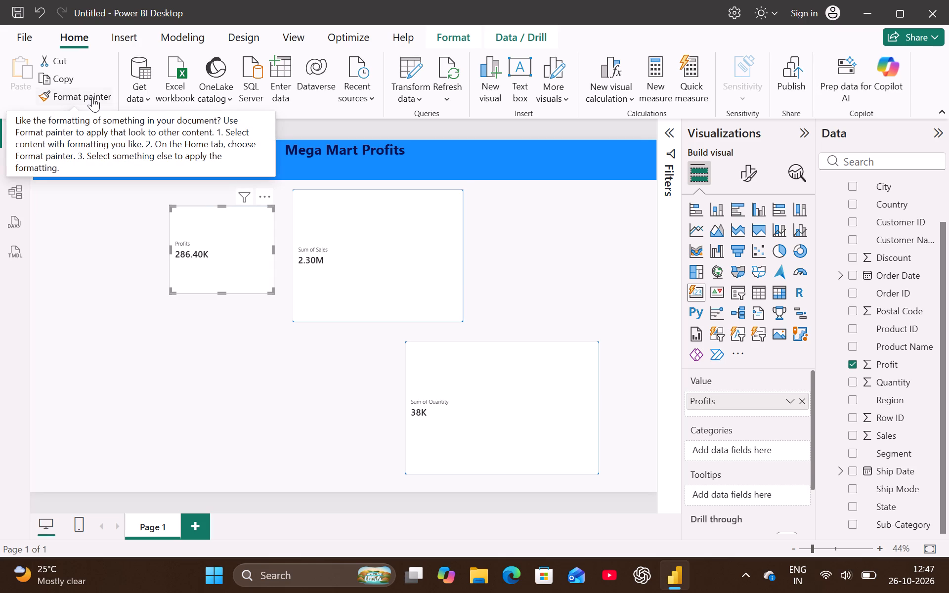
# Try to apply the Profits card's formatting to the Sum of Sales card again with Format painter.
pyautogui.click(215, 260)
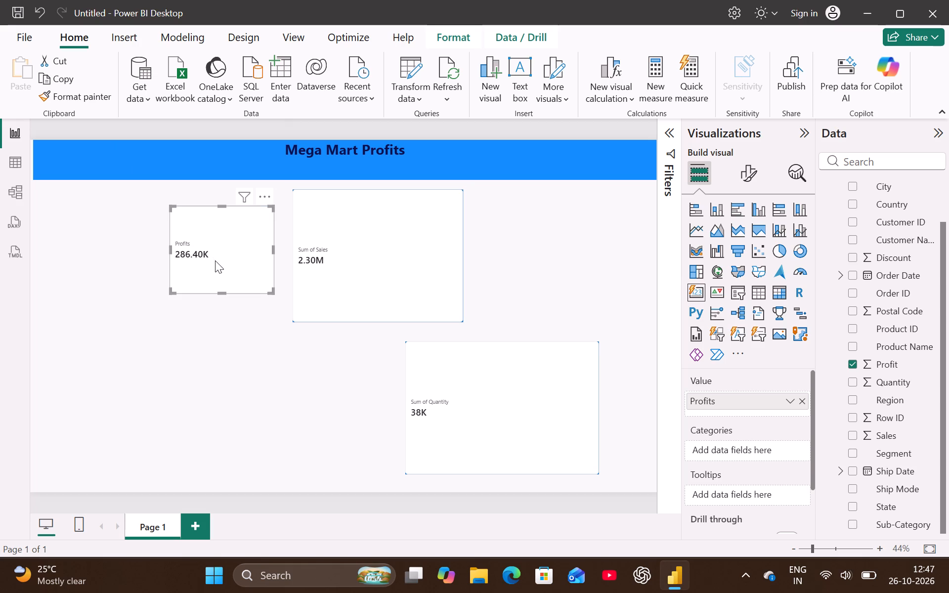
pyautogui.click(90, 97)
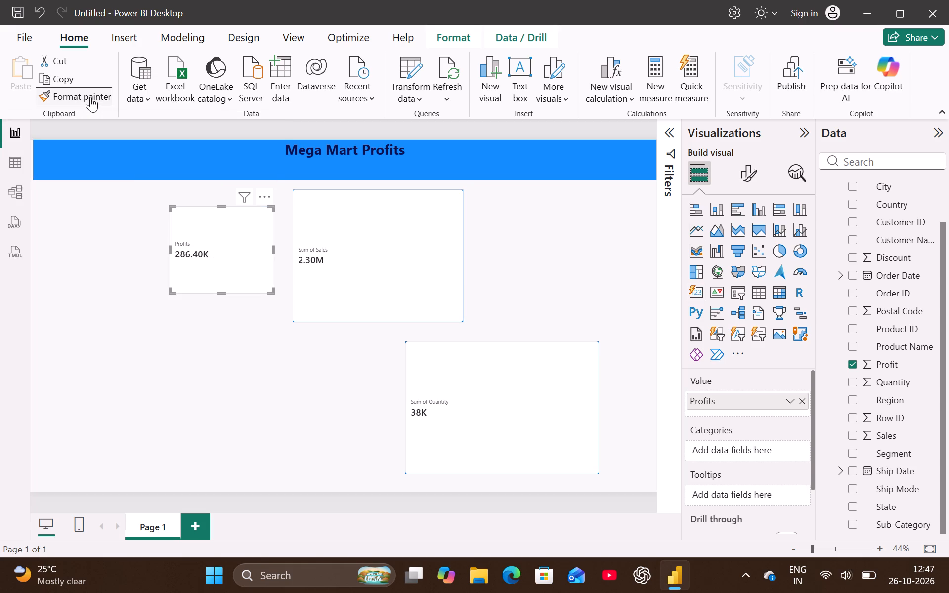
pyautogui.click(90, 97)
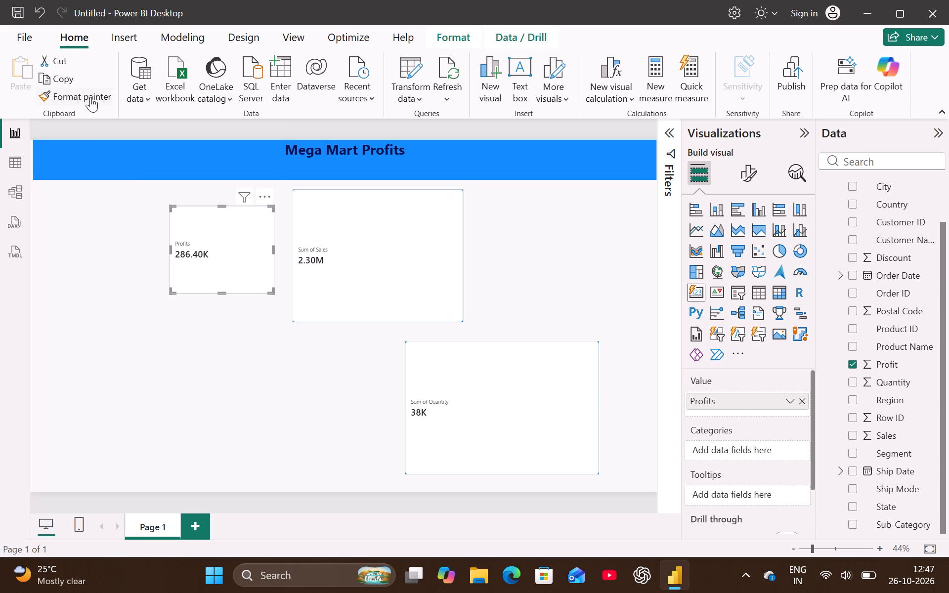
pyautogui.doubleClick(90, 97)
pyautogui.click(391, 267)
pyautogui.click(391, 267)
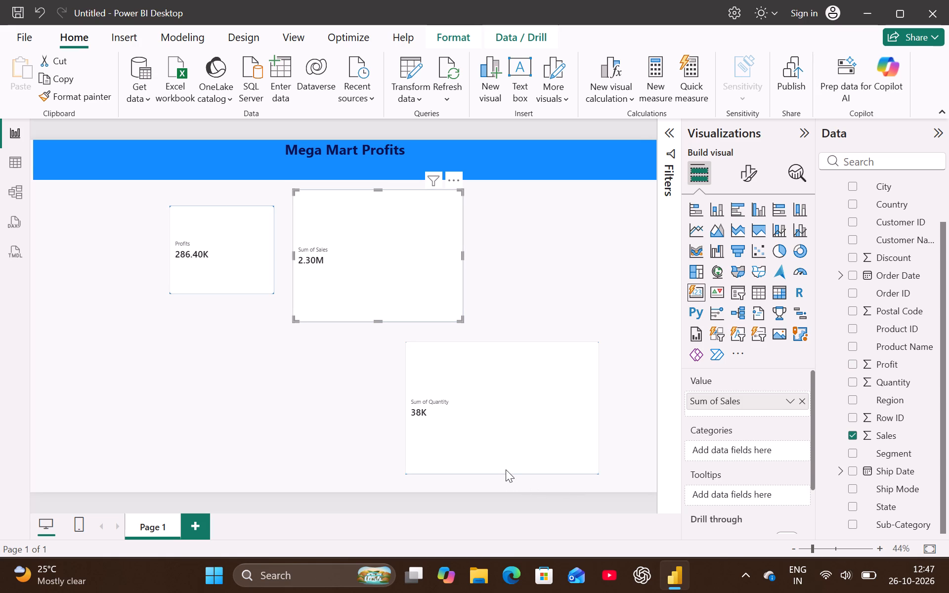
# Arrange the Profits, Sum of Sales and Sum of Quantity cards in that order as a row below the Mega Mart Profits banner.
pyautogui.moveTo(595, 330); pyautogui.dragTo(647, 193)
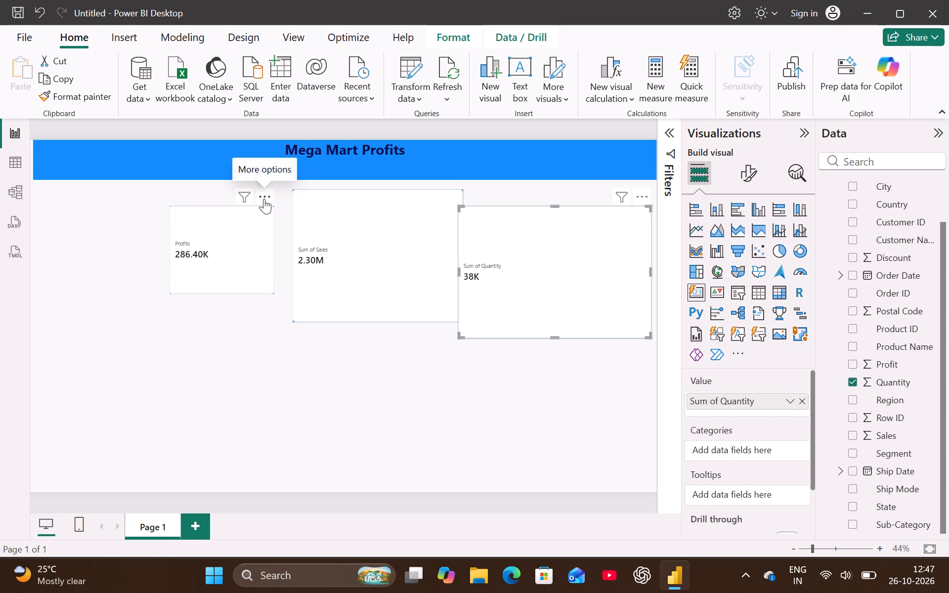
pyautogui.moveTo(264, 199); pyautogui.dragTo(172, 200)
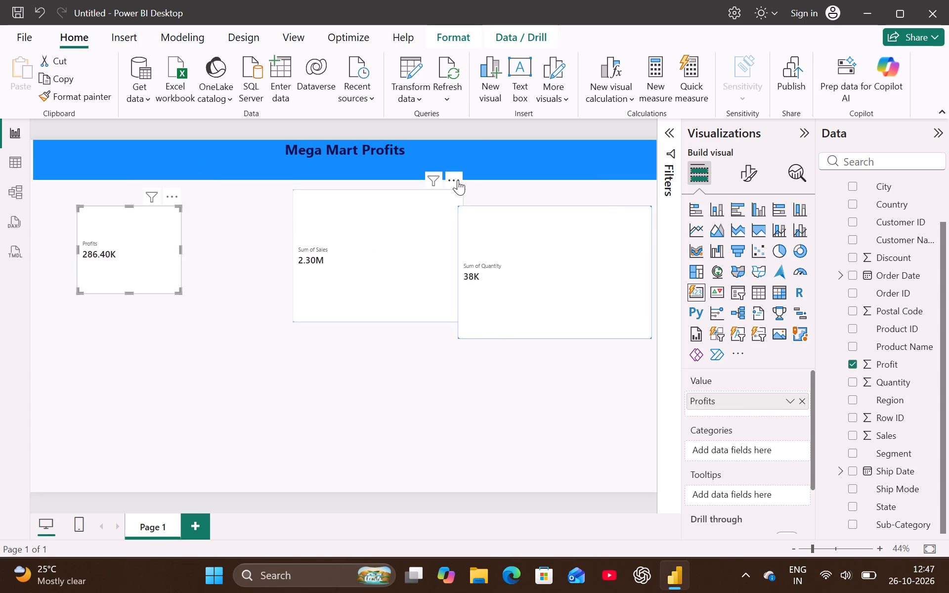
pyautogui.moveTo(458, 180); pyautogui.dragTo(366, 186)
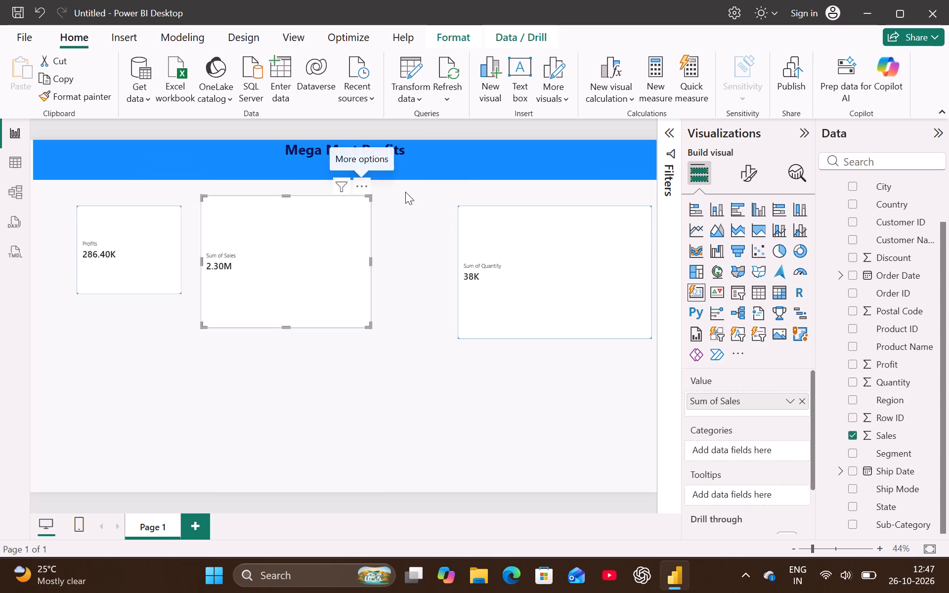
pyautogui.moveTo(645, 195); pyautogui.dragTo(597, 174)
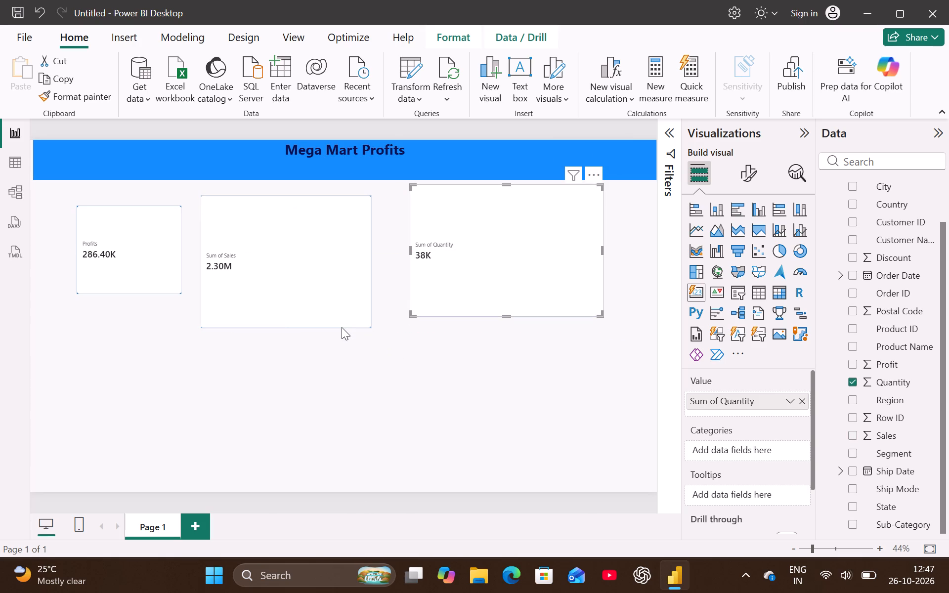
# Shrink the Sum of Sales card in height and width to roughly the size of the Profits card.
pyautogui.click(348, 280)
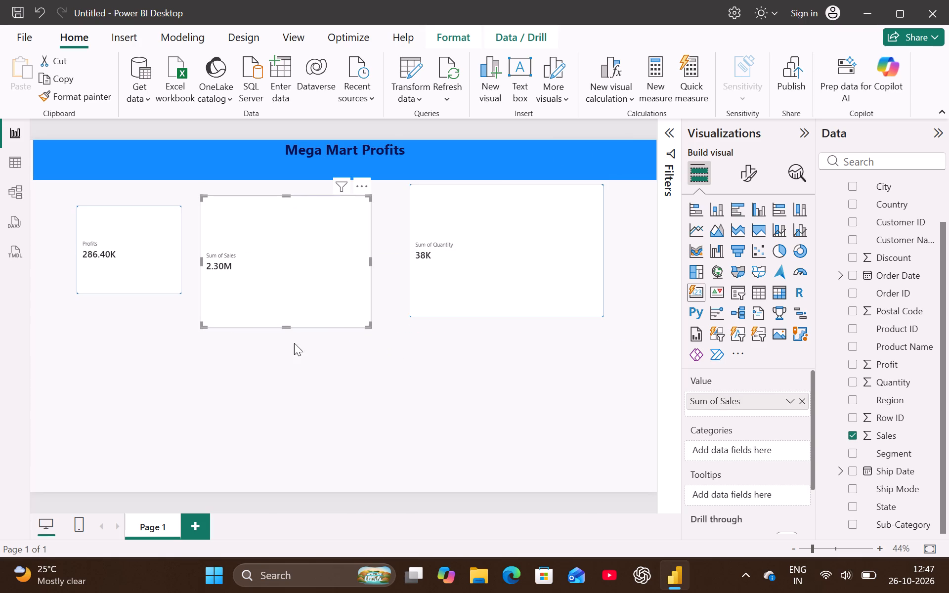
pyautogui.moveTo(285, 323); pyautogui.dragTo(283, 297)
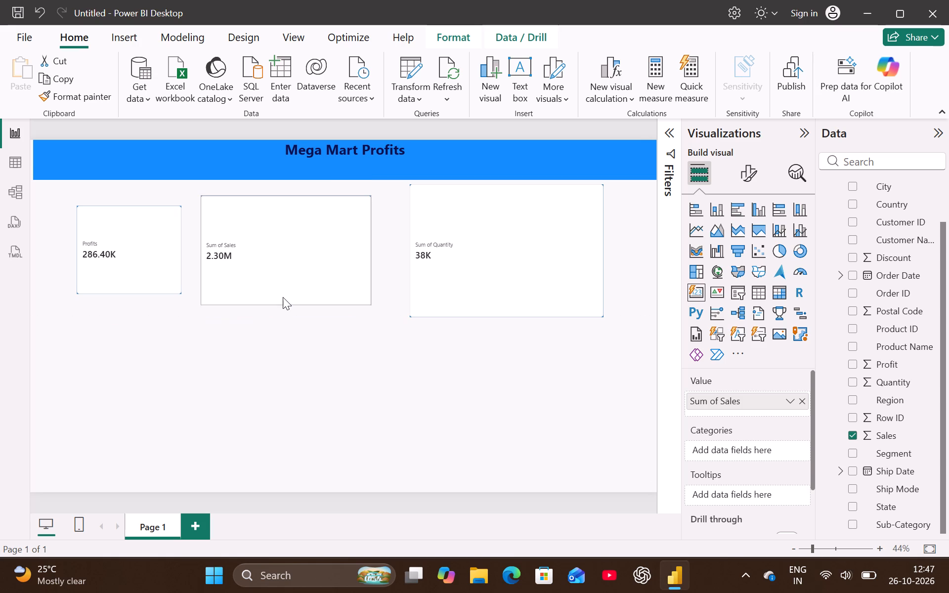
pyautogui.moveTo(283, 297); pyautogui.dragTo(277, 267)
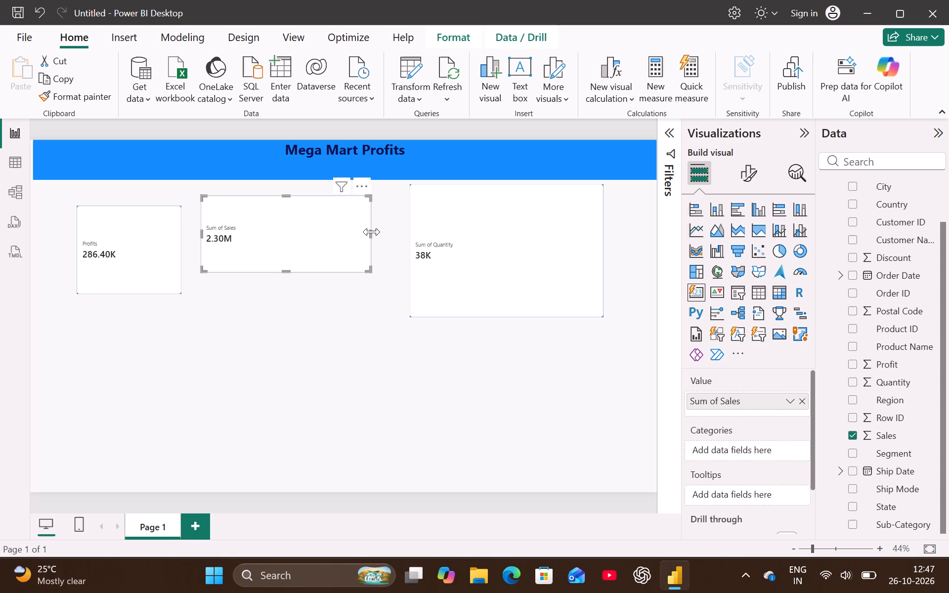
pyautogui.moveTo(371, 232); pyautogui.dragTo(302, 244)
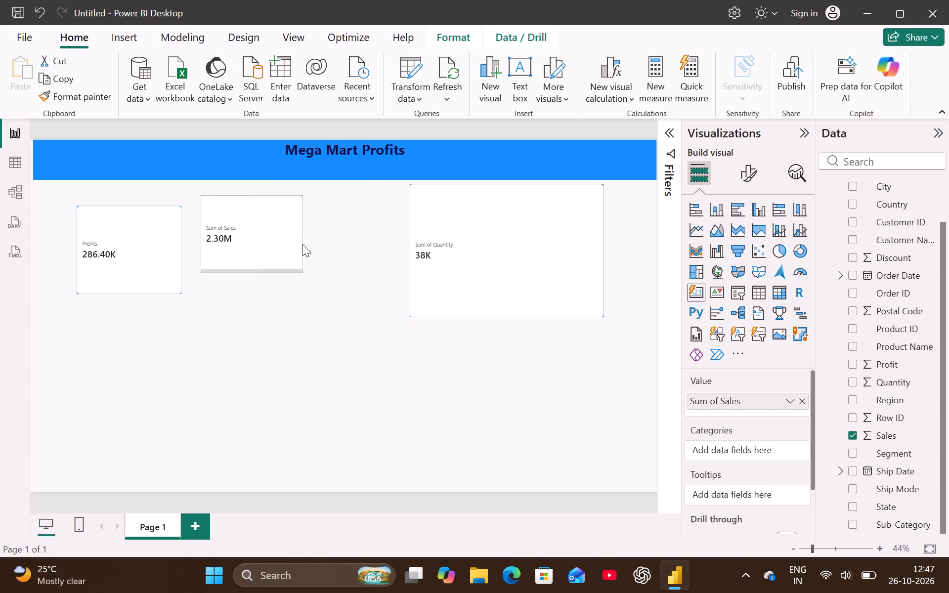
pyautogui.moveTo(302, 244); pyautogui.dragTo(302, 245)
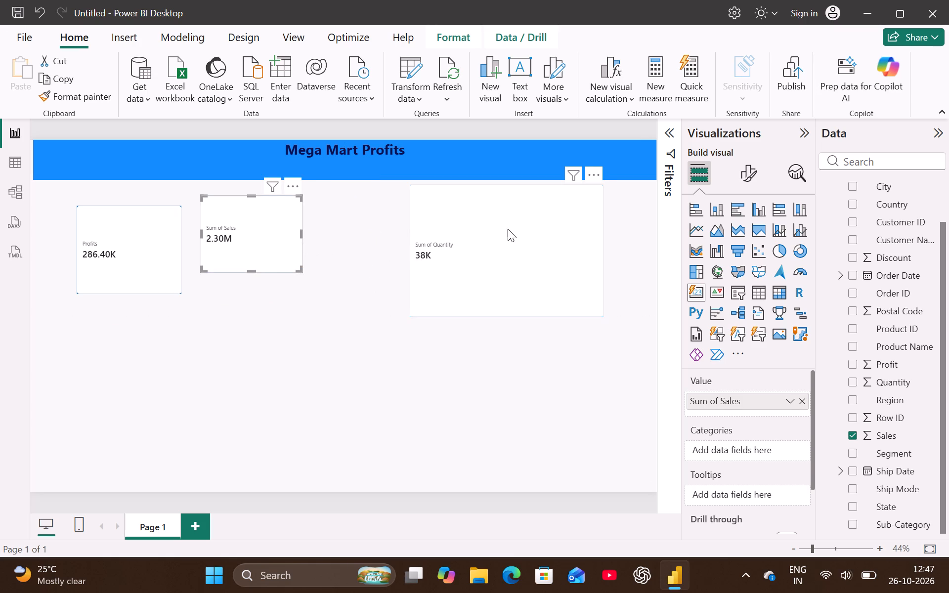
# Shrink the Sum of Quantity card to roughly match the other cards and move it closer to the Sum of Sales card.
pyautogui.click(501, 297)
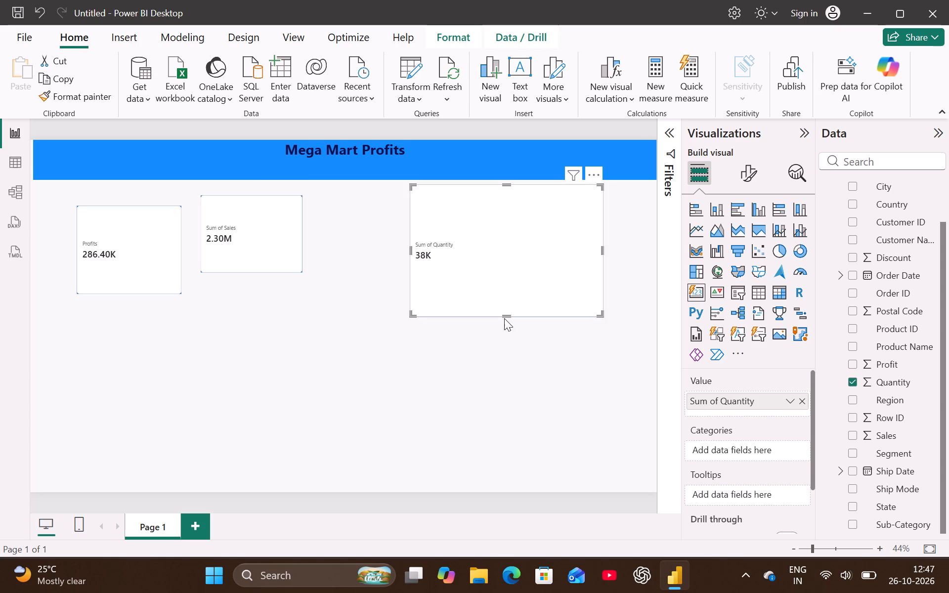
pyautogui.moveTo(509, 314); pyautogui.dragTo(499, 254)
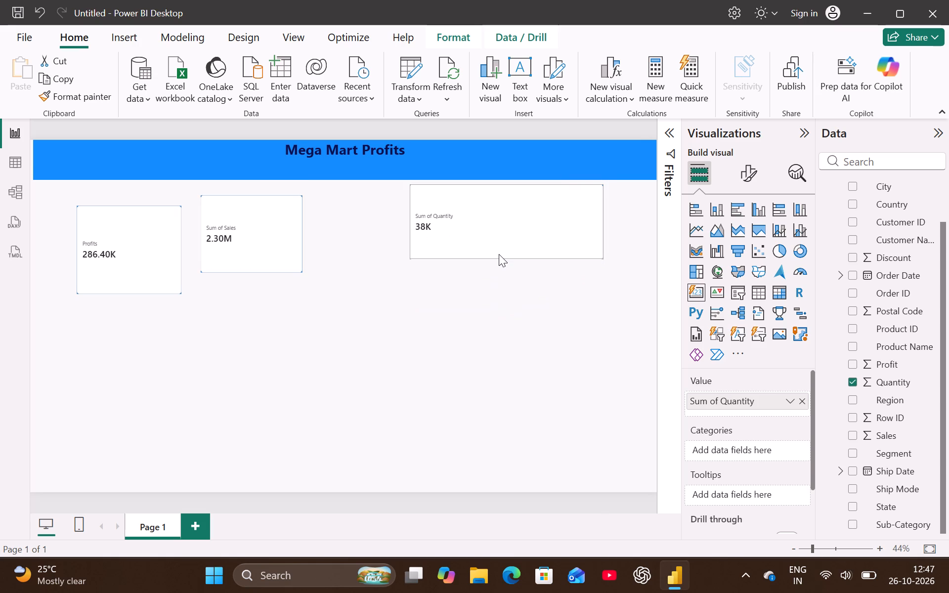
pyautogui.moveTo(499, 254); pyautogui.dragTo(499, 254)
pyautogui.moveTo(603, 218); pyautogui.dragTo(517, 228)
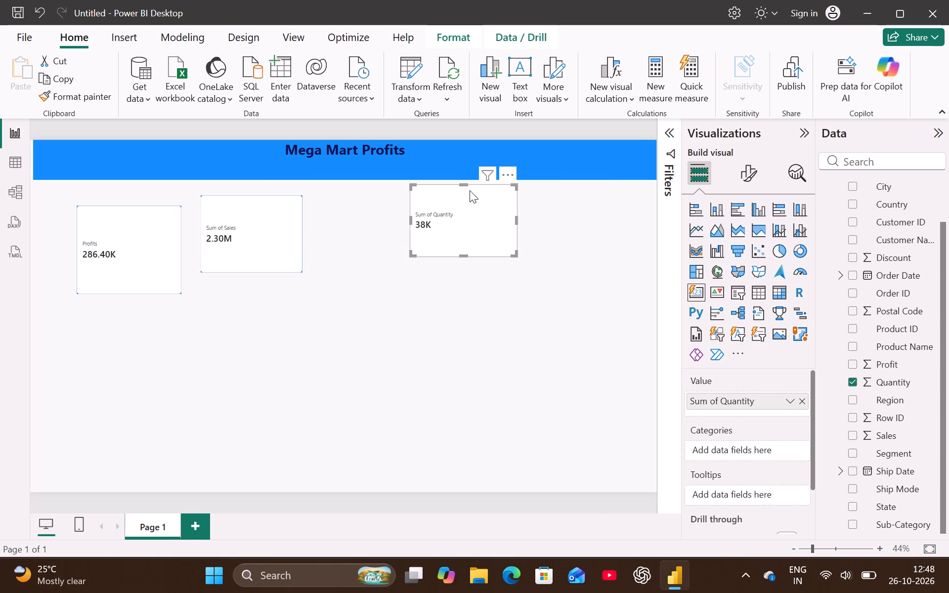
pyautogui.moveTo(505, 176); pyautogui.dragTo(443, 196)
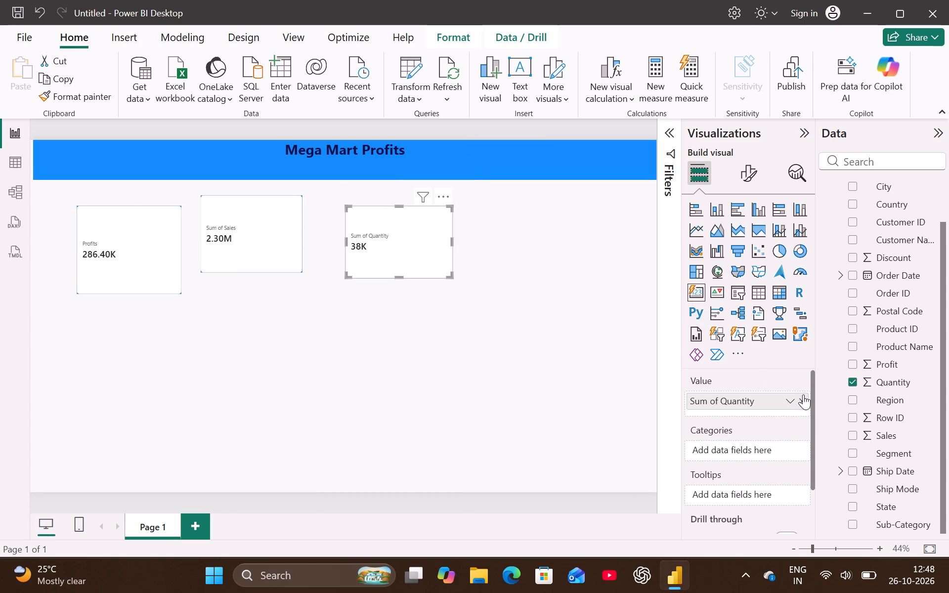
# Set the Sum of Quantity card's layout arrangement to Horizontal.
pyautogui.click(755, 174)
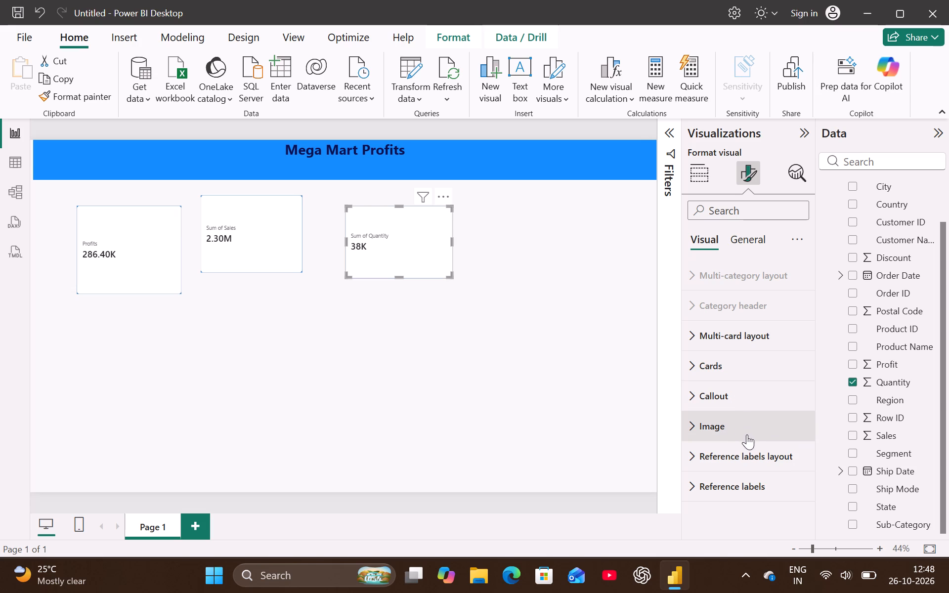
pyautogui.click(748, 456)
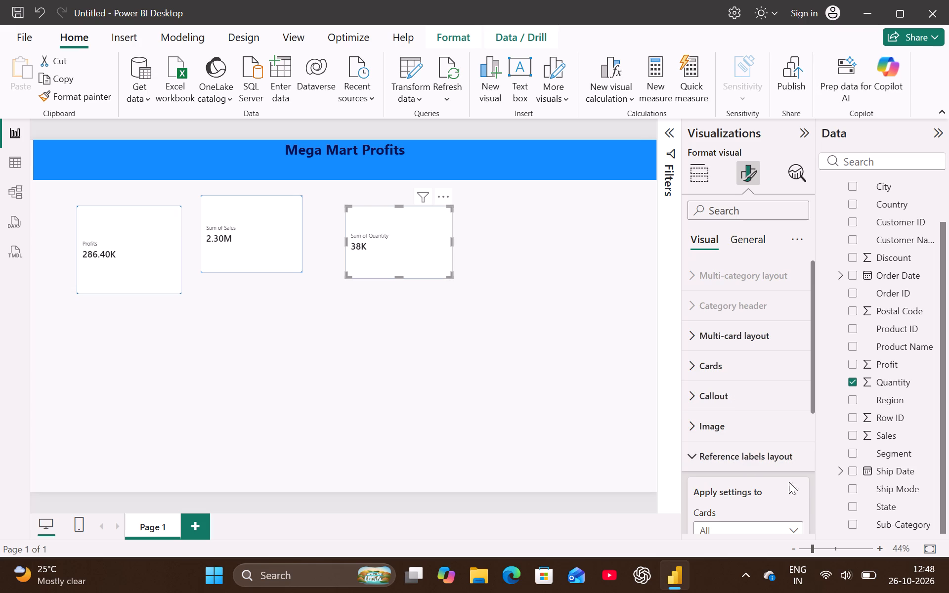
pyautogui.click(815, 424)
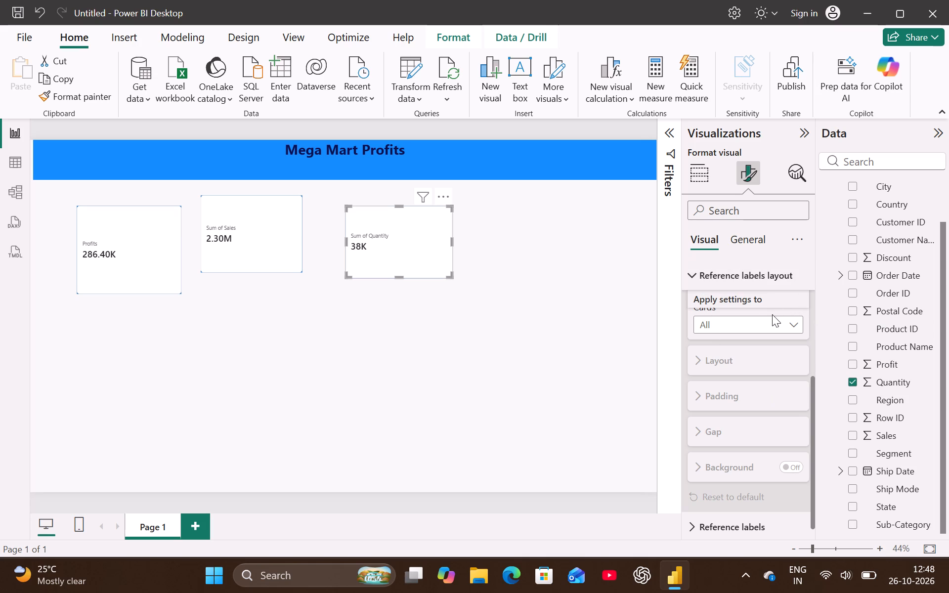
pyautogui.click(690, 277)
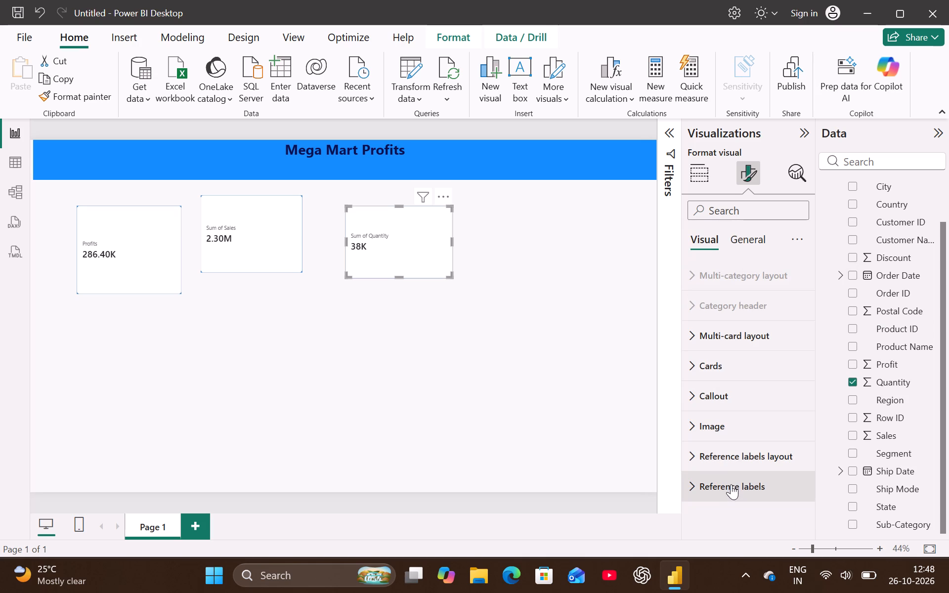
pyautogui.click(724, 359)
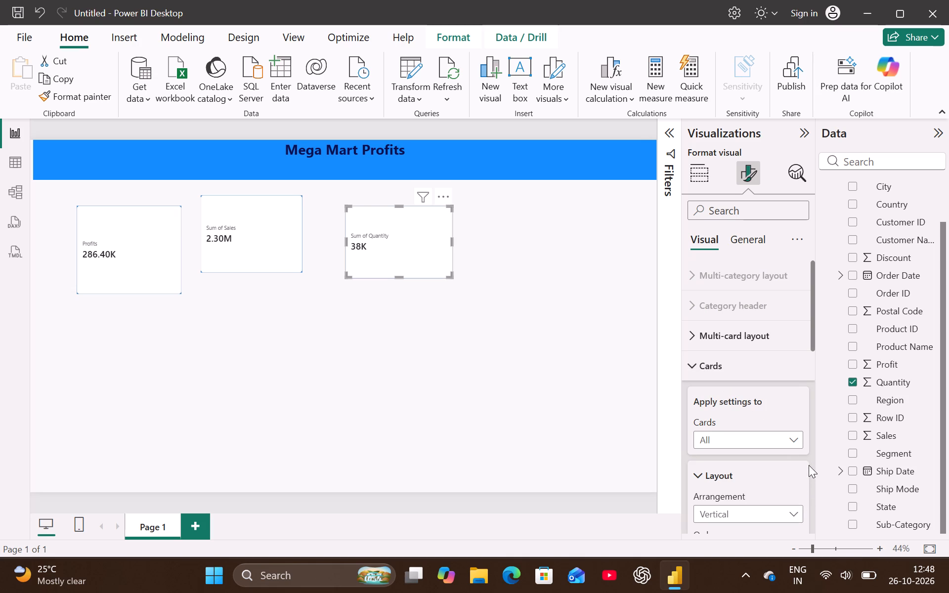
pyautogui.click(812, 453)
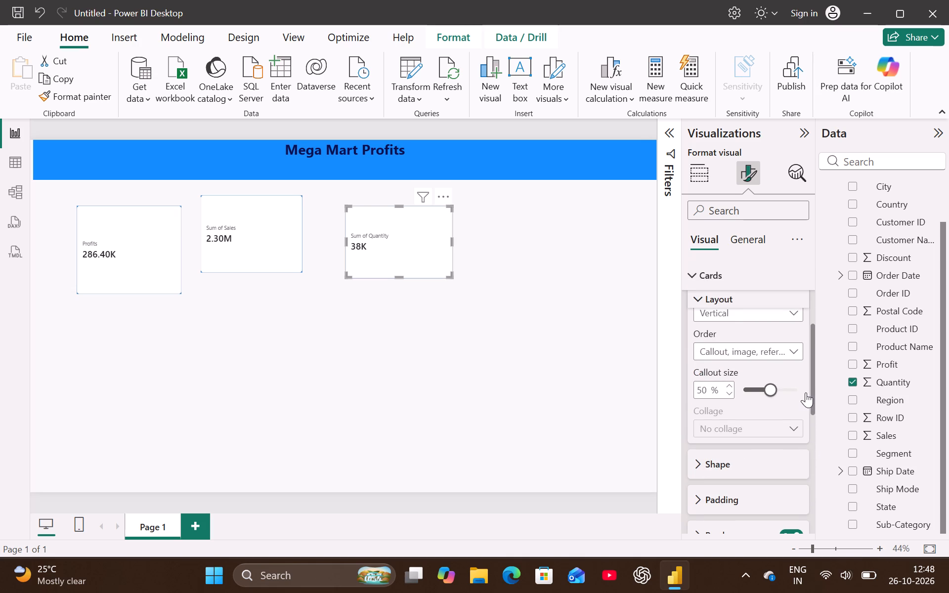
pyautogui.click(812, 322)
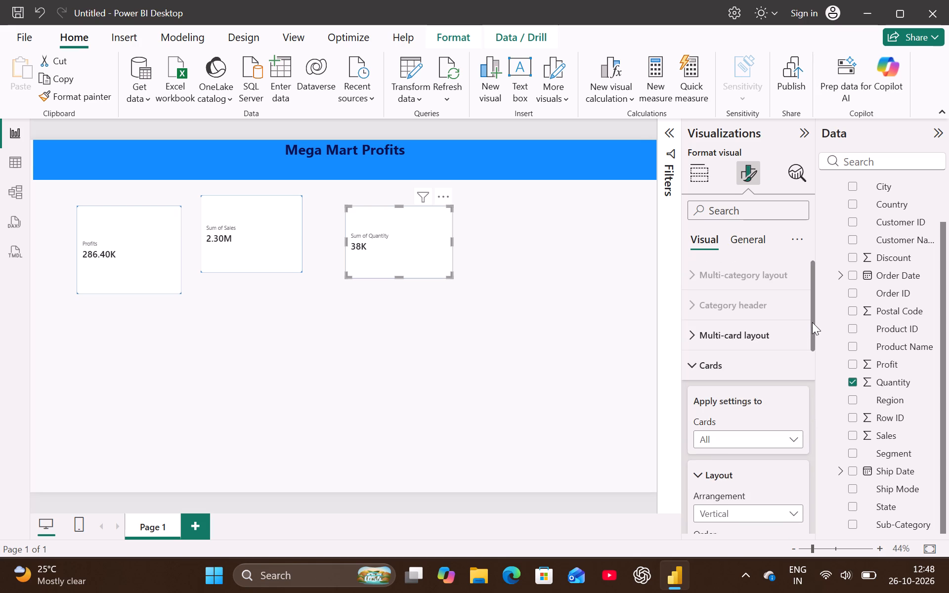
pyautogui.click(789, 514)
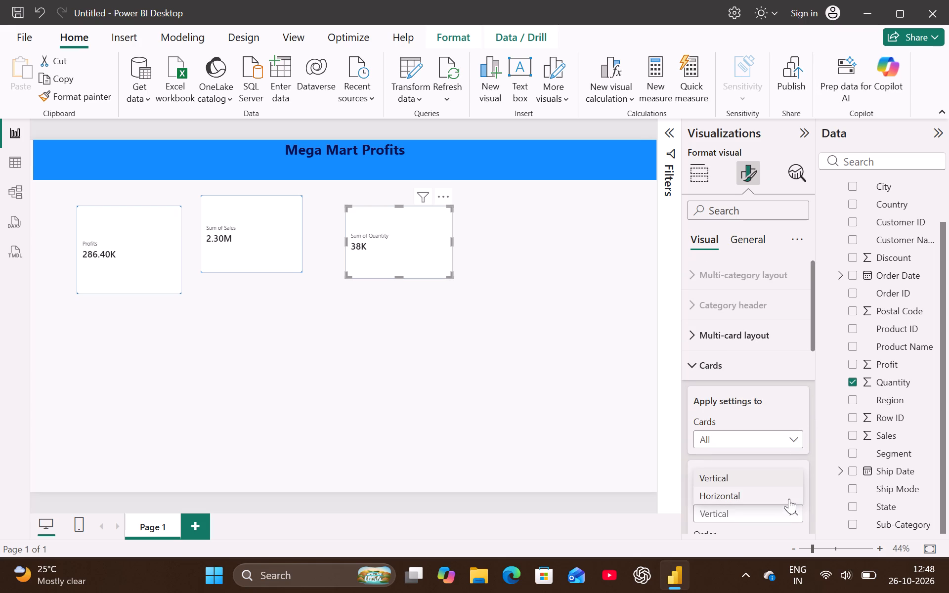
pyautogui.click(814, 433)
pyautogui.click(779, 507)
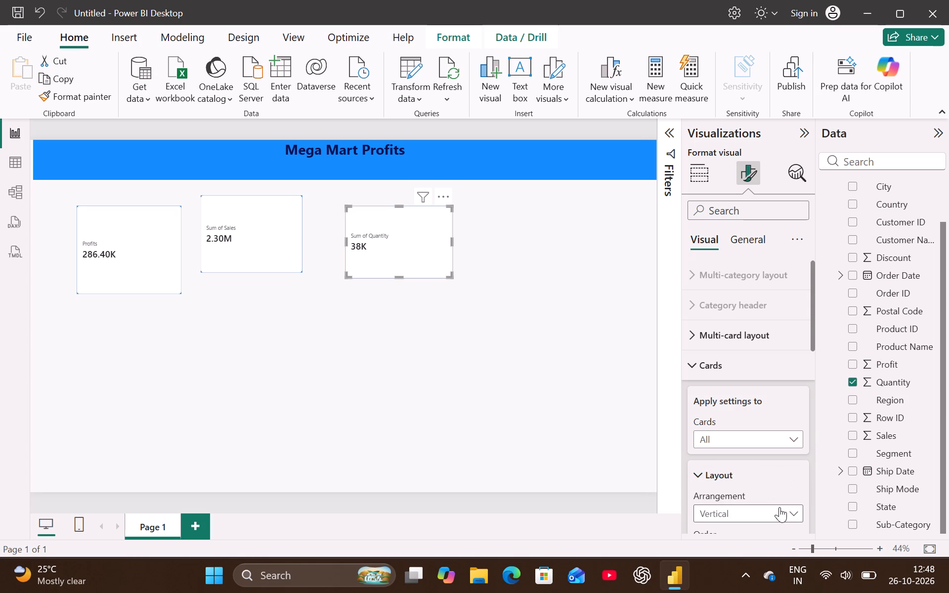
pyautogui.click(766, 489)
# Enable individual corners for the Sum of Quantity card's rounded rectangle shape and set all four corners to 2 px.
pyautogui.click(813, 402)
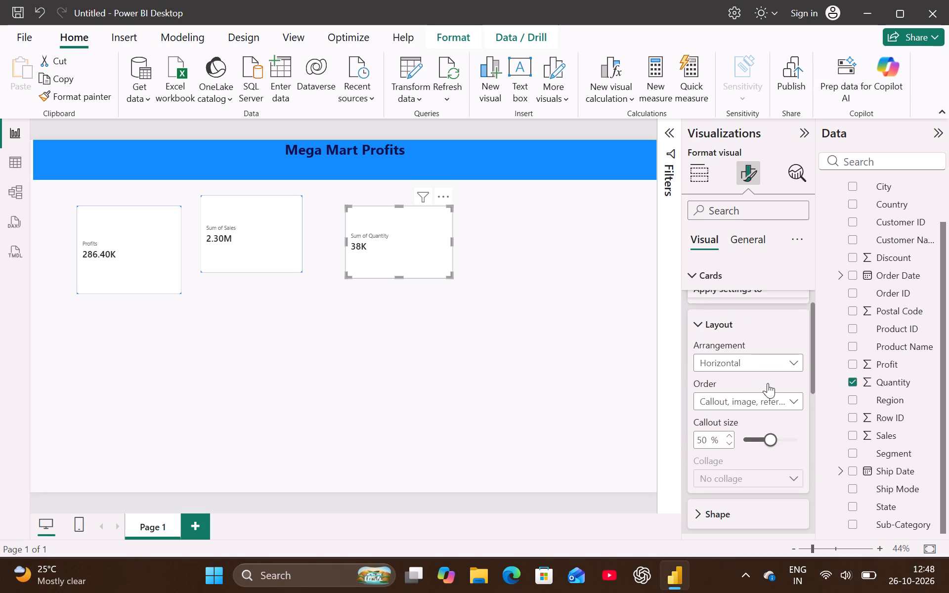
pyautogui.click(761, 462)
pyautogui.click(813, 466)
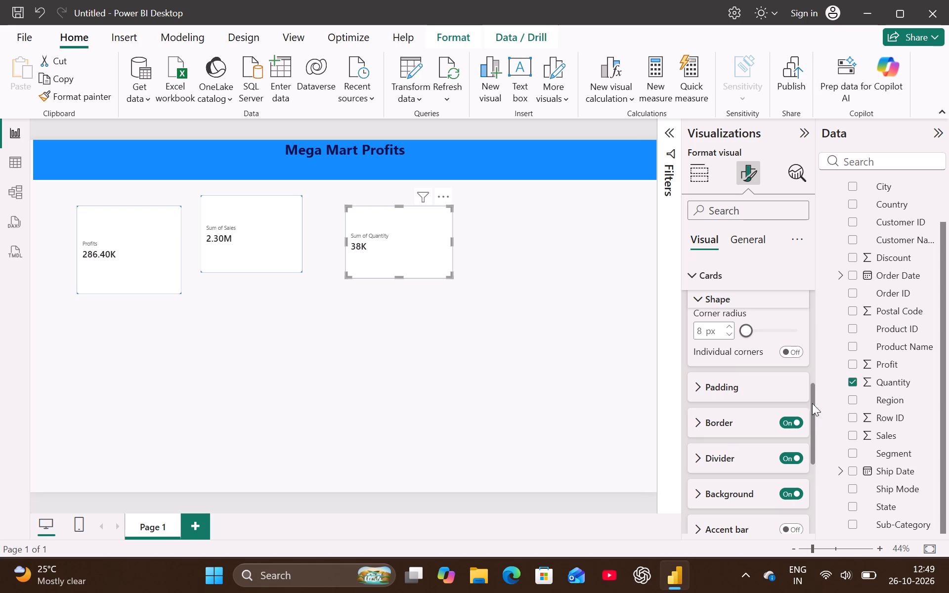
pyautogui.click(814, 374)
pyautogui.moveTo(814, 374); pyautogui.dragTo(809, 410)
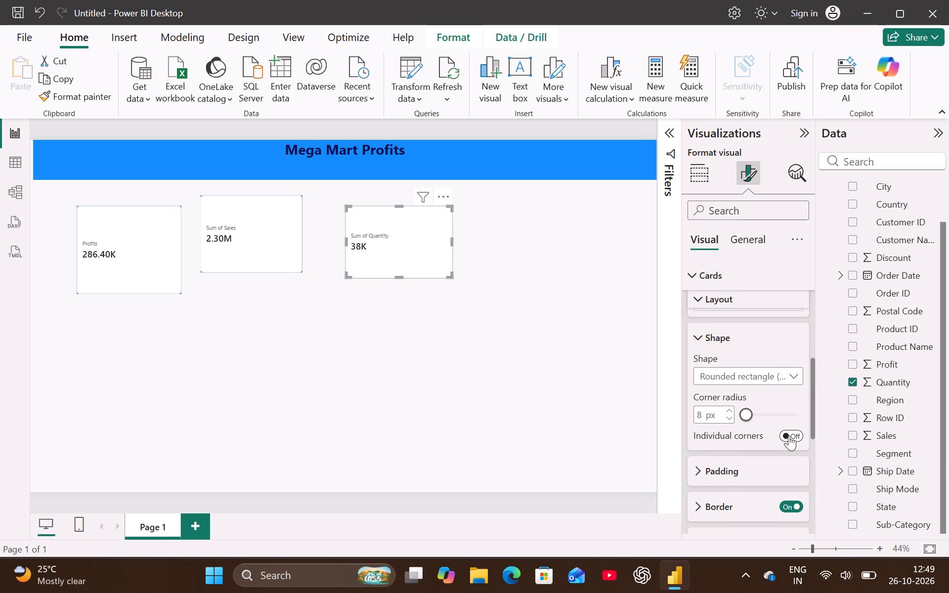
pyautogui.click(789, 435)
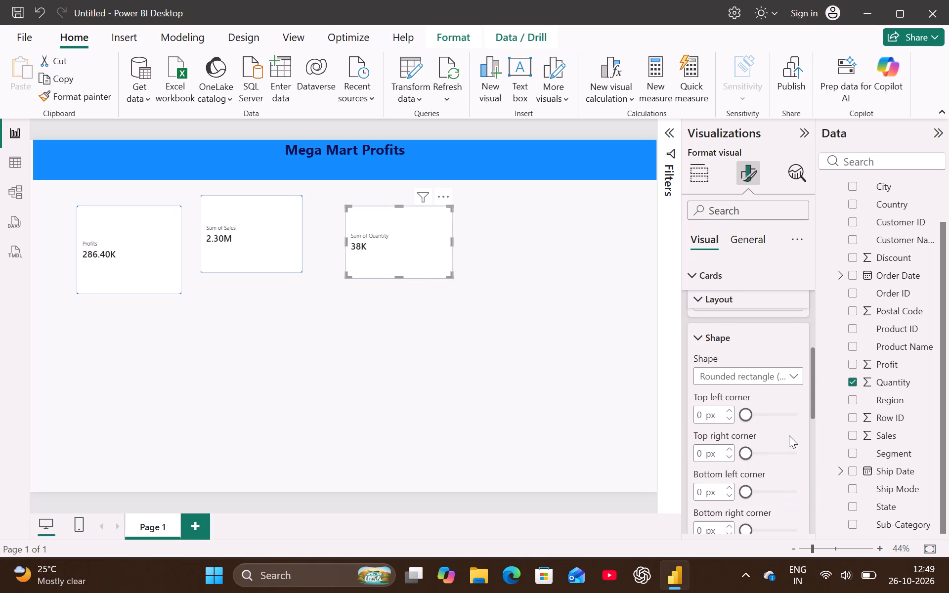
pyautogui.doubleClick(731, 409)
pyautogui.doubleClick(731, 450)
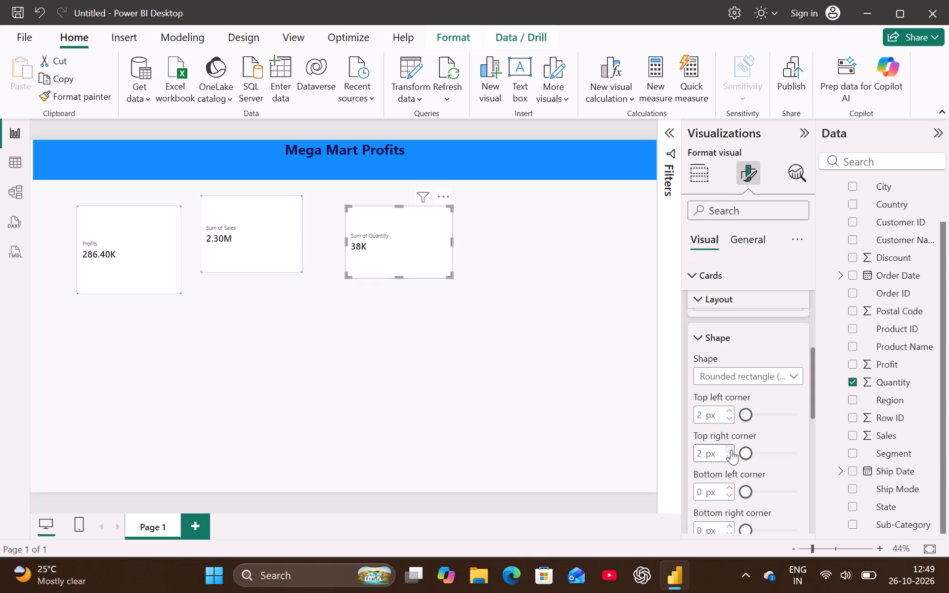
pyautogui.doubleClick(731, 490)
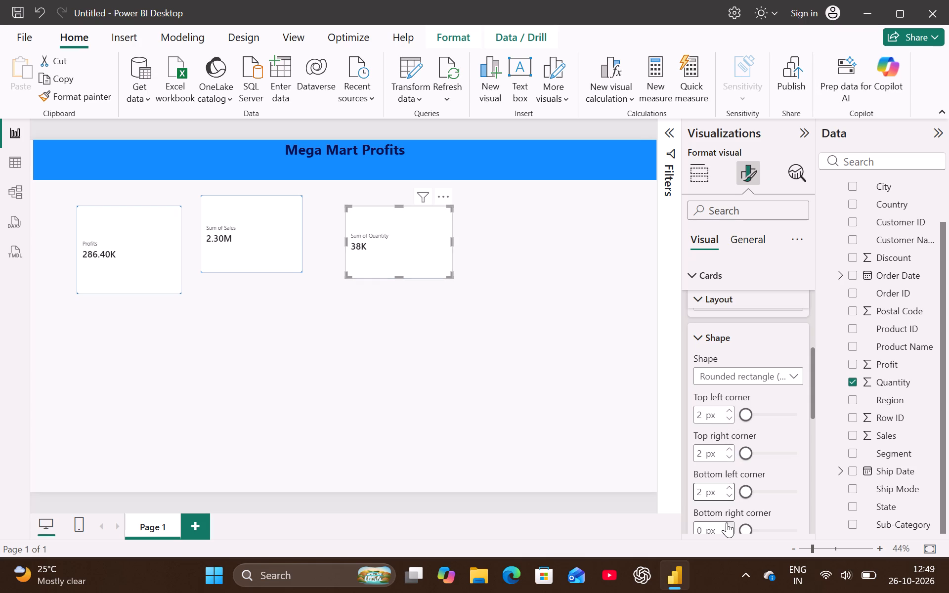
pyautogui.click(727, 522)
pyautogui.click(727, 522)
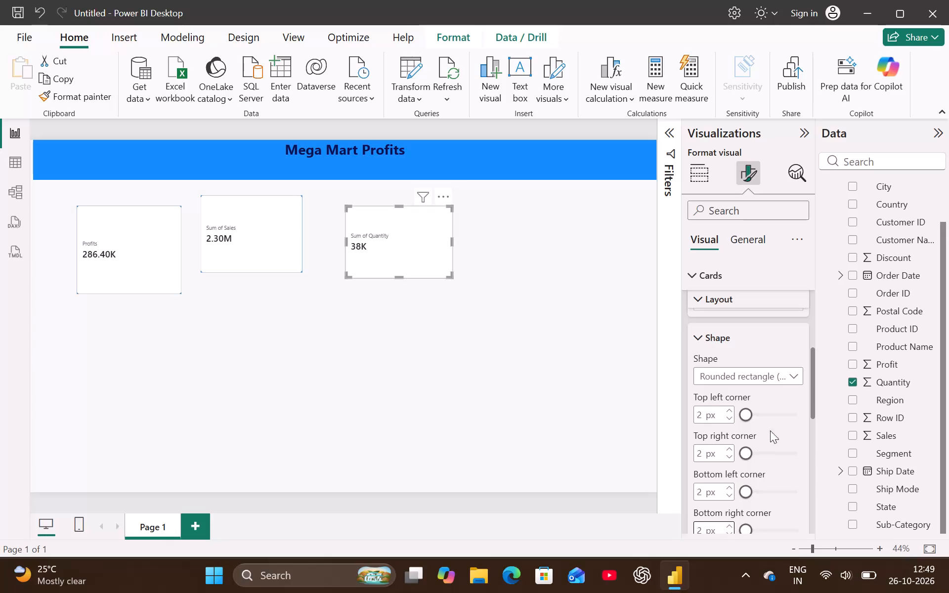
pyautogui.click(697, 339)
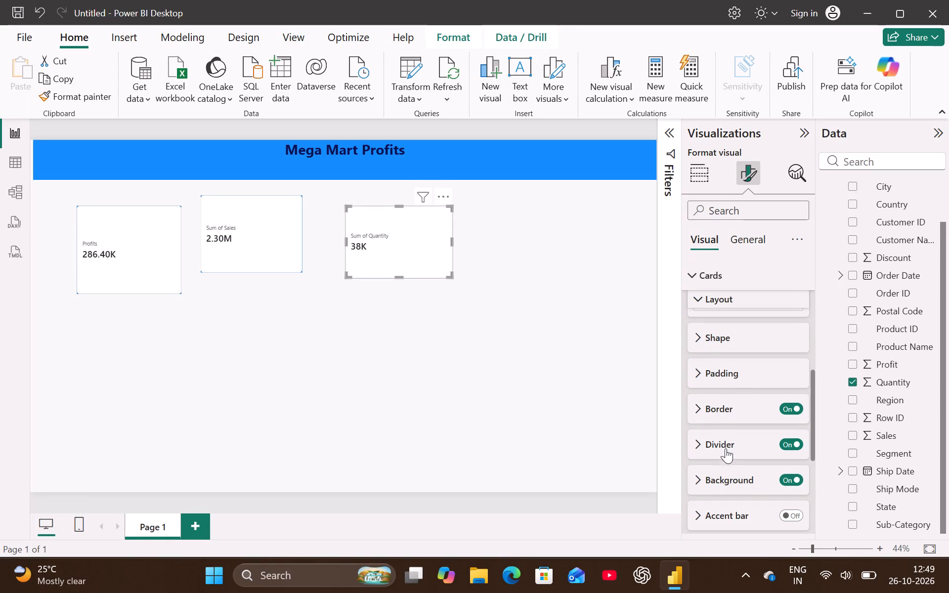
# Turn off the card background of the Sum of Quantity card and expand its background settings.
pyautogui.click(784, 482)
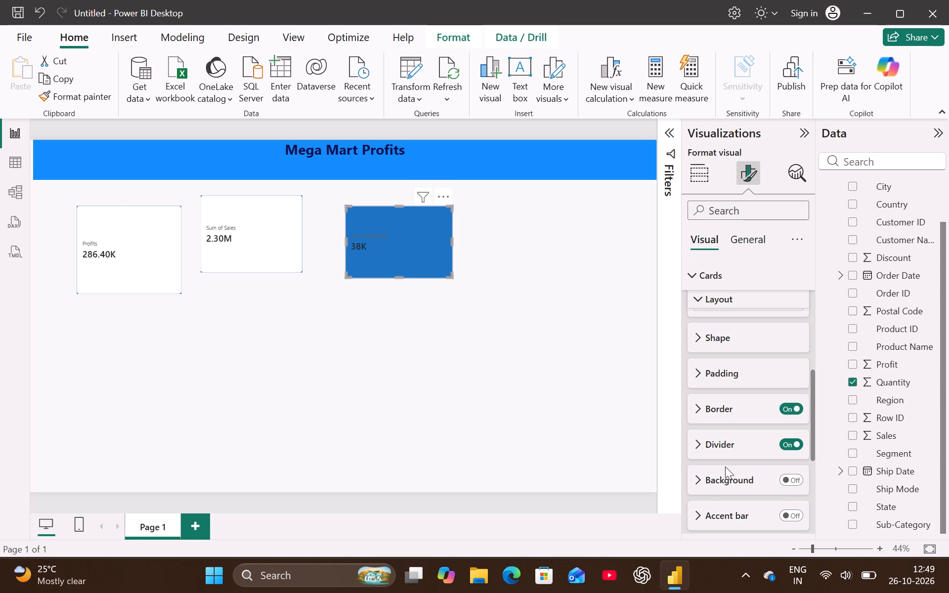
pyautogui.click(696, 483)
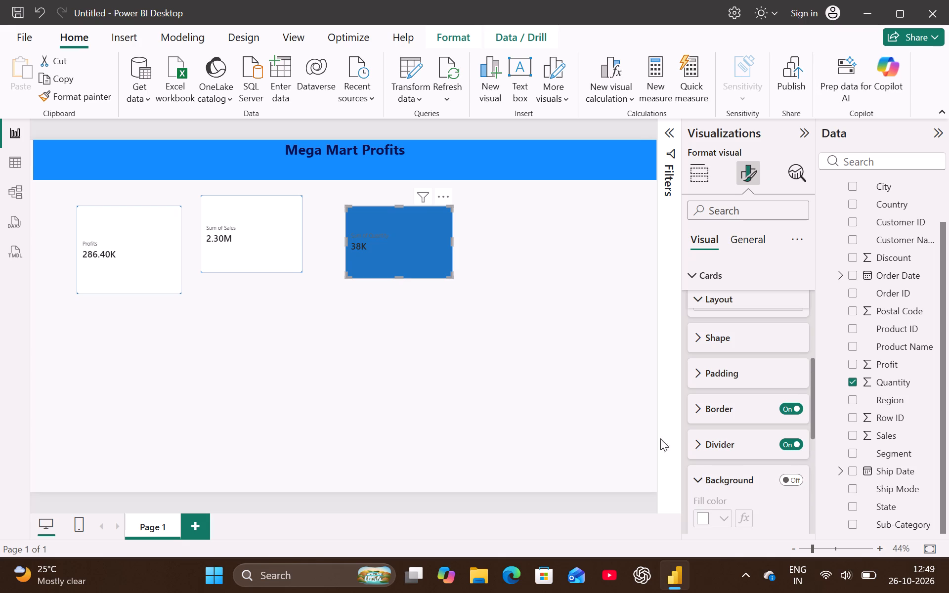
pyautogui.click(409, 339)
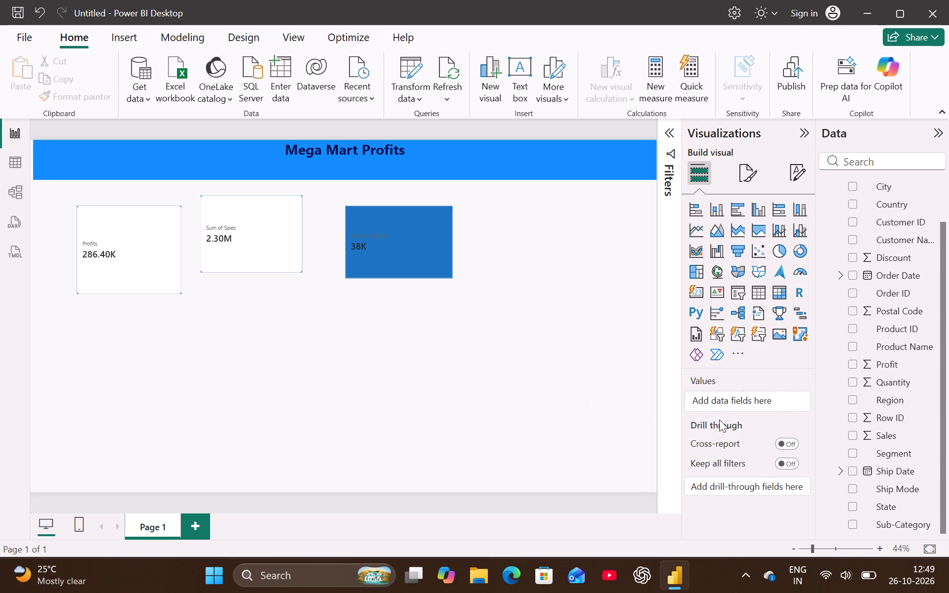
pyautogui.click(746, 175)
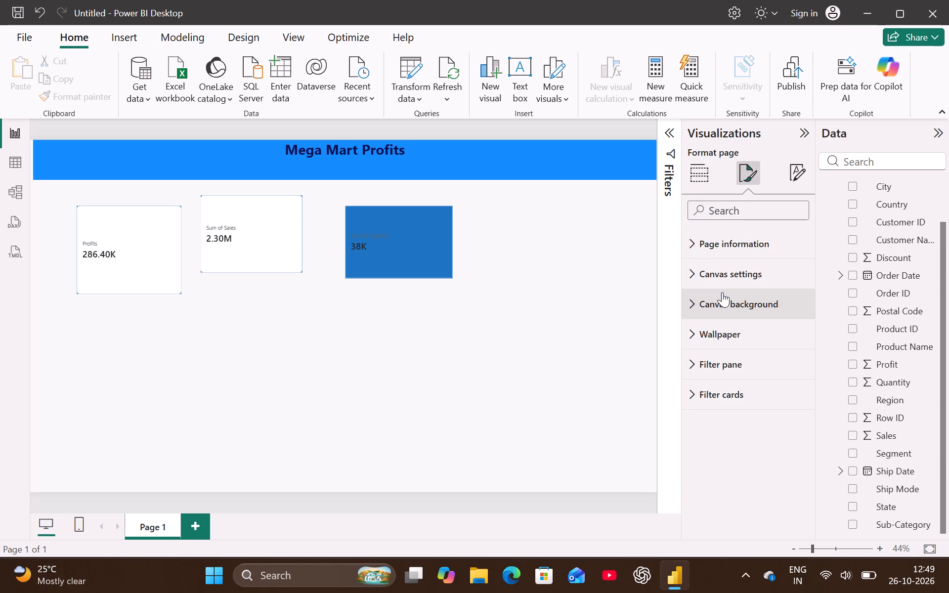
# Open the shape settings for the Sum of Quantity card and bring up its individual corner values.
pyautogui.click(420, 250)
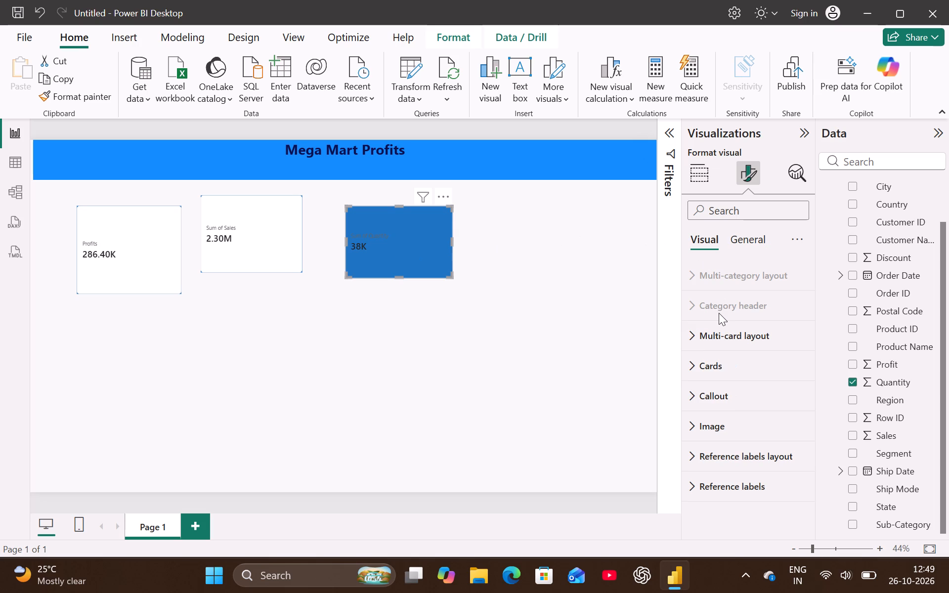
pyautogui.click(745, 235)
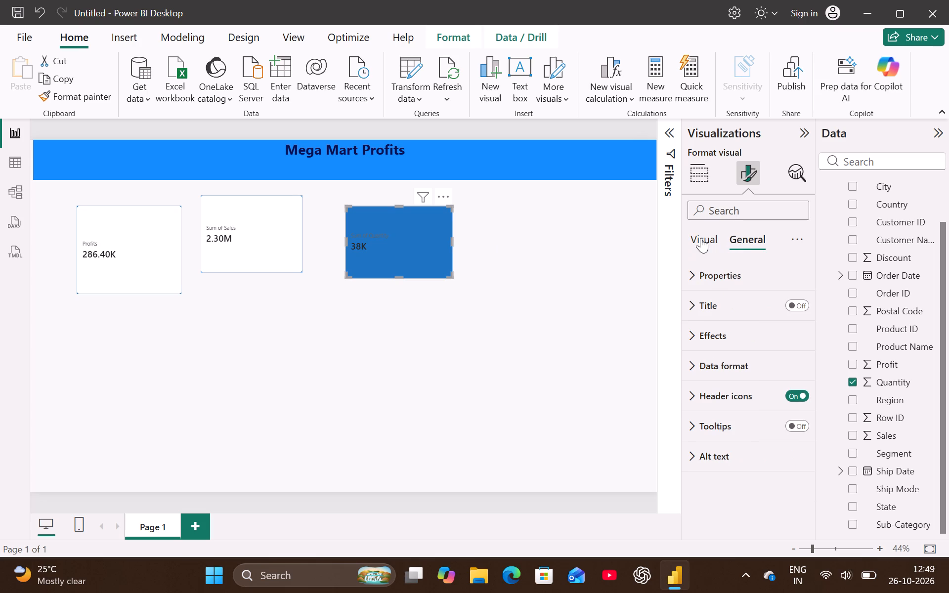
pyautogui.click(701, 238)
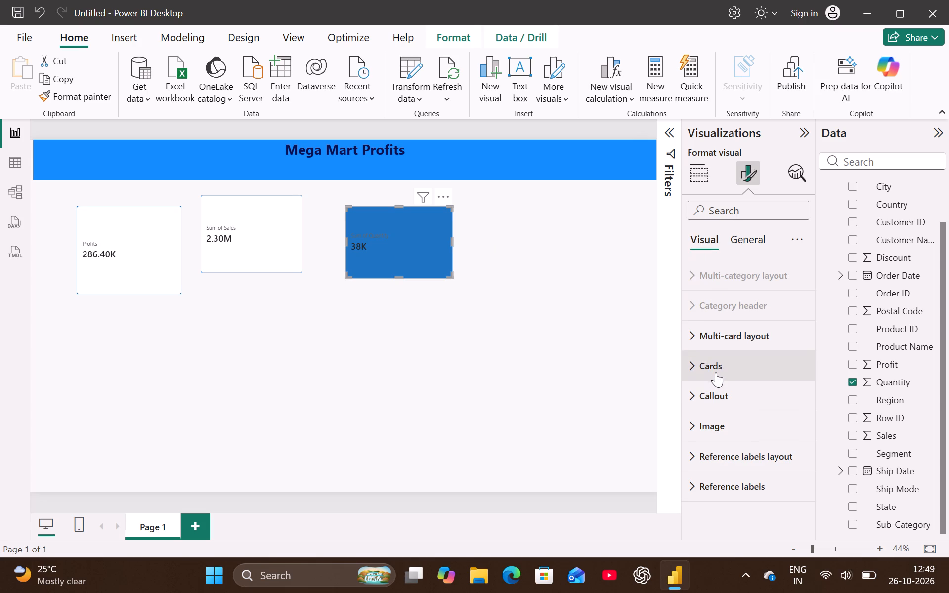
pyautogui.click(717, 366)
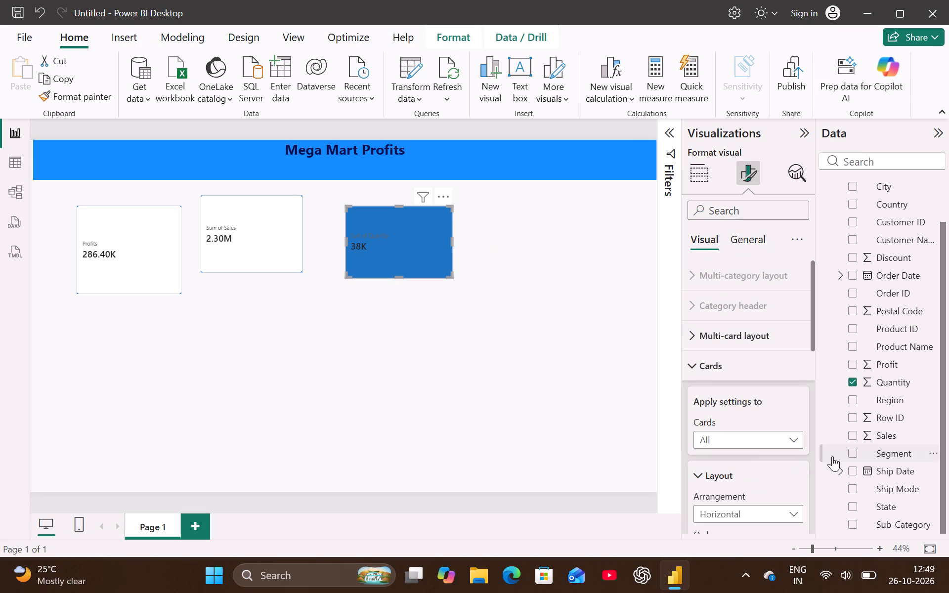
pyautogui.click(811, 450)
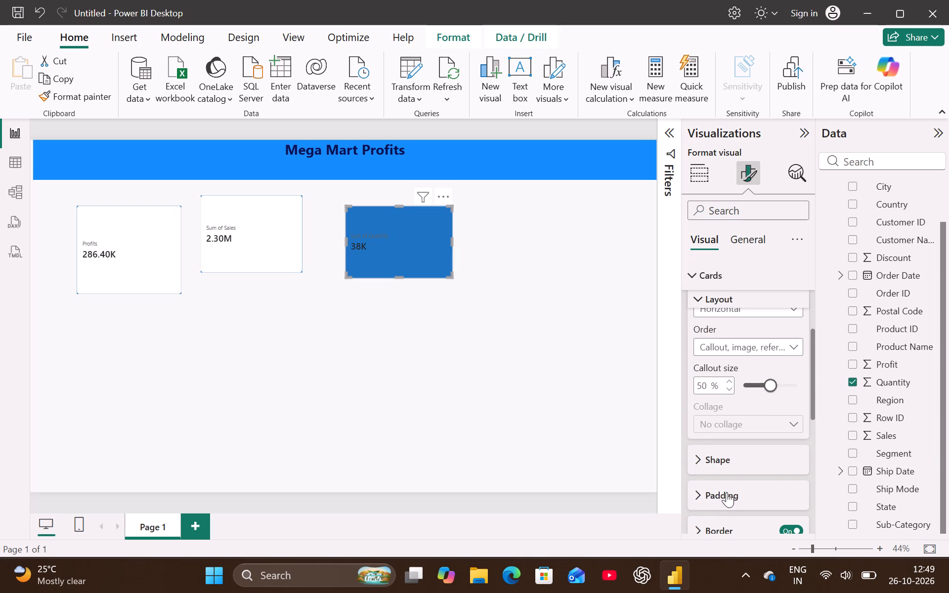
pyautogui.click(742, 456)
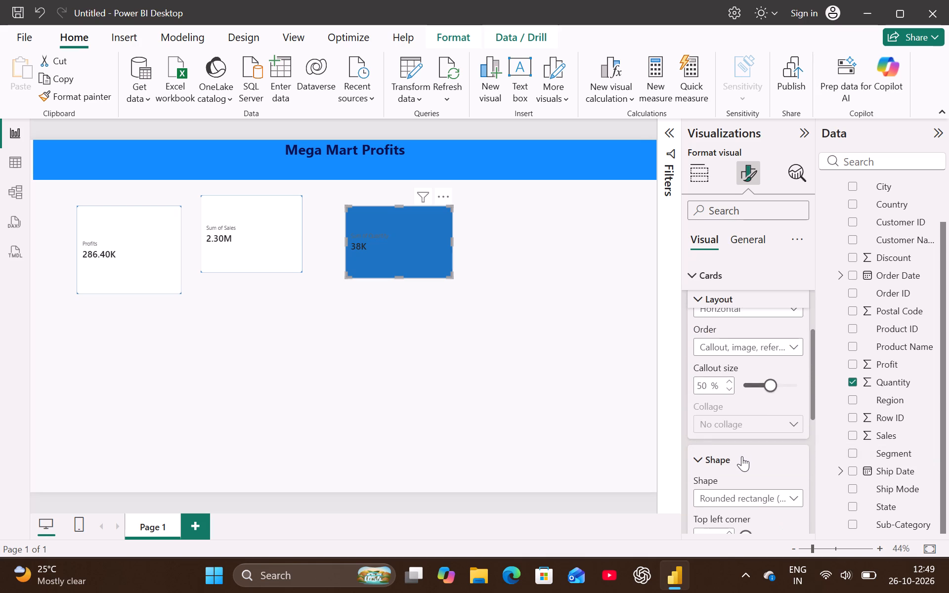
pyautogui.click(813, 457)
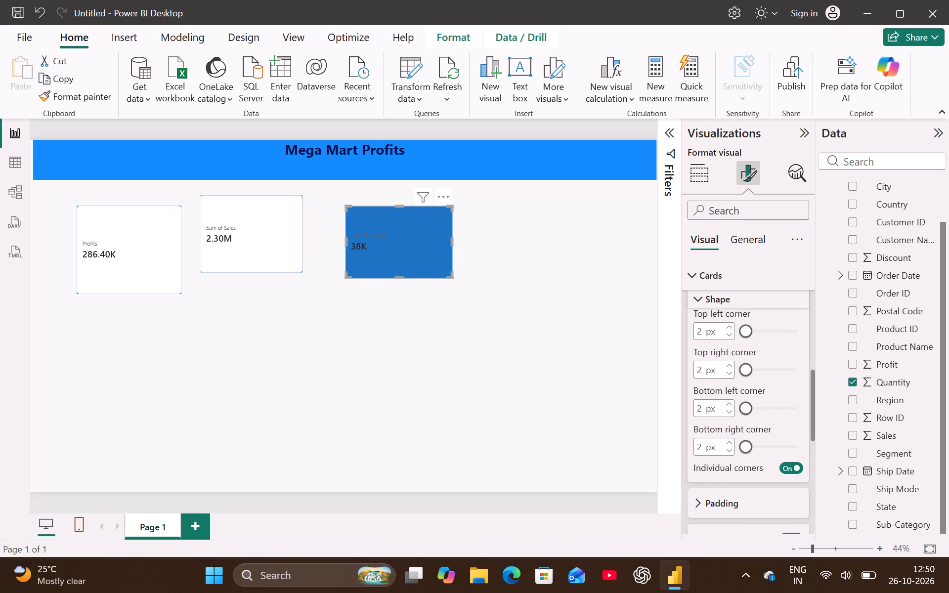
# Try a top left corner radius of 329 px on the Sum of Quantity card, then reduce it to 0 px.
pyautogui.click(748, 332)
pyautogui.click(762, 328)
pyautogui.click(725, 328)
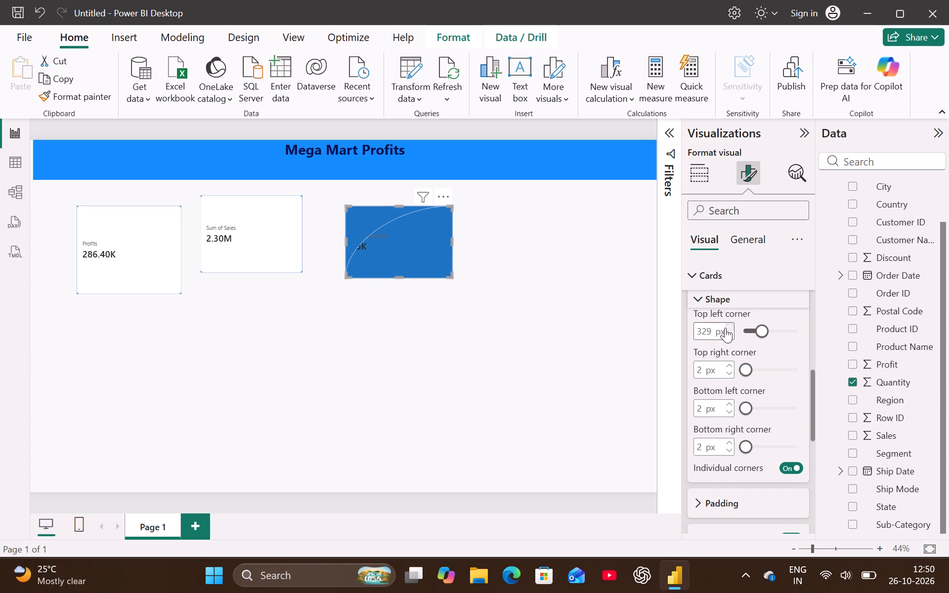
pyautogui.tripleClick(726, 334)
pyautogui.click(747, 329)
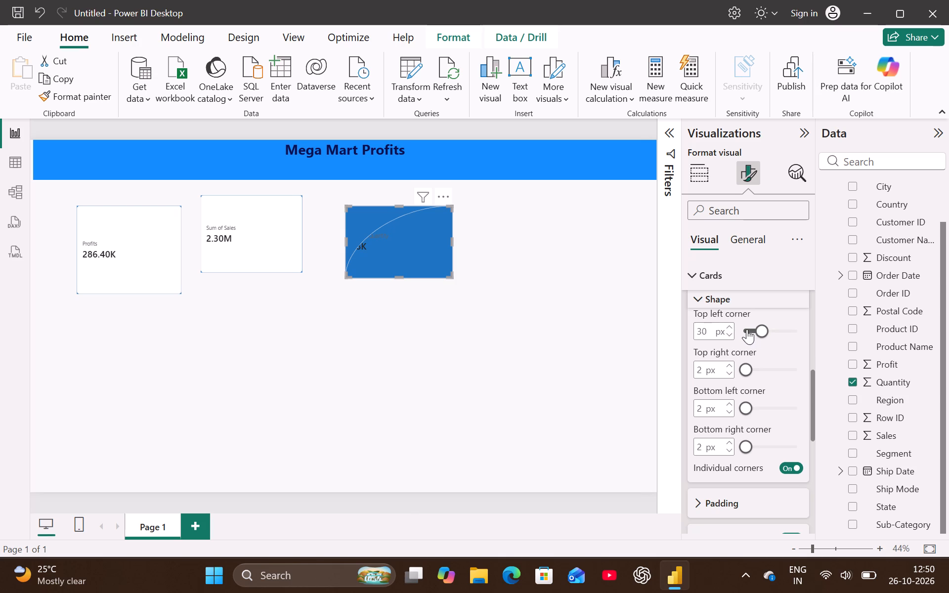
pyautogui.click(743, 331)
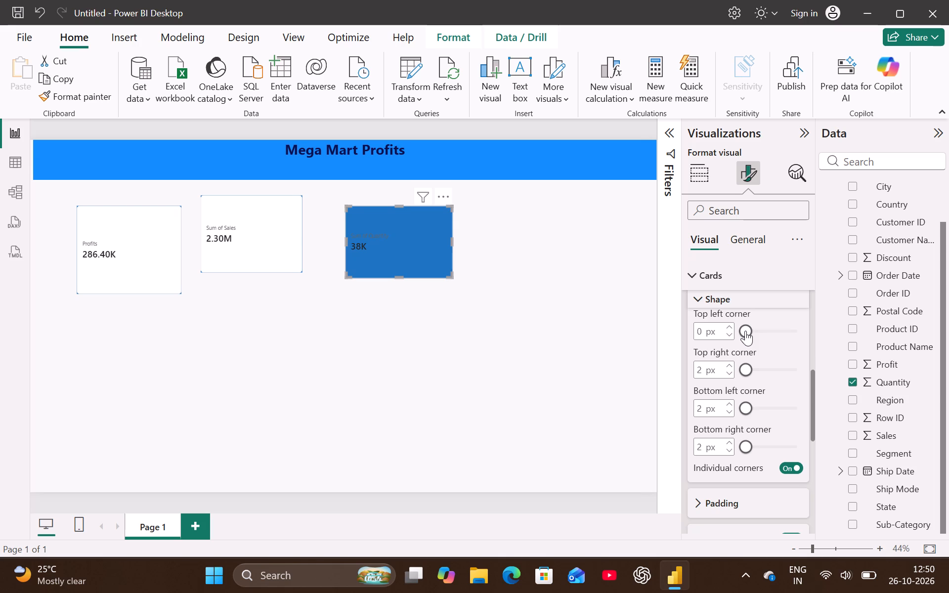
# Set all four corners of the Sum of Quantity card's shape to 8 px and deselect the card.
pyautogui.tripleClick(730, 324)
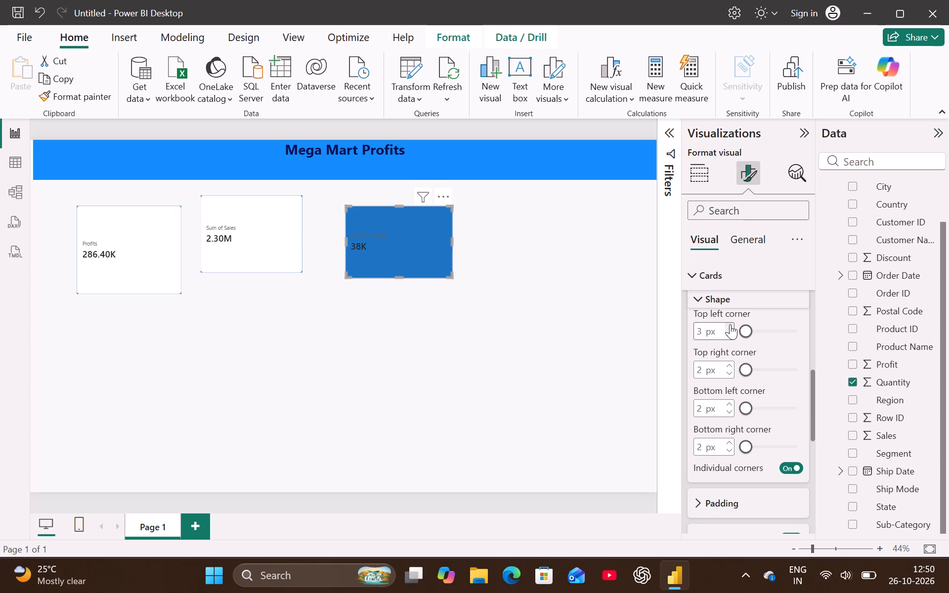
pyautogui.tripleClick(730, 324)
pyautogui.click(730, 324)
pyautogui.click(730, 324)
pyautogui.tripleClick(732, 367)
pyautogui.tripleClick(732, 367)
pyautogui.tripleClick(725, 406)
pyautogui.doubleClick(725, 406)
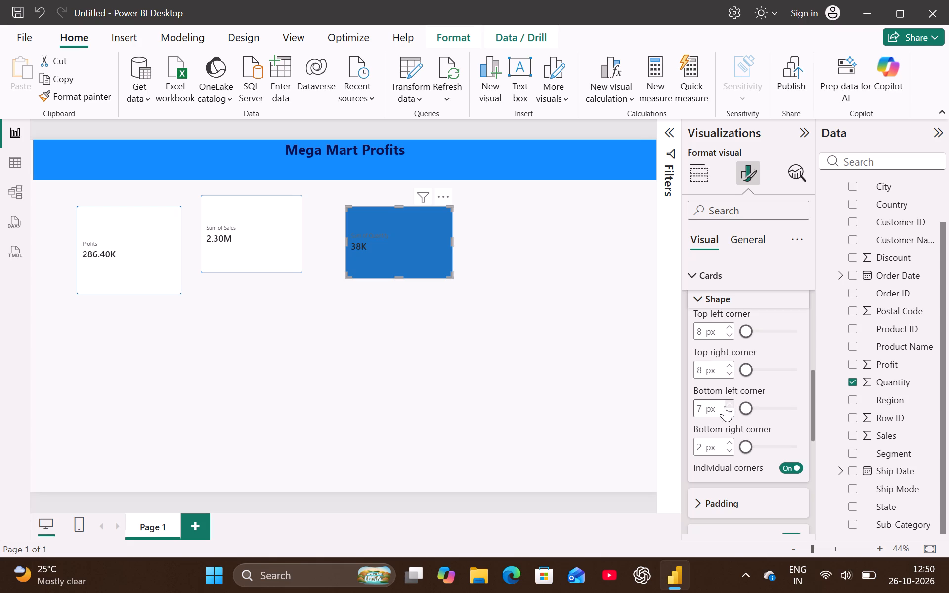
pyautogui.click(725, 406)
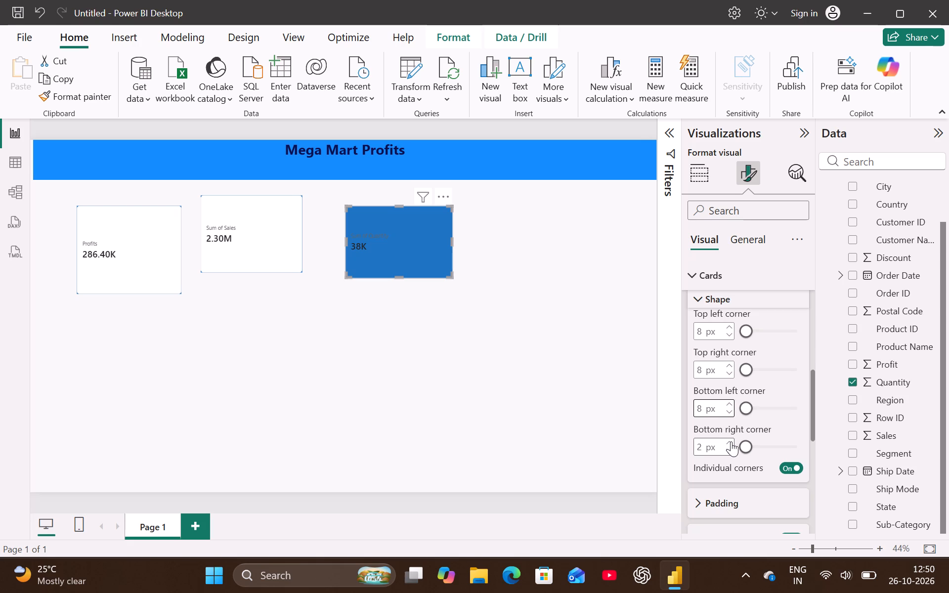
pyautogui.tripleClick(731, 441)
pyautogui.click(731, 441)
pyautogui.click(731, 441)
pyautogui.click(731, 441)
pyautogui.click(299, 277)
pyautogui.click(315, 297)
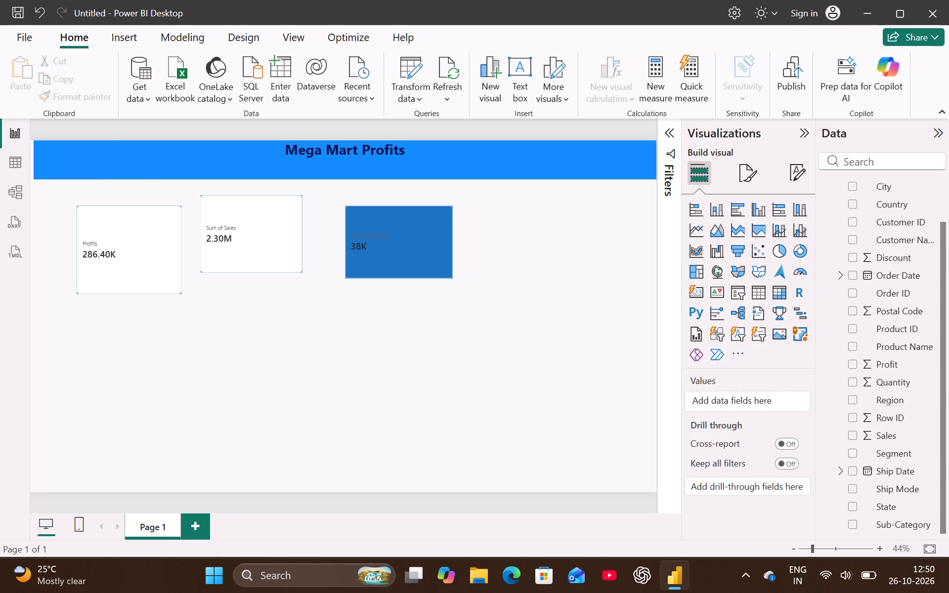
# Copy the Sum of Quantity card's formatting onto the Sum of Sales and Profits cards with Format painter.
pyautogui.click(405, 245)
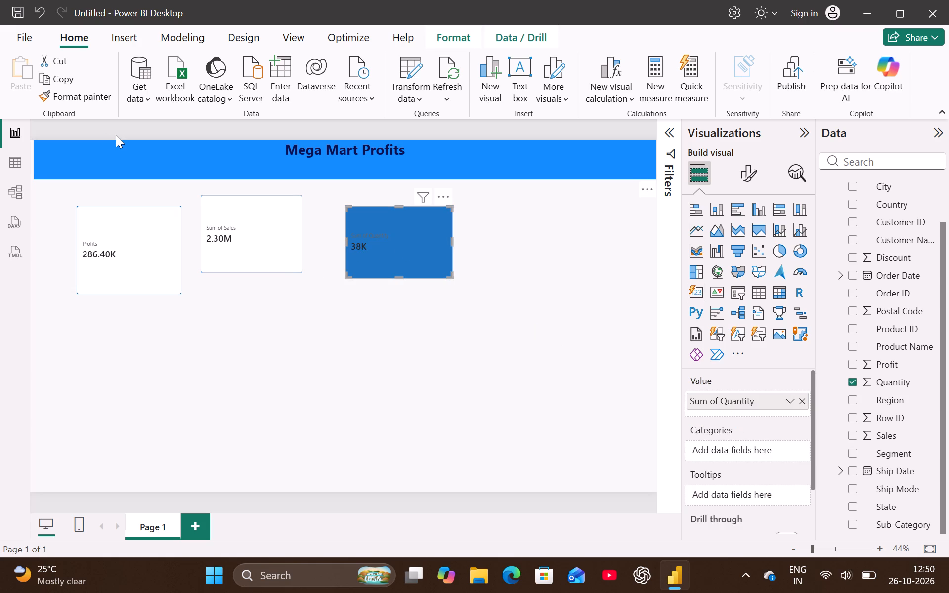
pyautogui.click(90, 93)
pyautogui.click(242, 219)
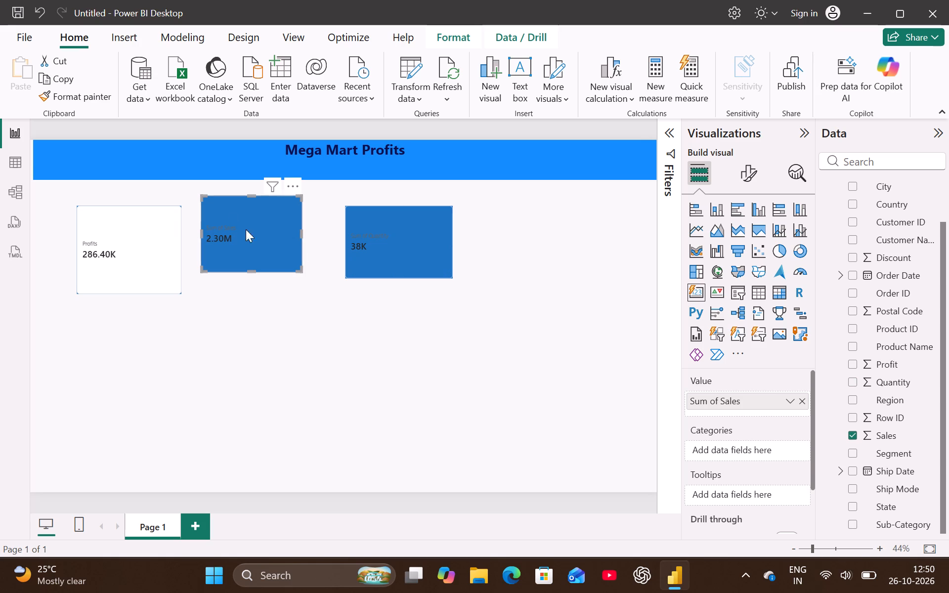
pyautogui.click(393, 263)
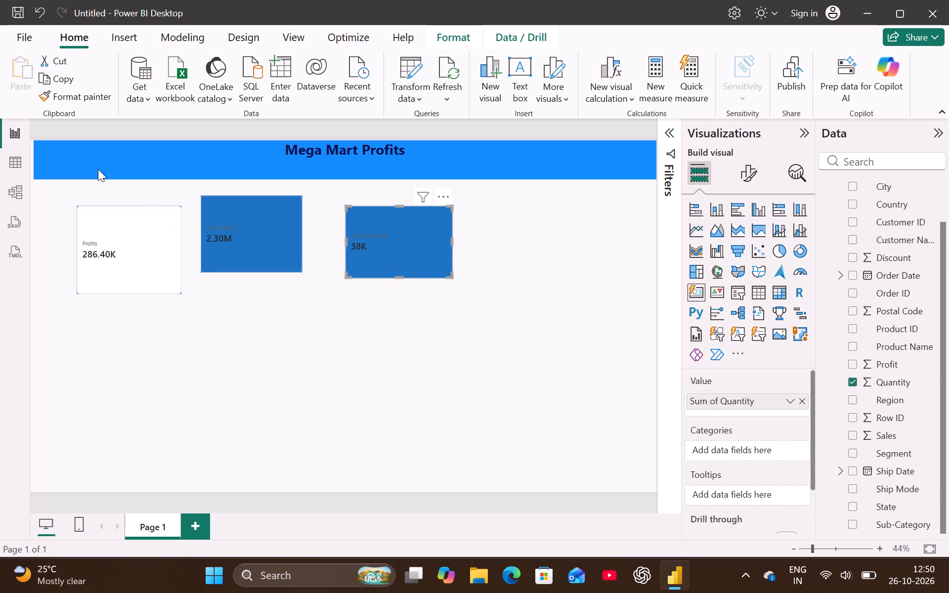
pyautogui.click(79, 102)
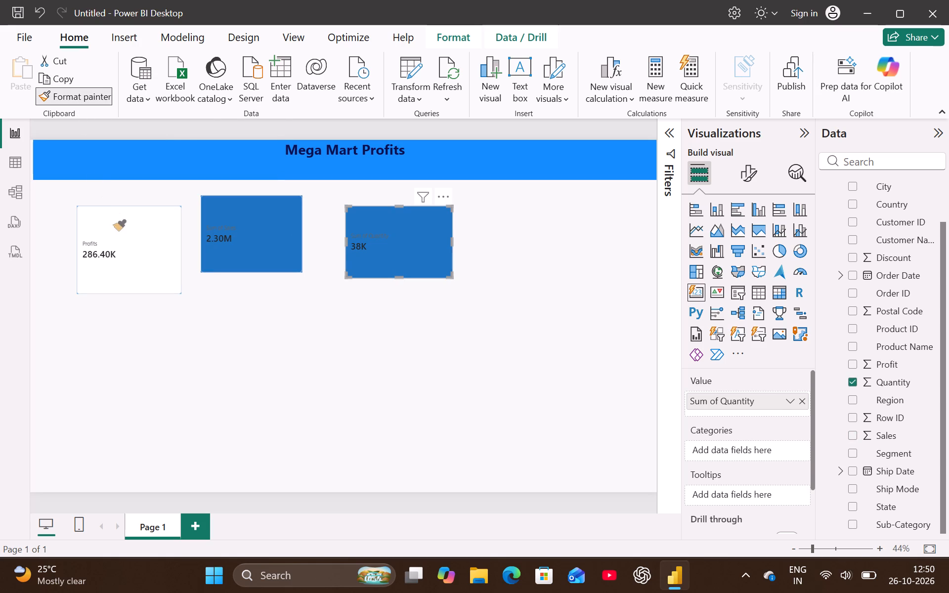
pyautogui.click(121, 229)
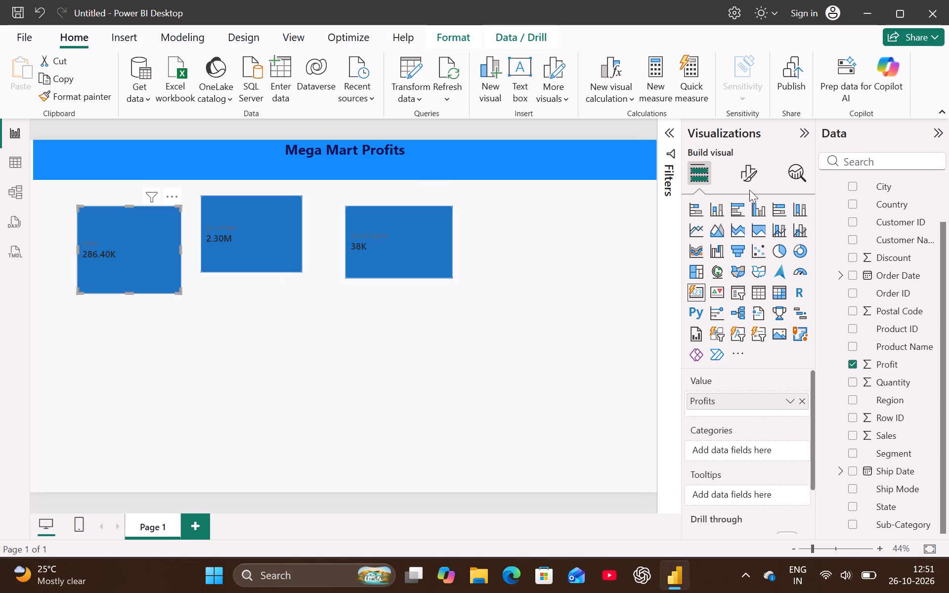
# Change the Profits card's background effect colour to a light golden yellow theme shade.
pyautogui.click(751, 176)
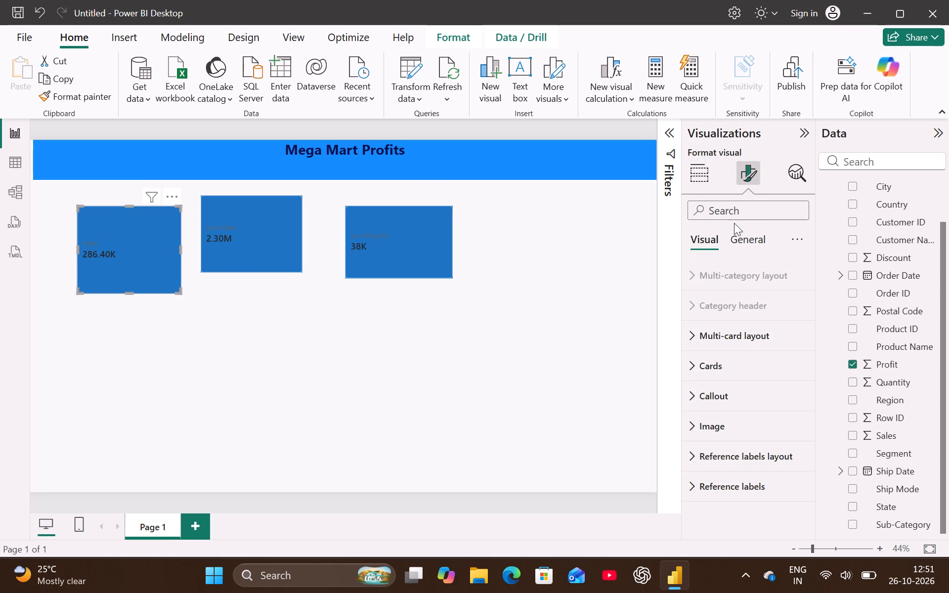
pyautogui.click(744, 235)
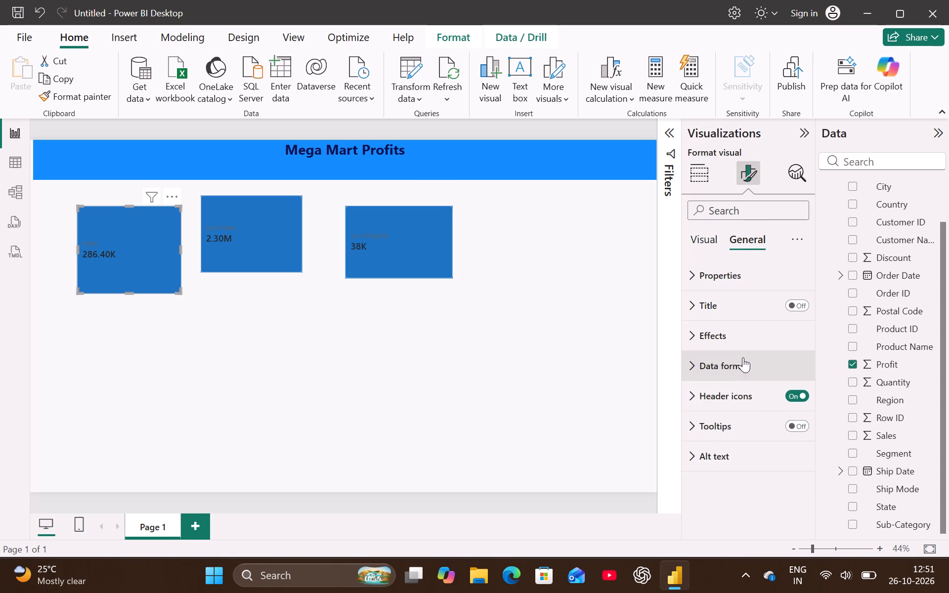
pyautogui.click(710, 338)
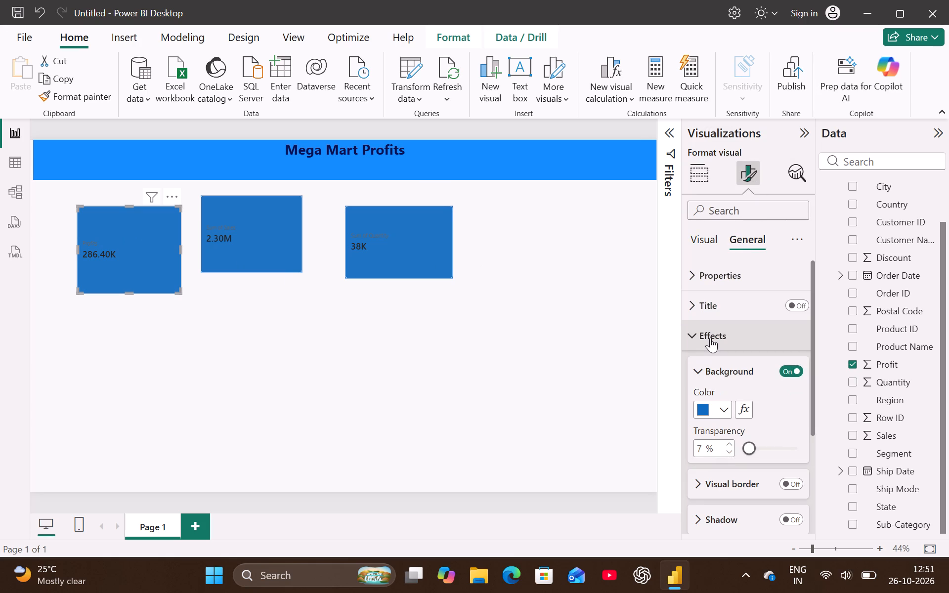
pyautogui.click(724, 413)
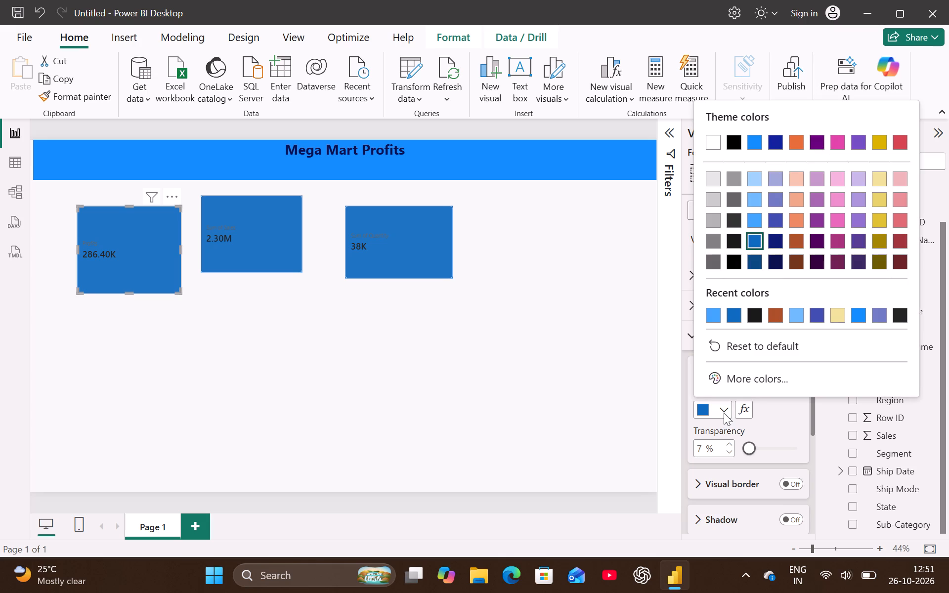
pyautogui.click(878, 199)
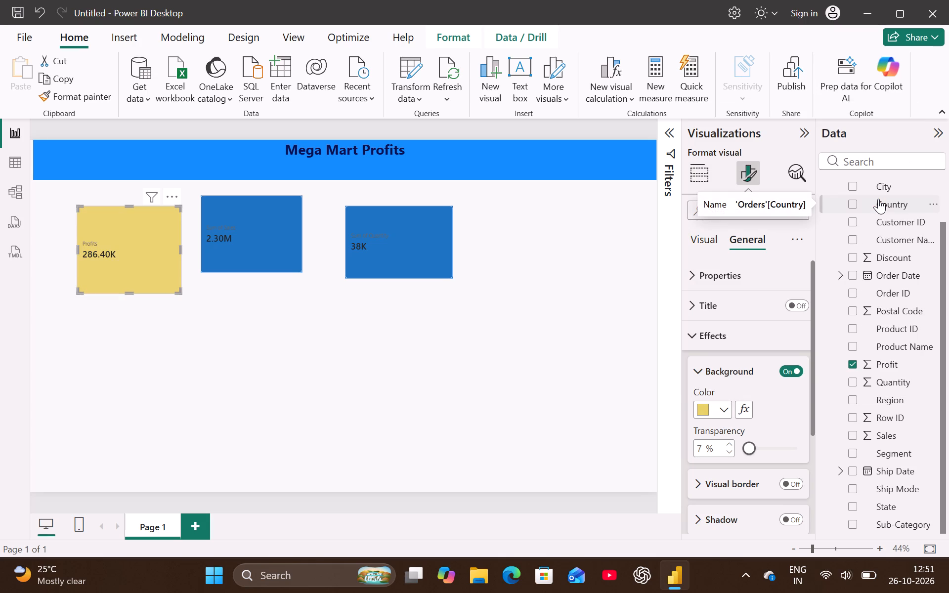
# Apply the Profits card's yellow formatting to the Sum of Sales and Sum of Quantity cards with Format painter.
pyautogui.click(86, 88)
pyautogui.click(235, 218)
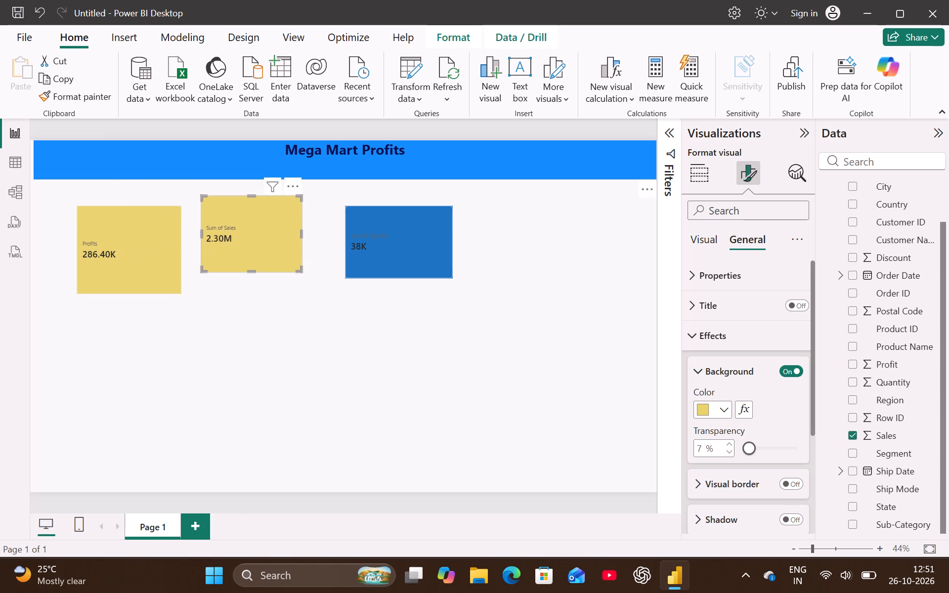
pyautogui.click(89, 97)
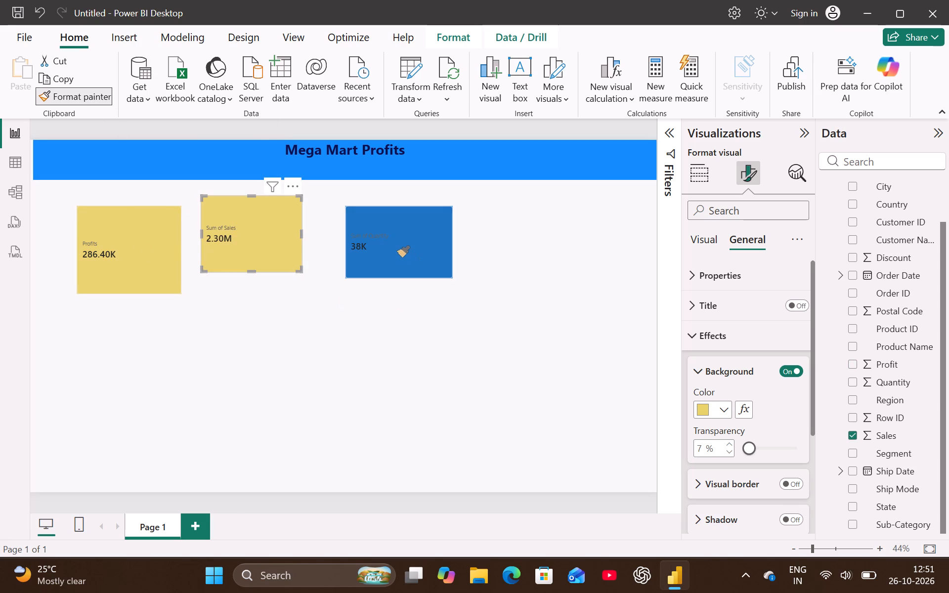
pyautogui.click(396, 244)
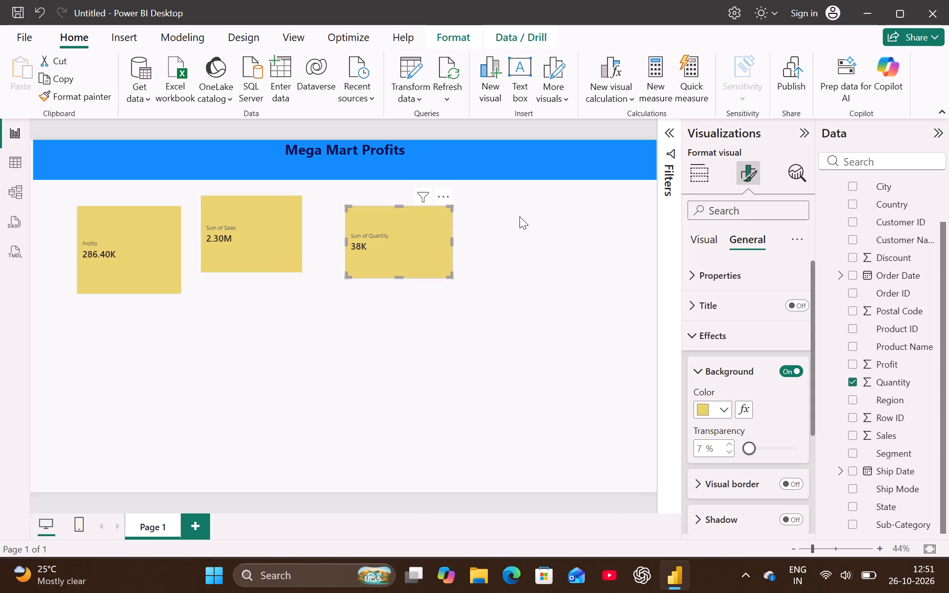
# Move the Sum of Quantity, Sum of Sales and Profits cards up so their top edges align just below the banner.
pyautogui.moveTo(442, 200); pyautogui.dragTo(439, 198)
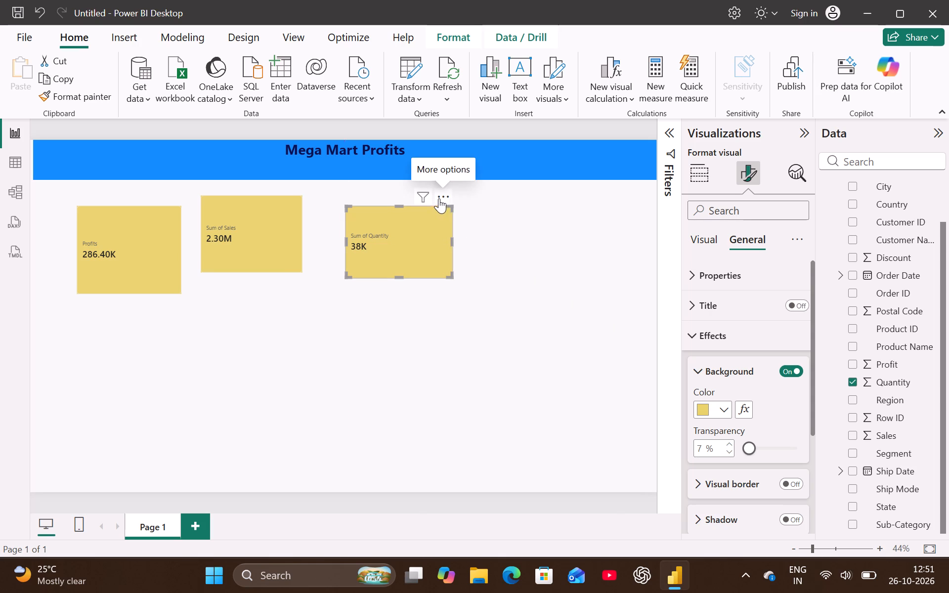
pyautogui.moveTo(439, 198); pyautogui.dragTo(426, 184)
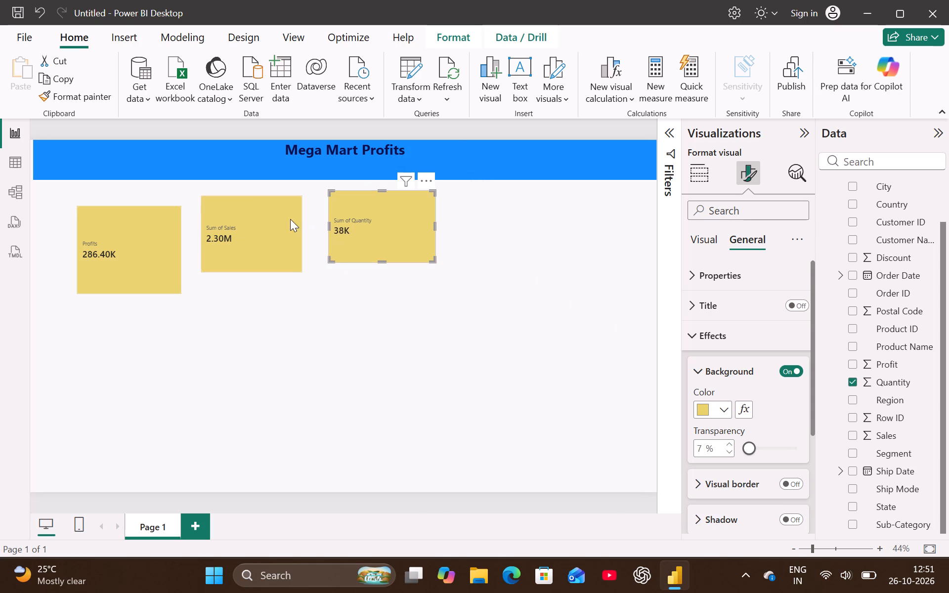
pyautogui.click(286, 220)
pyautogui.click(296, 188)
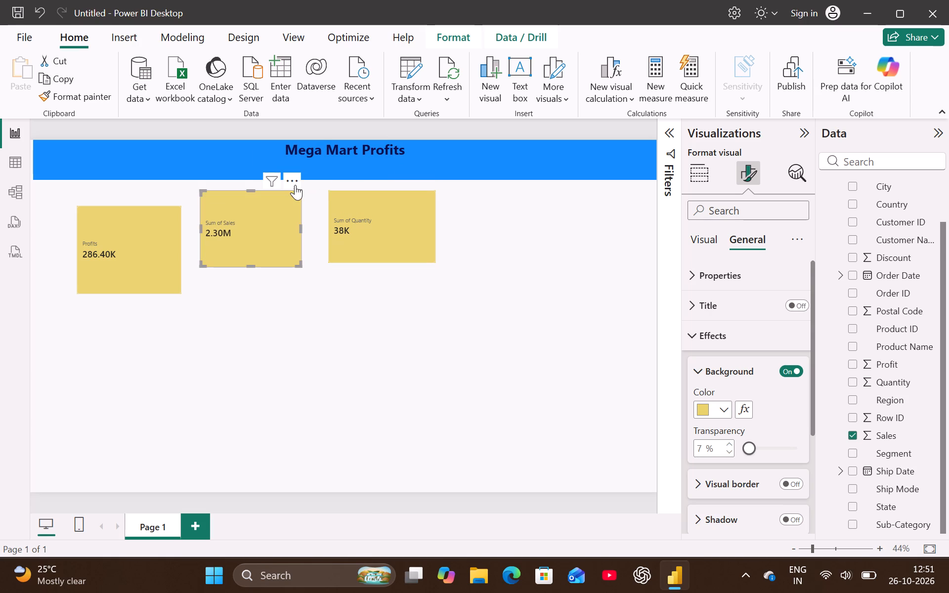
pyautogui.click(170, 216)
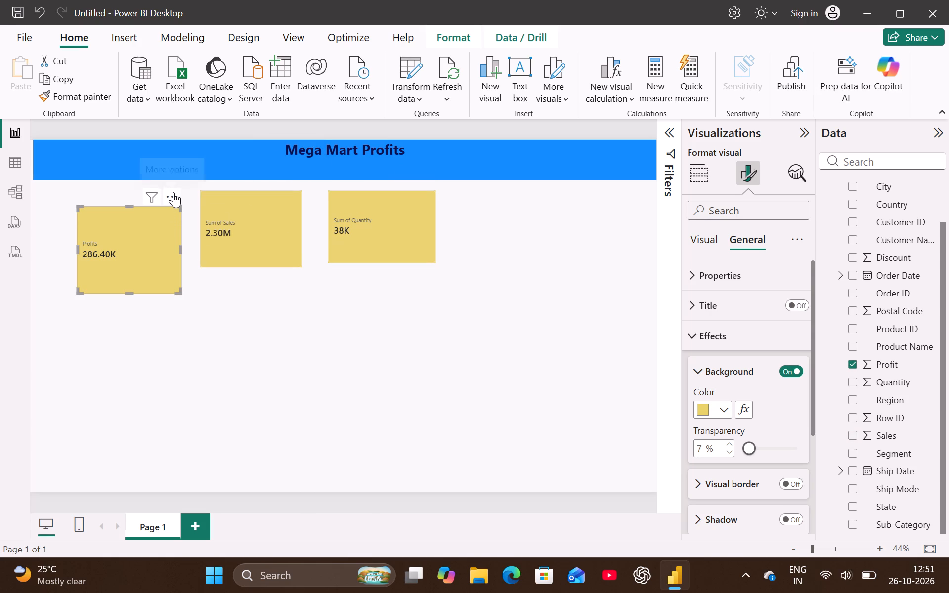
pyautogui.moveTo(173, 193); pyautogui.dragTo(175, 180)
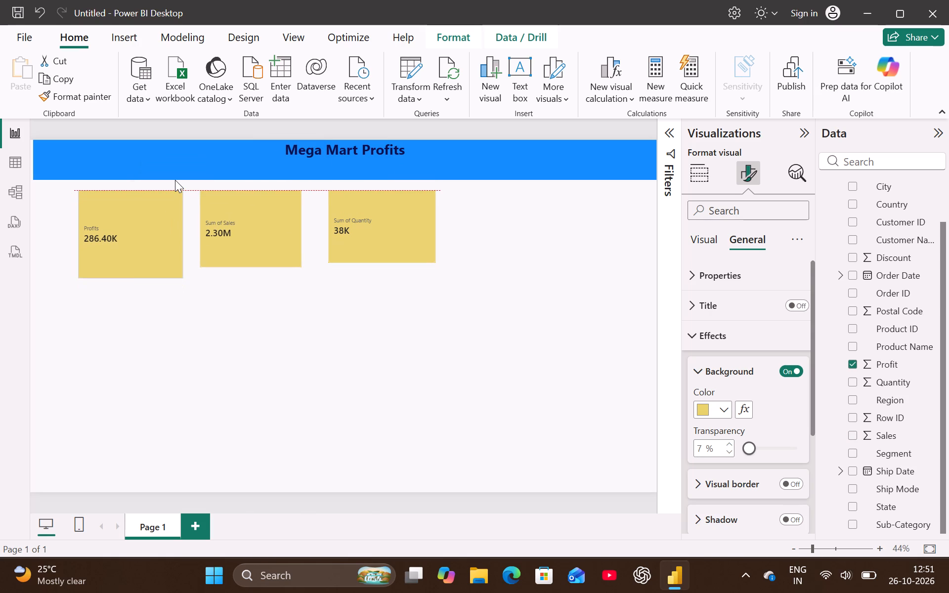
pyautogui.moveTo(175, 180); pyautogui.dragTo(174, 180)
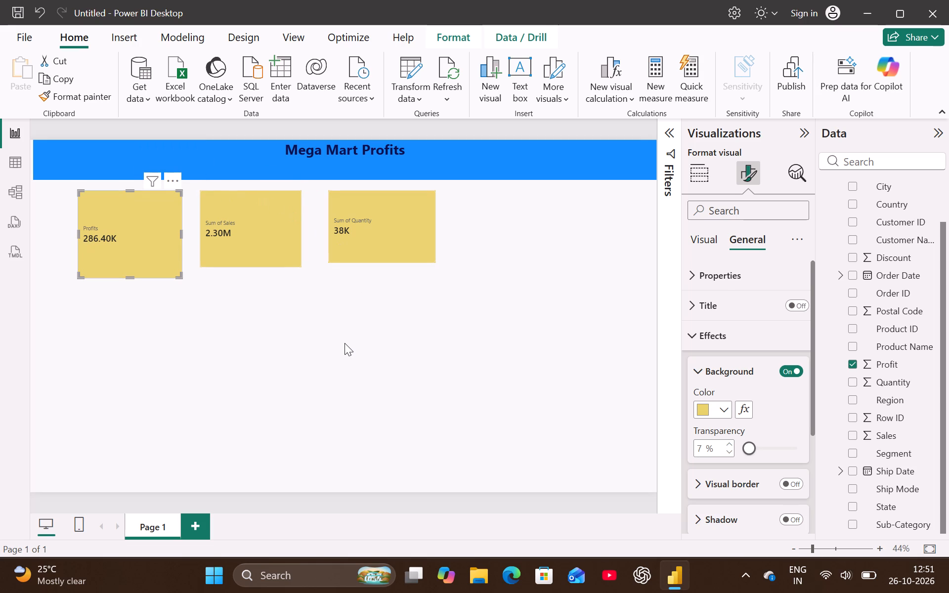
pyautogui.click(345, 343)
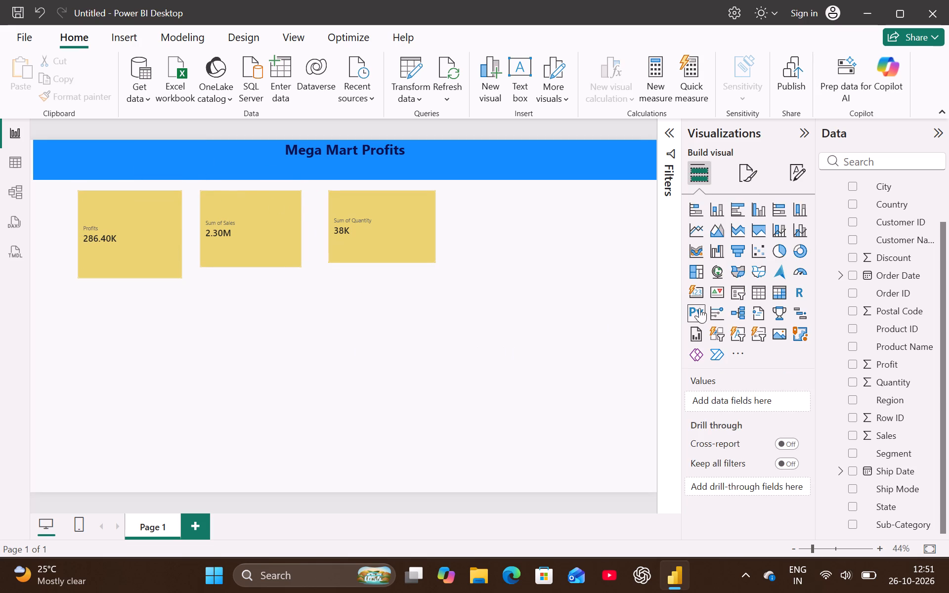
# Insert an empty matrix visual and move it into the blank area below and to the right of the Sum of Quantity card.
pyautogui.click(776, 290)
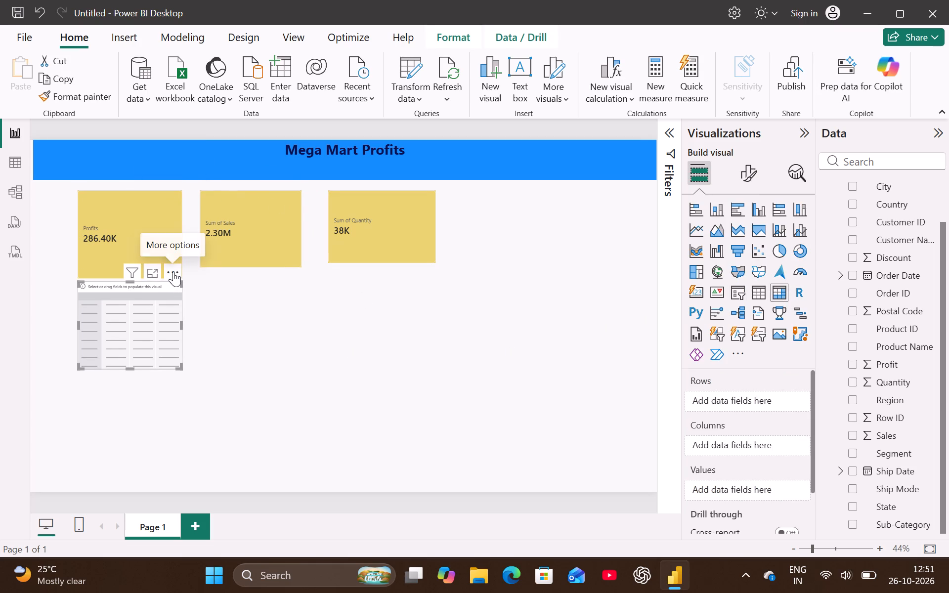
pyautogui.moveTo(173, 271); pyautogui.dragTo(312, 321)
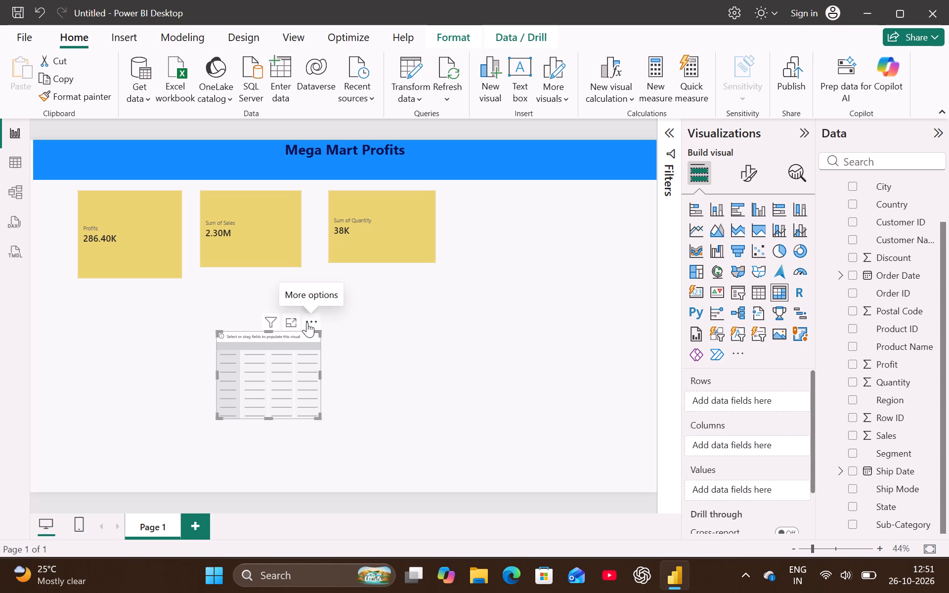
pyautogui.moveTo(307, 322); pyautogui.dragTo(579, 263)
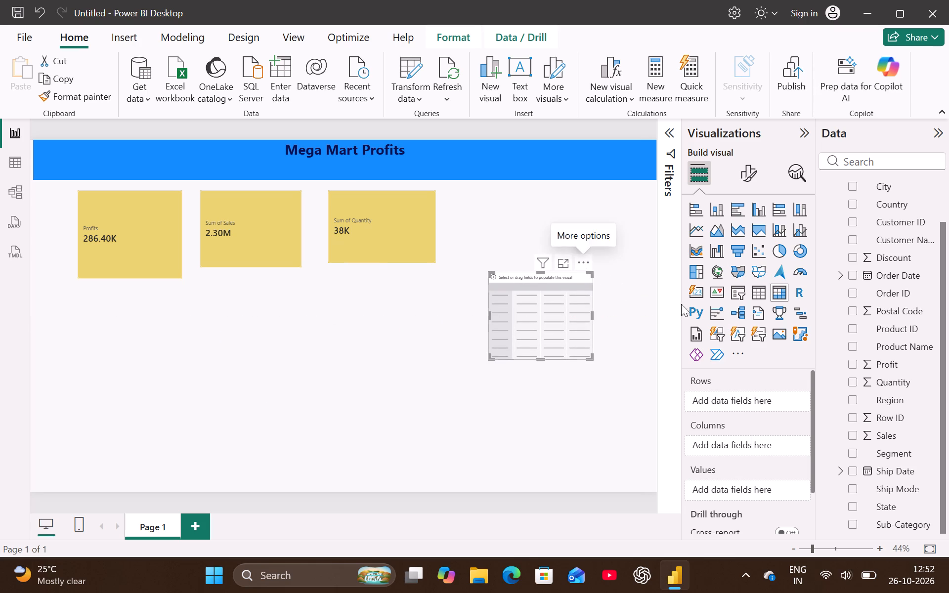
# Convert the empty matrix into a slicer, try Country and replace it with City as its field, and place it below the Profits card.
pyautogui.click(739, 290)
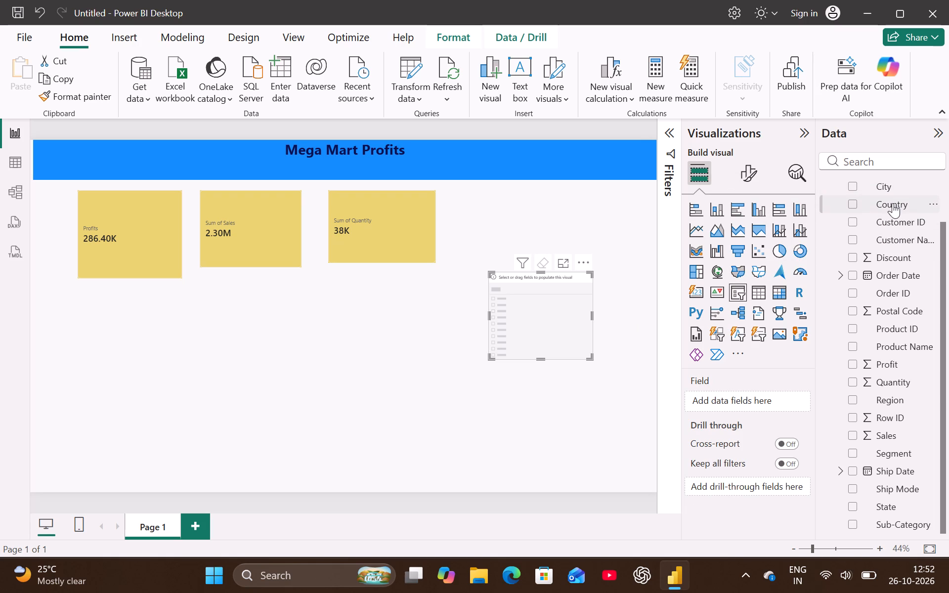
pyautogui.moveTo(893, 203); pyautogui.dragTo(751, 393)
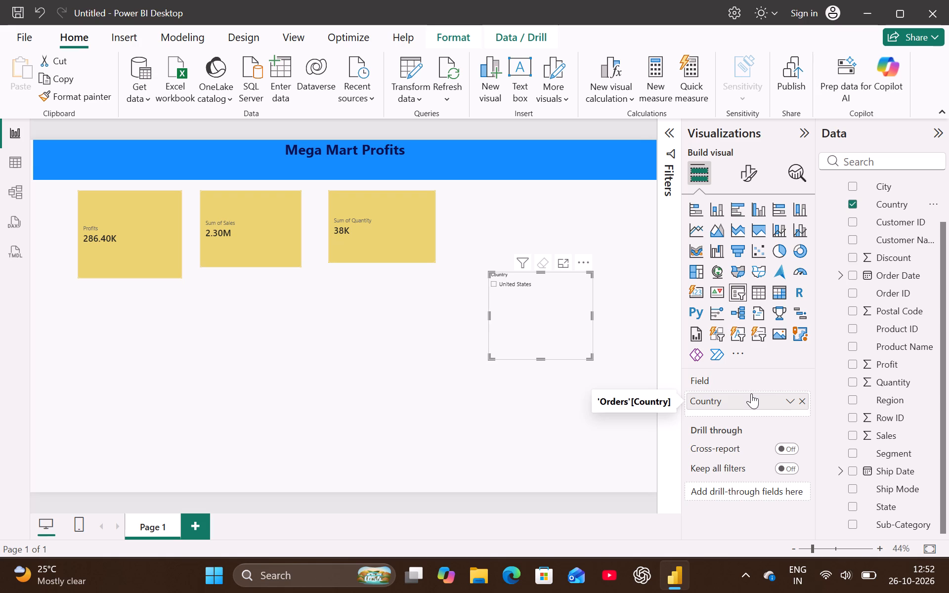
pyautogui.click(802, 396)
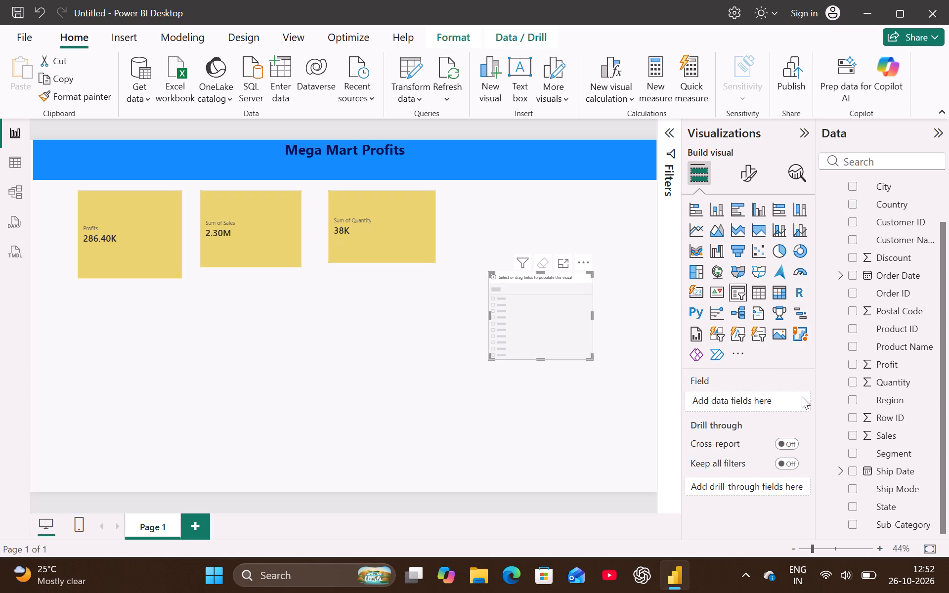
pyautogui.moveTo(891, 181); pyautogui.dragTo(729, 402)
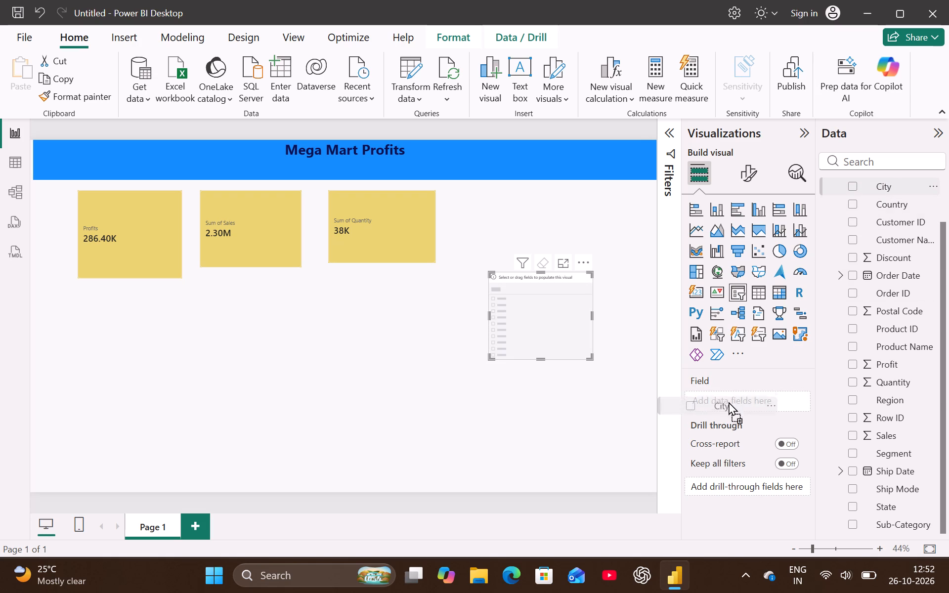
pyautogui.moveTo(729, 402); pyautogui.dragTo(729, 402)
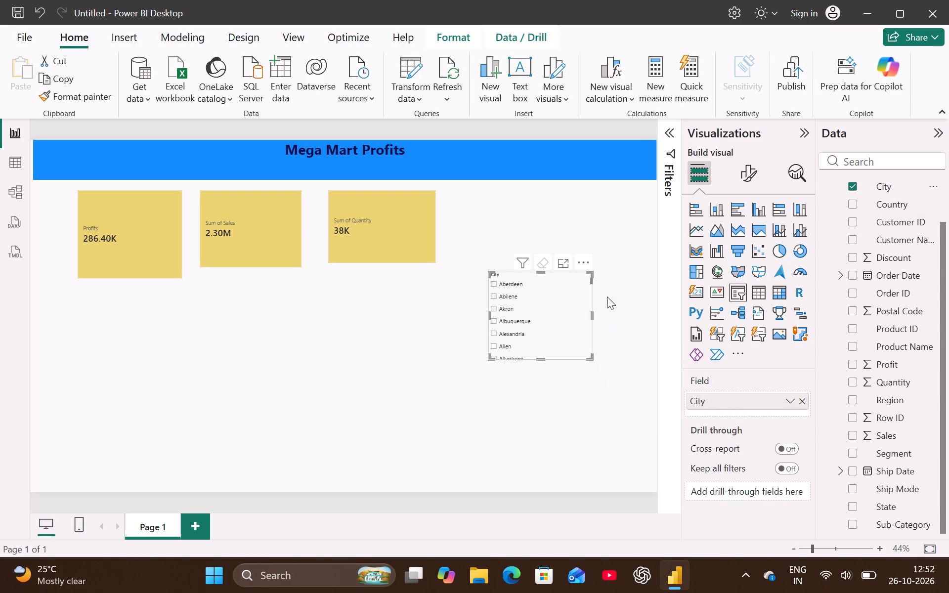
pyautogui.moveTo(583, 261); pyautogui.dragTo(535, 275)
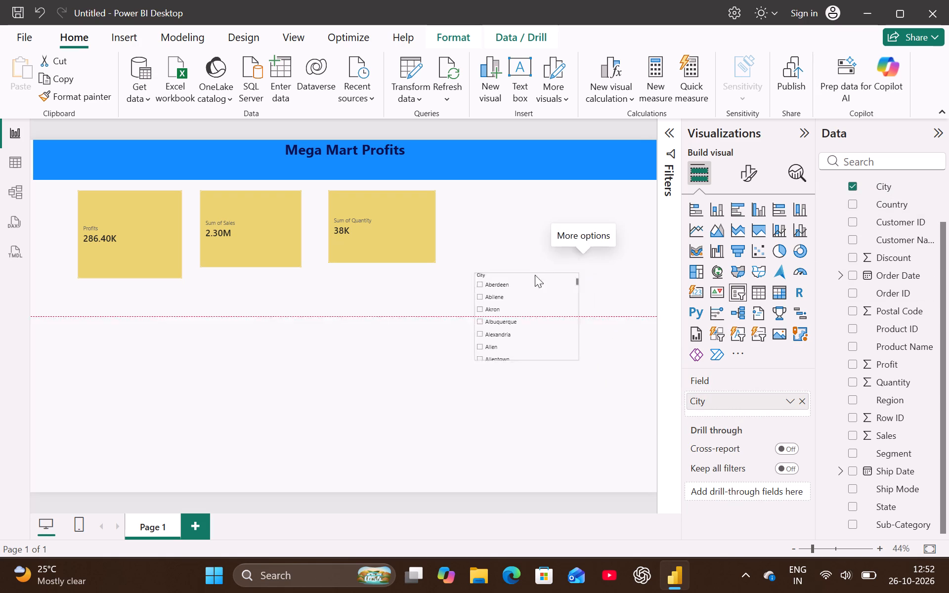
pyautogui.moveTo(535, 275); pyautogui.dragTo(144, 305)
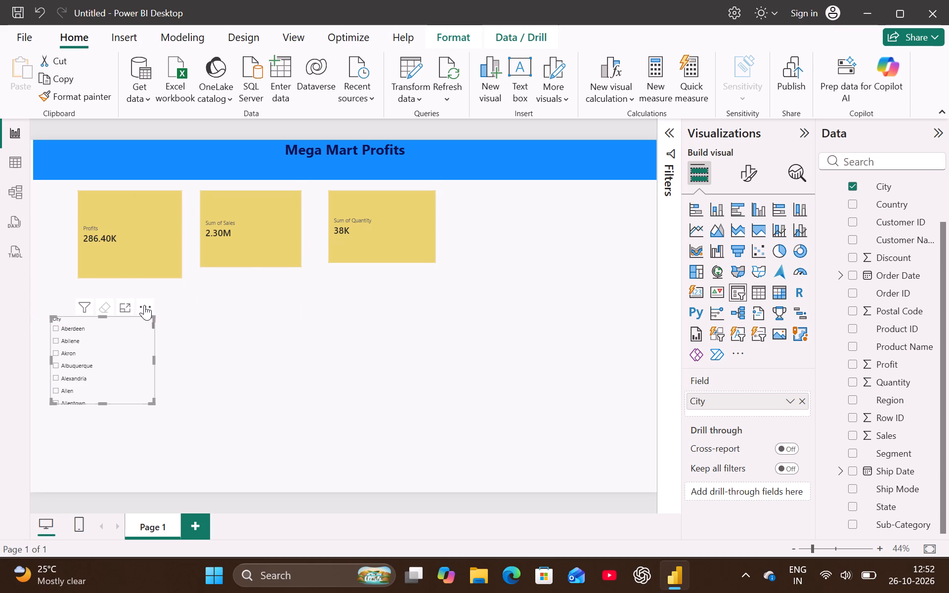
# Format the City slicer's header text as bold at font size 17.
pyautogui.click(740, 176)
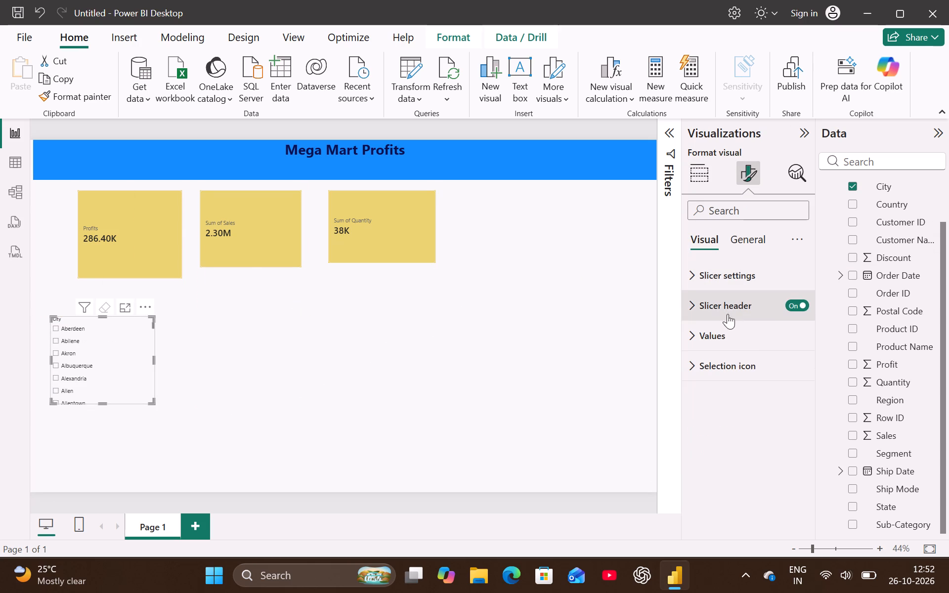
pyautogui.click(693, 304)
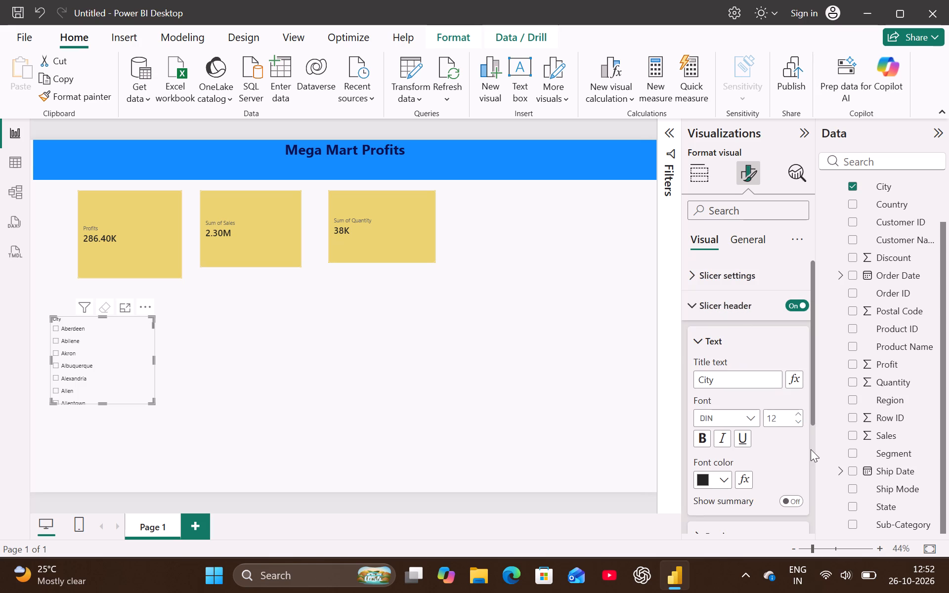
pyautogui.click(702, 443)
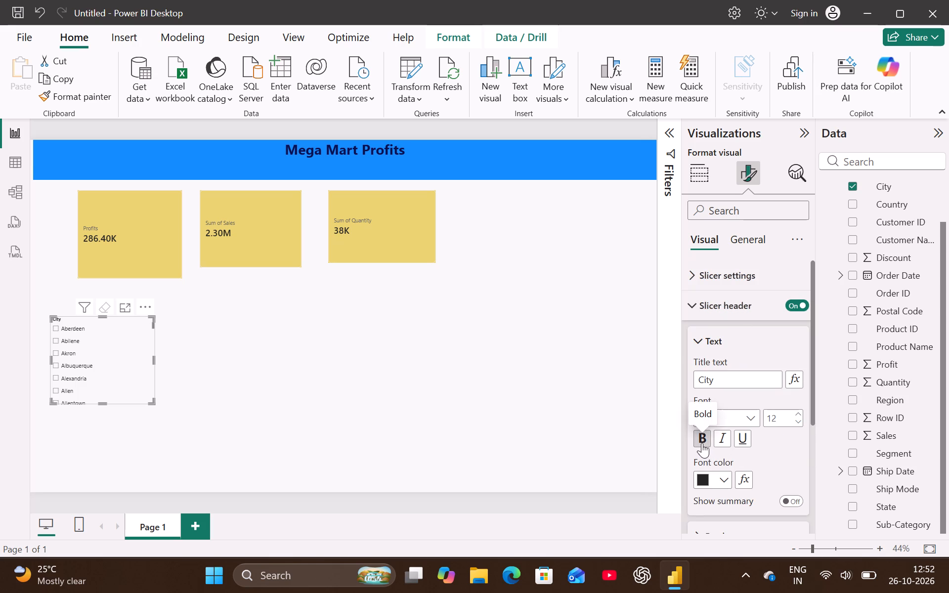
pyautogui.tripleClick(794, 414)
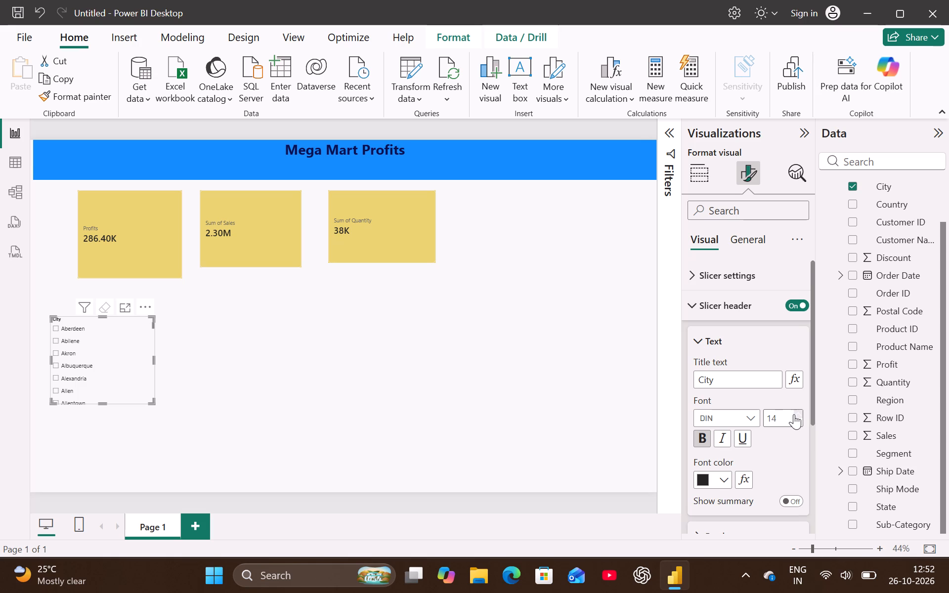
pyautogui.doubleClick(794, 414)
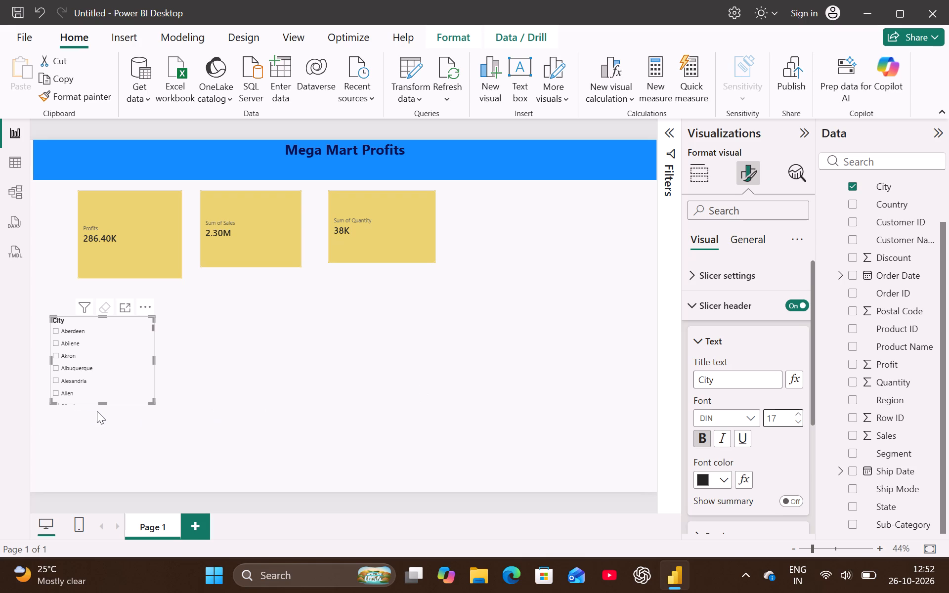
# Stretch the City slicer vertically from just below the Profits card to near the page's bottom edge, narrow it slightly, and deselect it.
pyautogui.moveTo(103, 403); pyautogui.dragTo(100, 431)
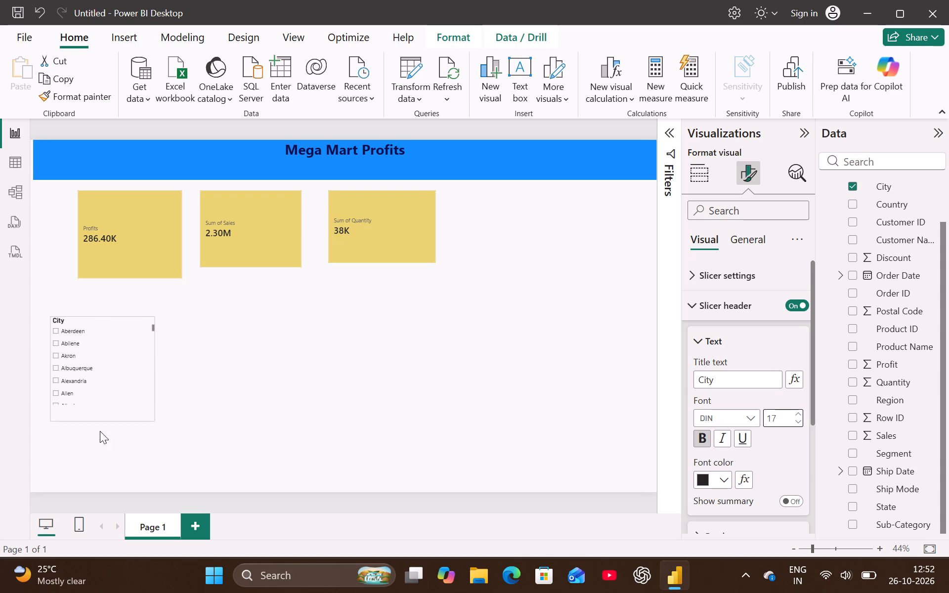
pyautogui.moveTo(100, 431); pyautogui.dragTo(96, 484)
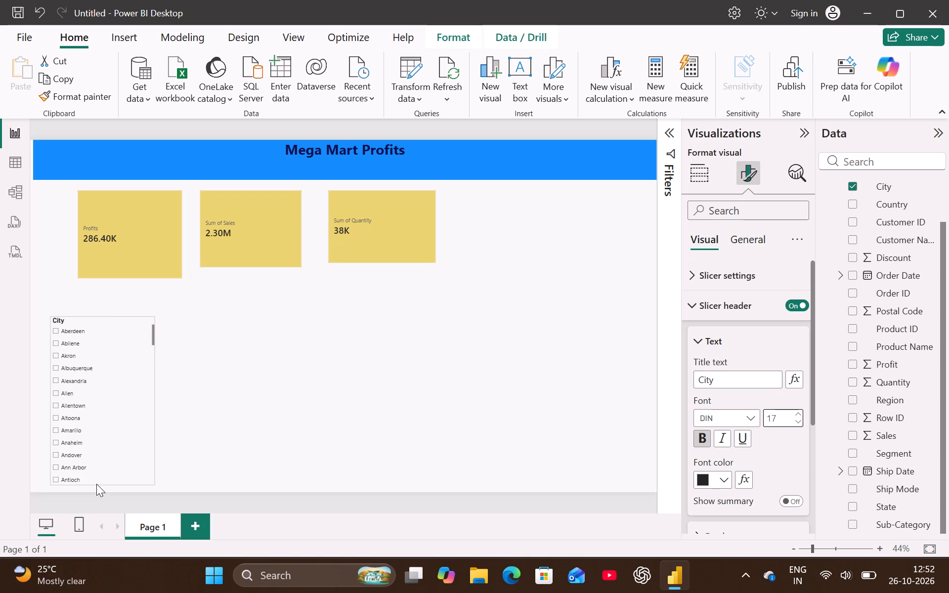
pyautogui.moveTo(96, 484); pyautogui.dragTo(96, 484)
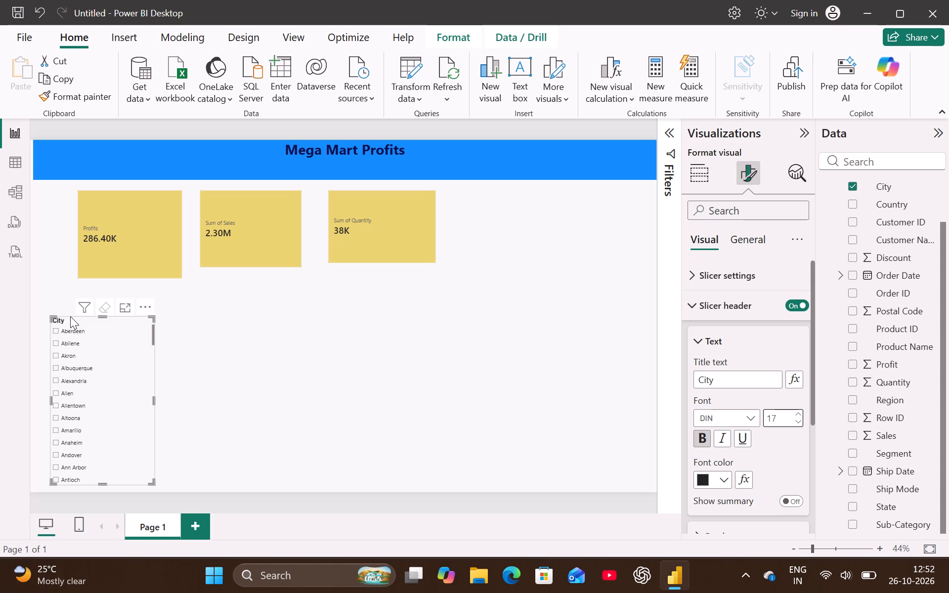
pyautogui.moveTo(154, 320); pyautogui.dragTo(154, 302)
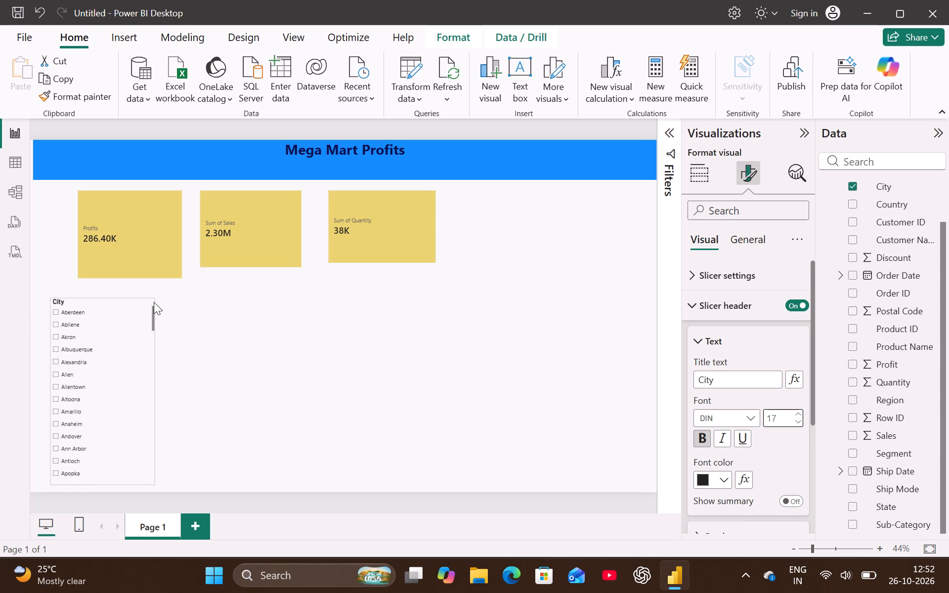
pyautogui.moveTo(154, 302); pyautogui.dragTo(149, 295)
pyautogui.click(272, 327)
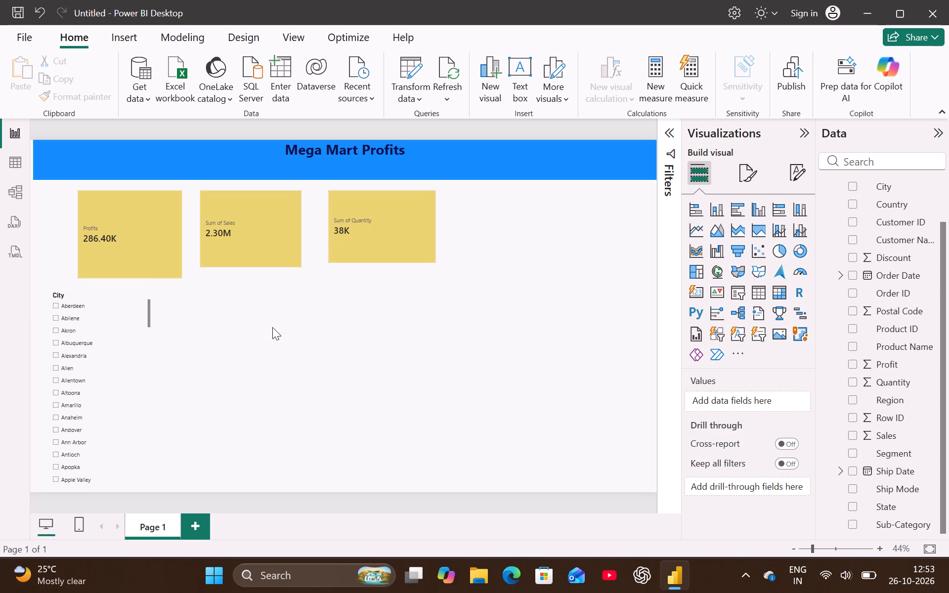
# Filter the report page to Akron using the City slicer, and deselect the slicer.
pyautogui.click(130, 330)
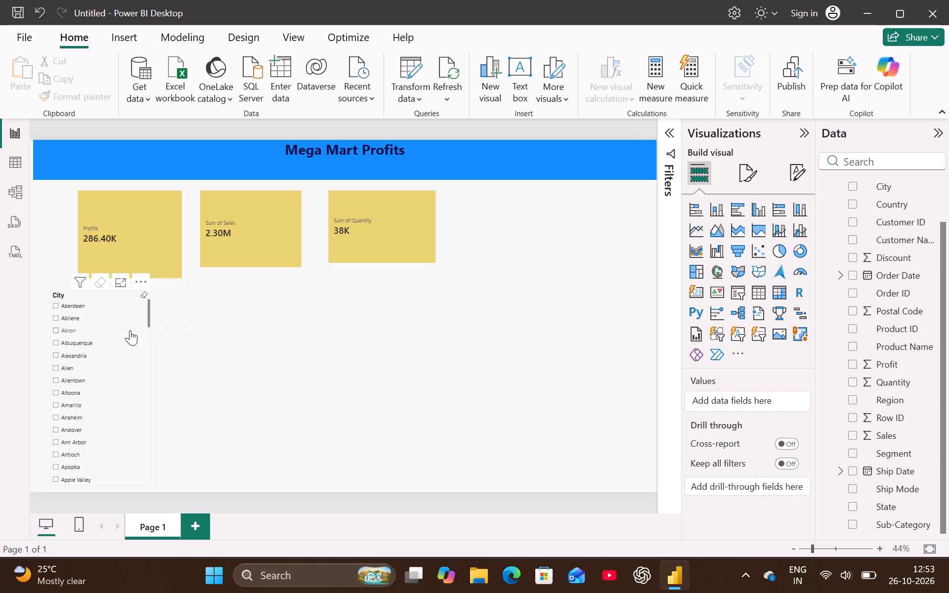
pyautogui.click(378, 357)
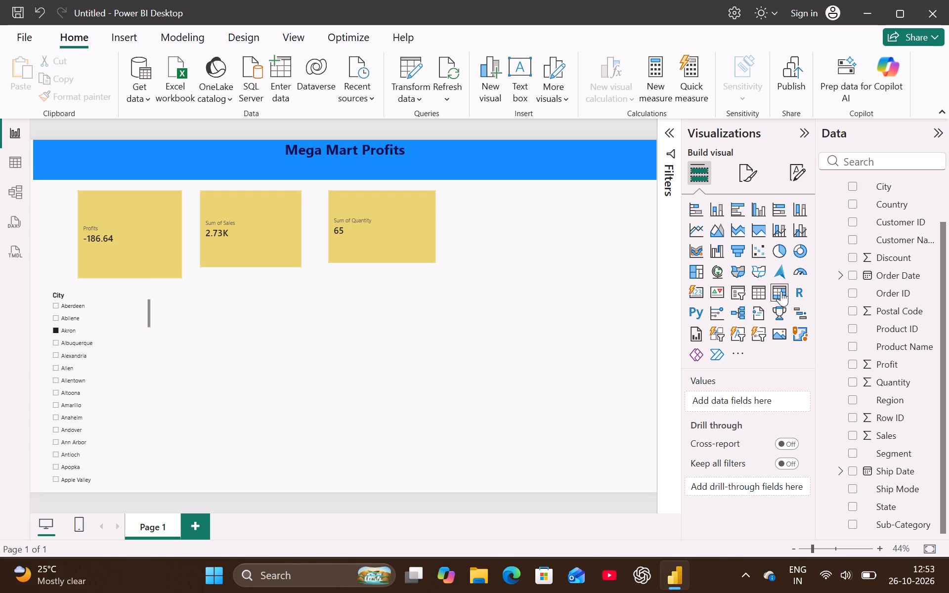
# Insert a matrix visual beside the City slicer, narrow it from both sides, and extend its top edge to just below the Sum of Quantity card.
pyautogui.moveTo(779, 292); pyautogui.dragTo(444, 360)
pyautogui.click(775, 291)
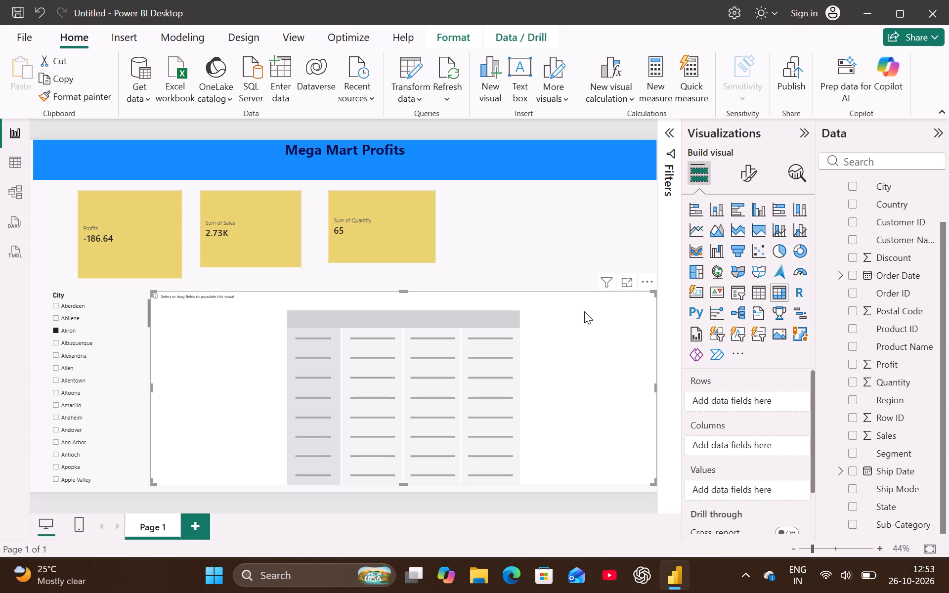
pyautogui.click(653, 388)
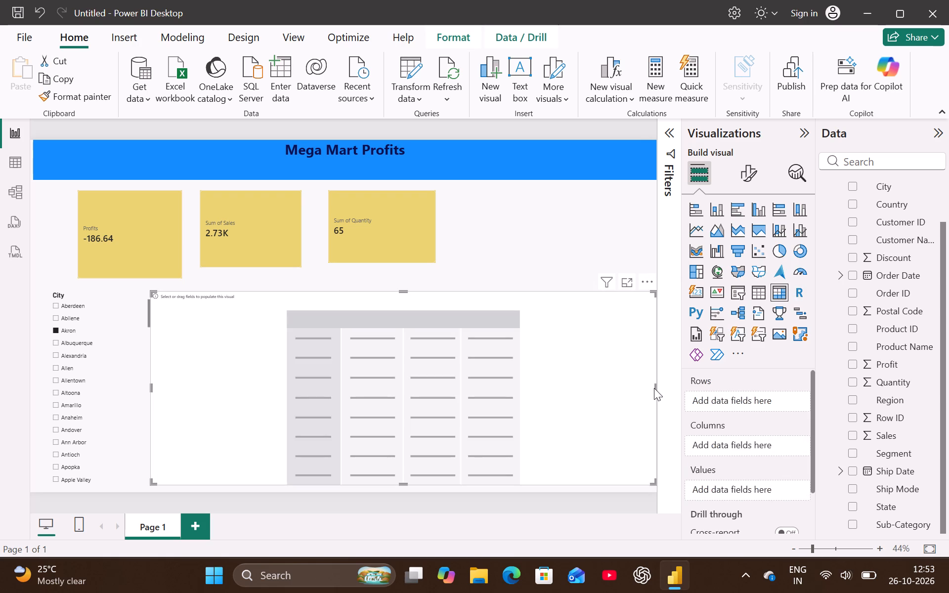
pyautogui.moveTo(655, 388); pyautogui.dragTo(554, 352)
pyautogui.moveTo(150, 388); pyautogui.dragTo(291, 390)
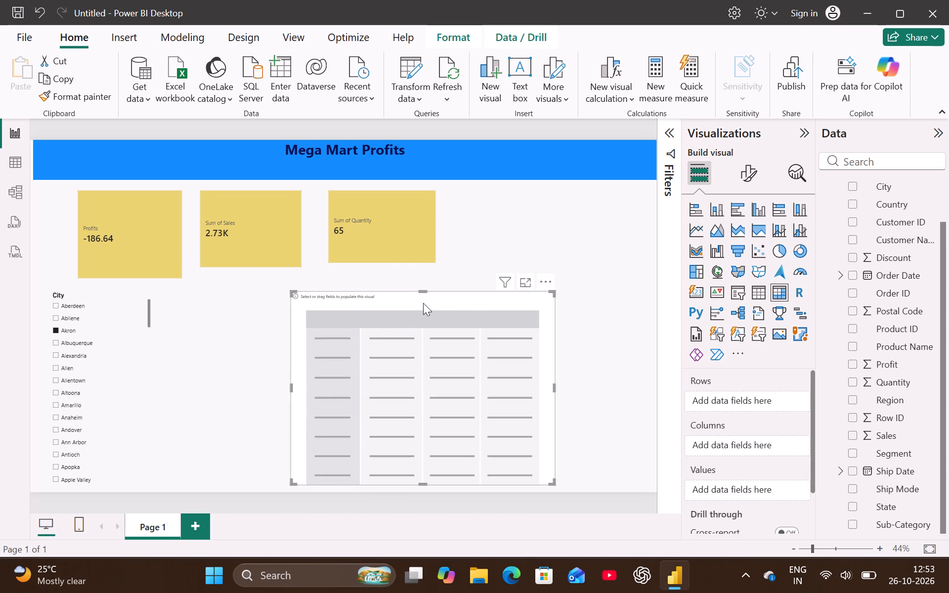
pyautogui.moveTo(423, 293); pyautogui.dragTo(423, 274)
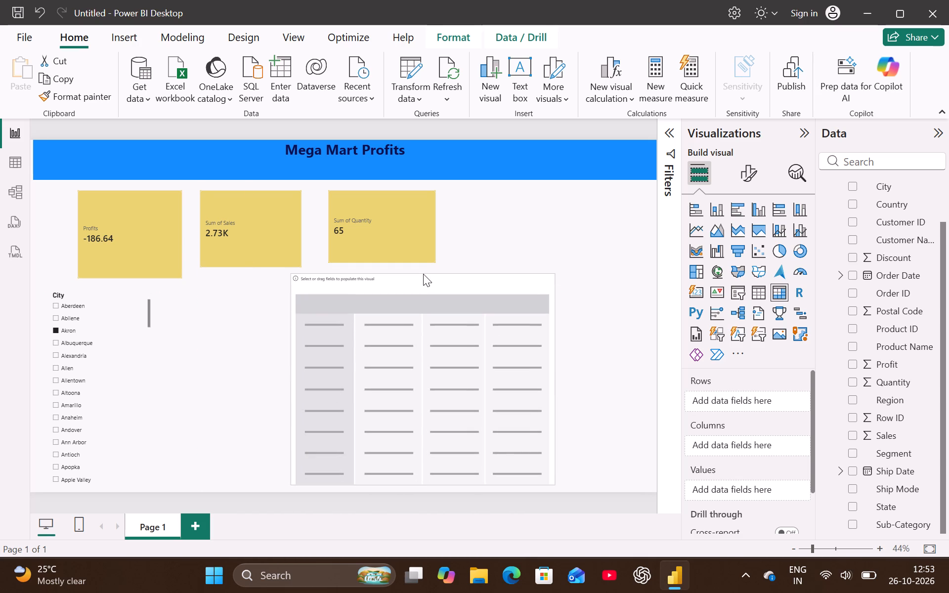
pyautogui.moveTo(423, 274); pyautogui.dragTo(423, 274)
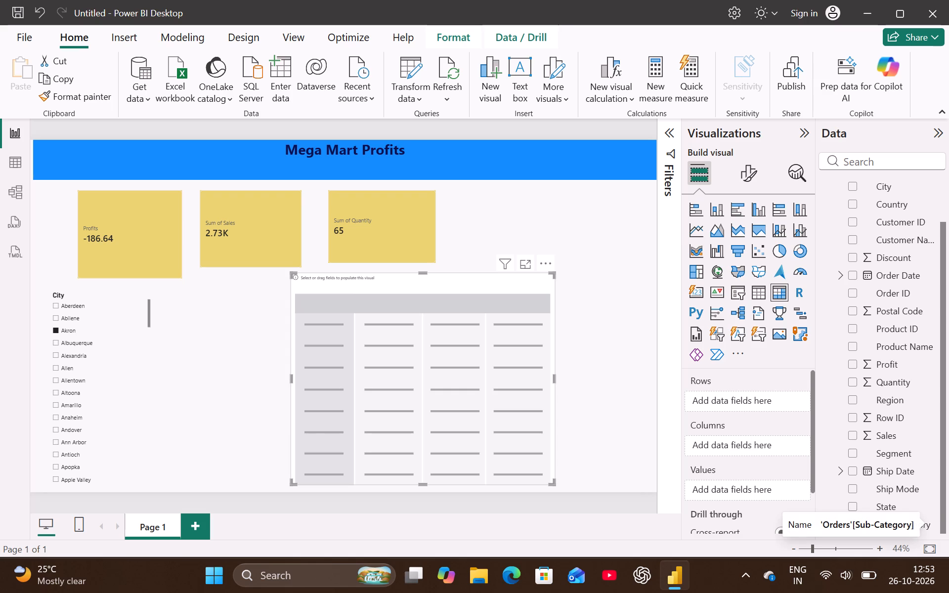
# Add the Sub-Category field to the matrix's rows.
pyautogui.moveTo(905, 525); pyautogui.dragTo(760, 405)
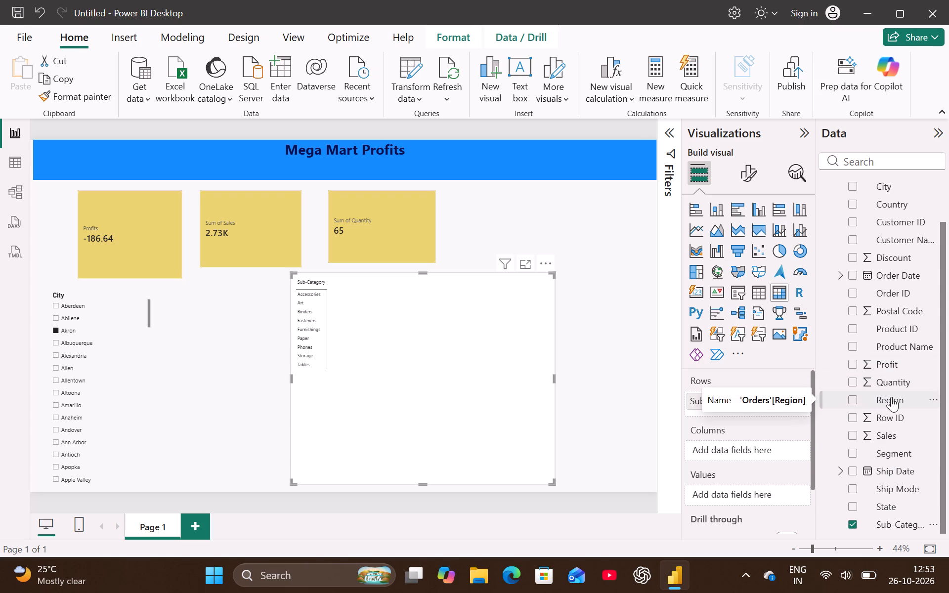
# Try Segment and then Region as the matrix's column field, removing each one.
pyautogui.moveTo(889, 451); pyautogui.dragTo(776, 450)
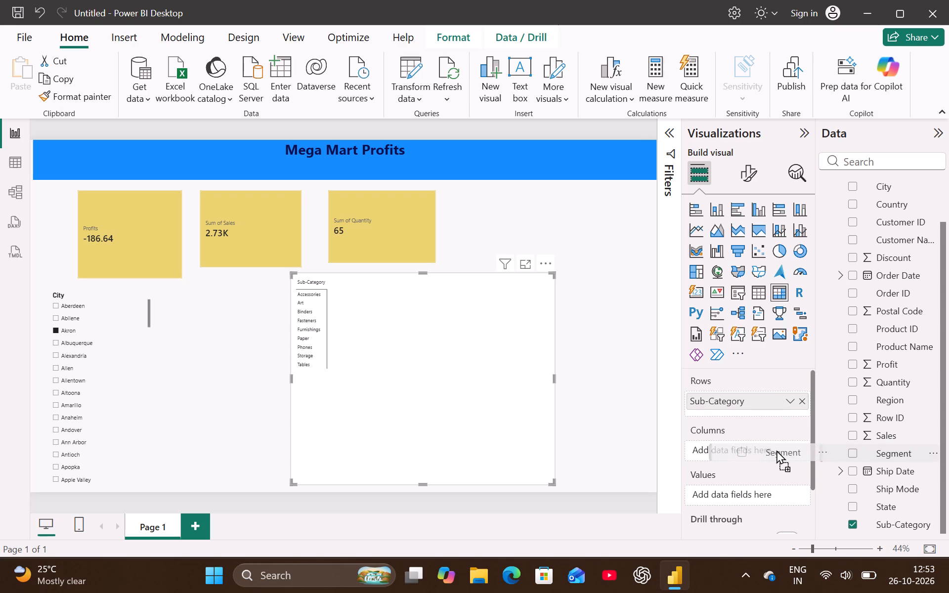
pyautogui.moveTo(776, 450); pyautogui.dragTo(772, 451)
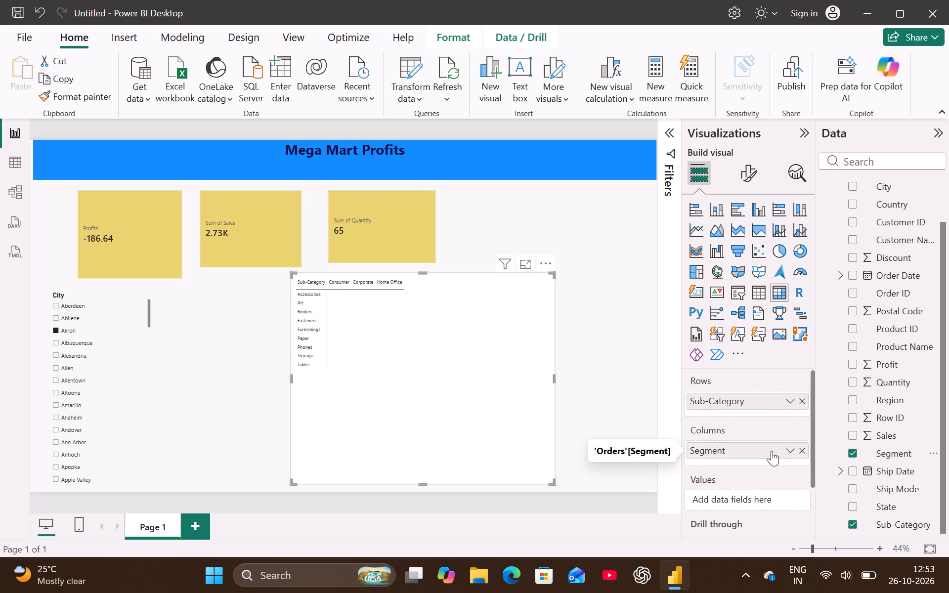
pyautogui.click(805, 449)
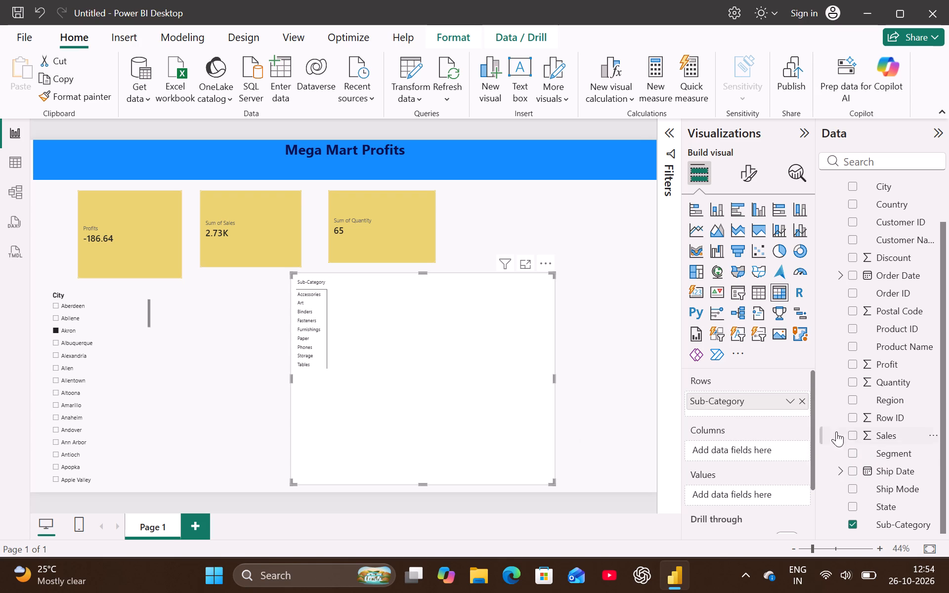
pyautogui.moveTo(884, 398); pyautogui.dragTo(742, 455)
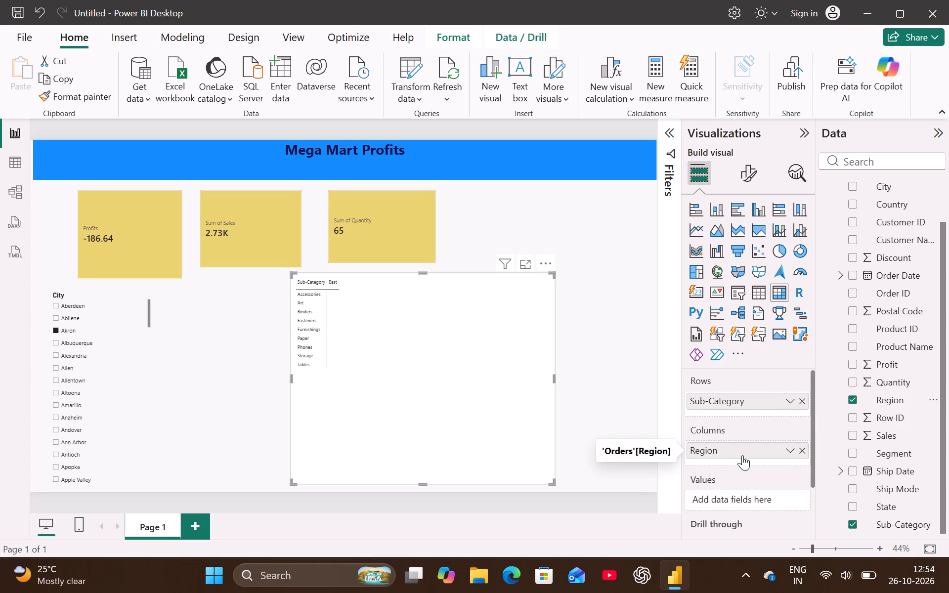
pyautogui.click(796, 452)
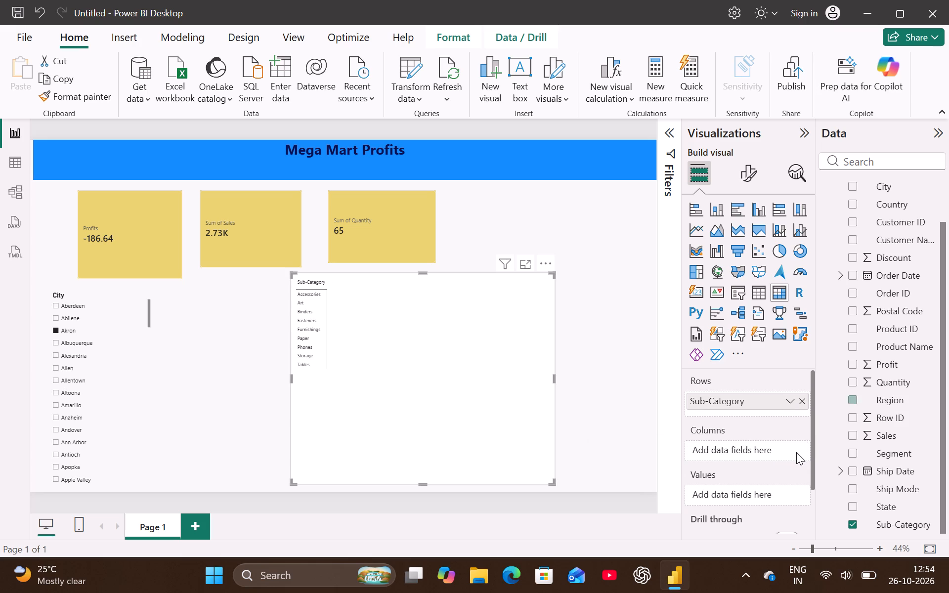
# Set Segment as the matrix's column field and Profit as its value field, trying Sales as the value first.
pyautogui.moveTo(867, 449); pyautogui.dragTo(719, 450)
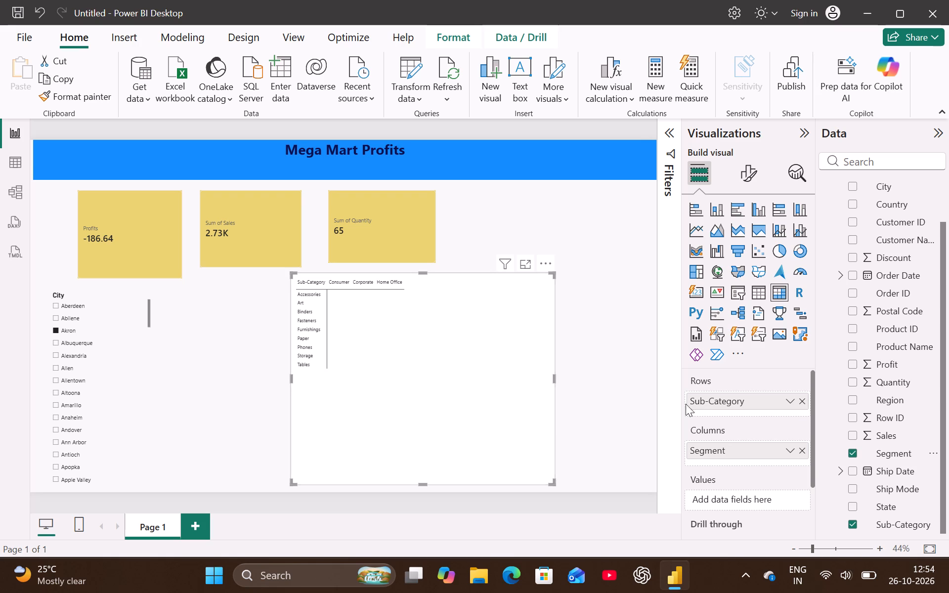
pyautogui.moveTo(891, 434); pyautogui.dragTo(764, 508)
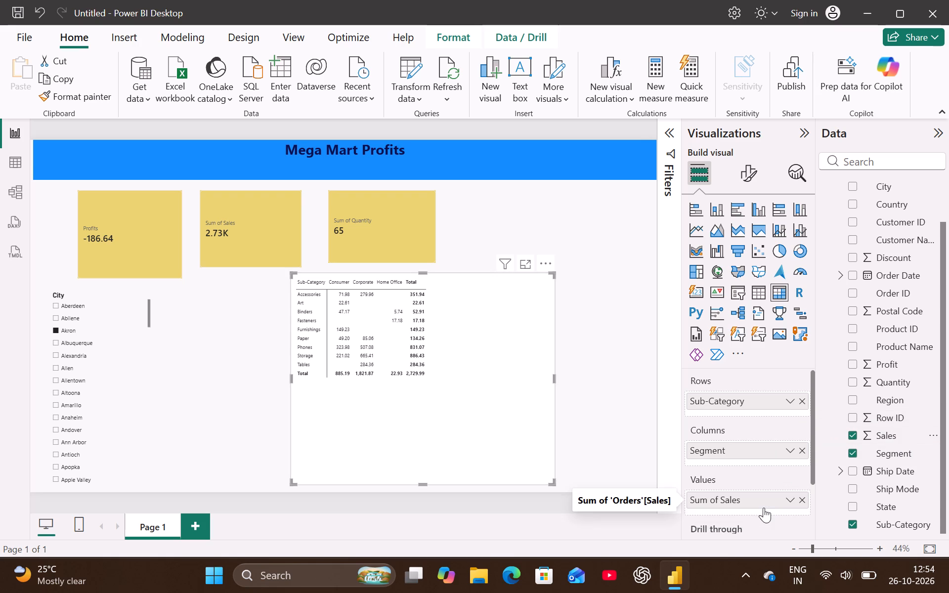
pyautogui.click(802, 500)
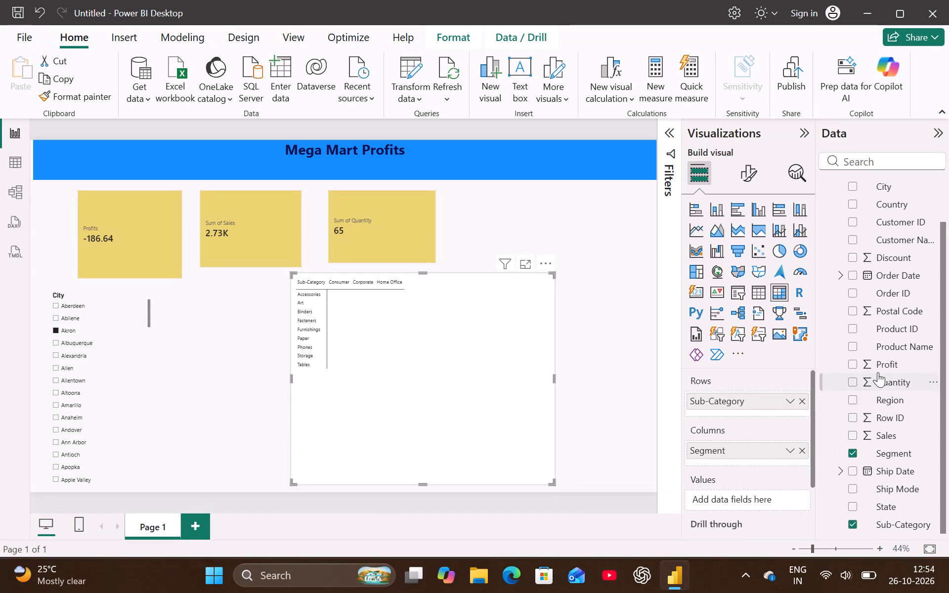
pyautogui.moveTo(878, 370); pyautogui.dragTo(756, 509)
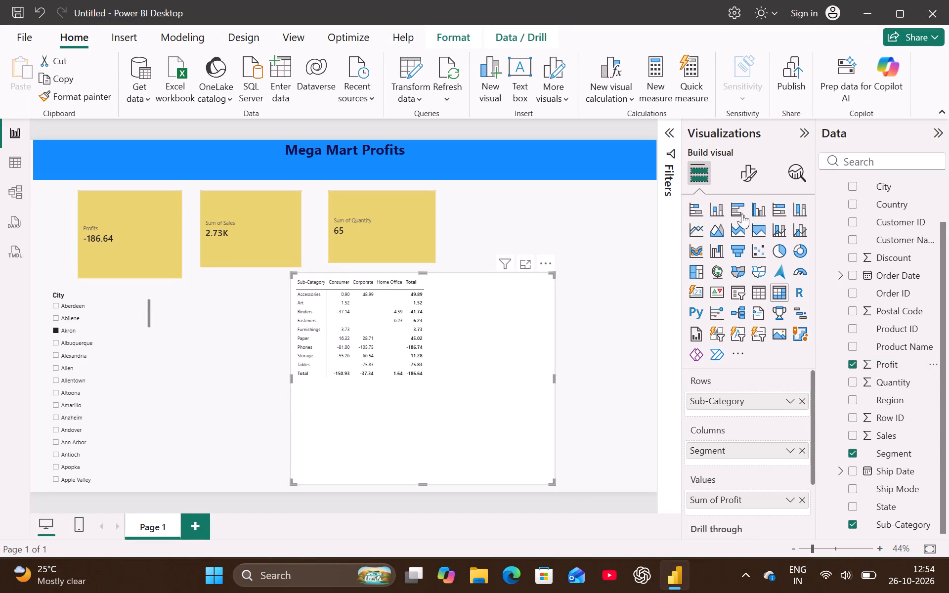
# Apply the Minimal style preset to the matrix, after trying Flashy rows and Sparse.
pyautogui.click(747, 179)
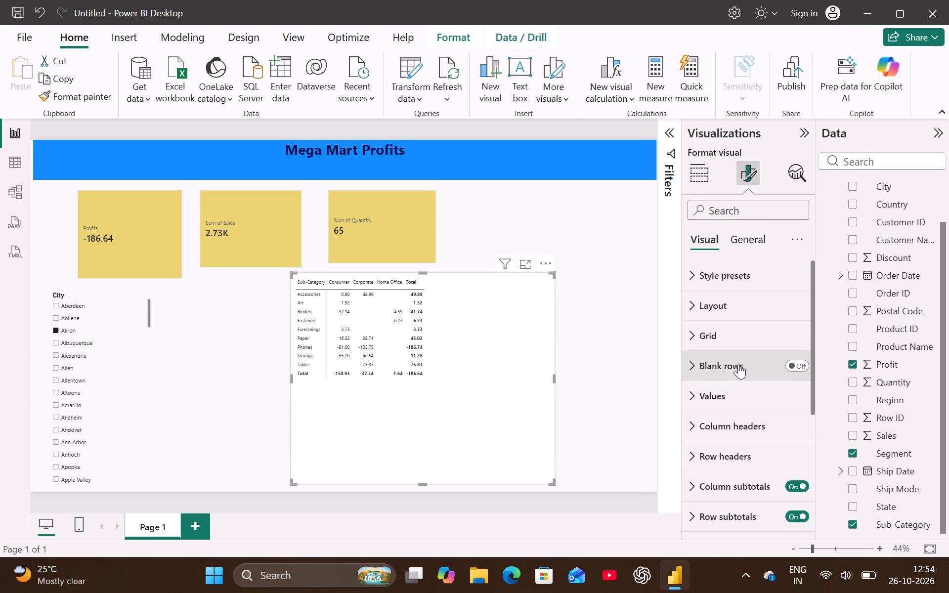
pyautogui.click(741, 280)
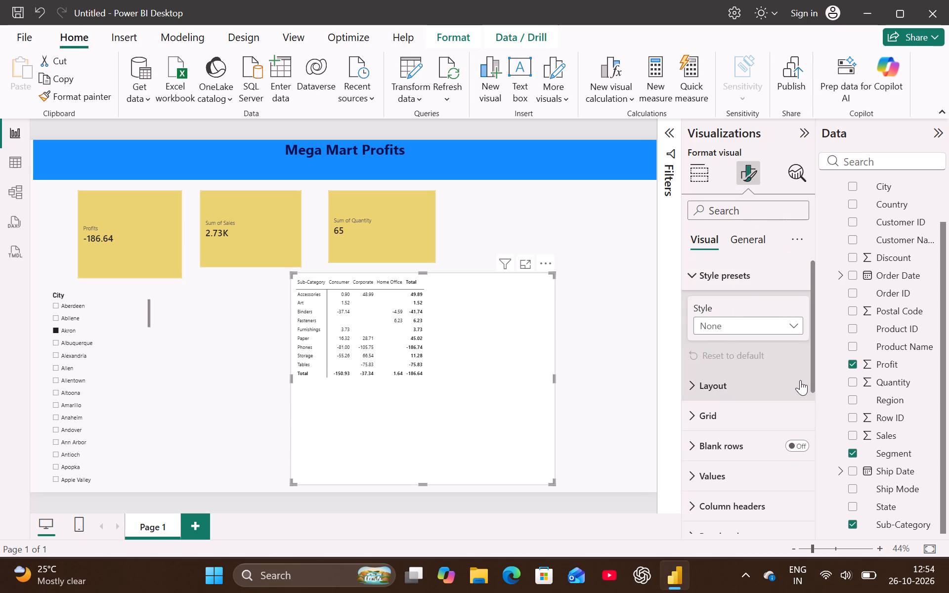
pyautogui.click(793, 324)
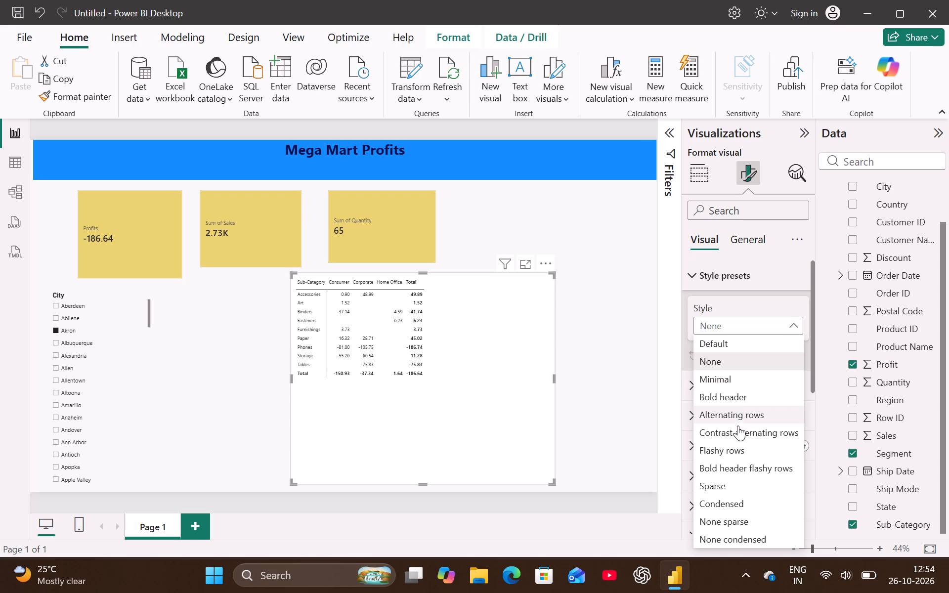
pyautogui.click(735, 444)
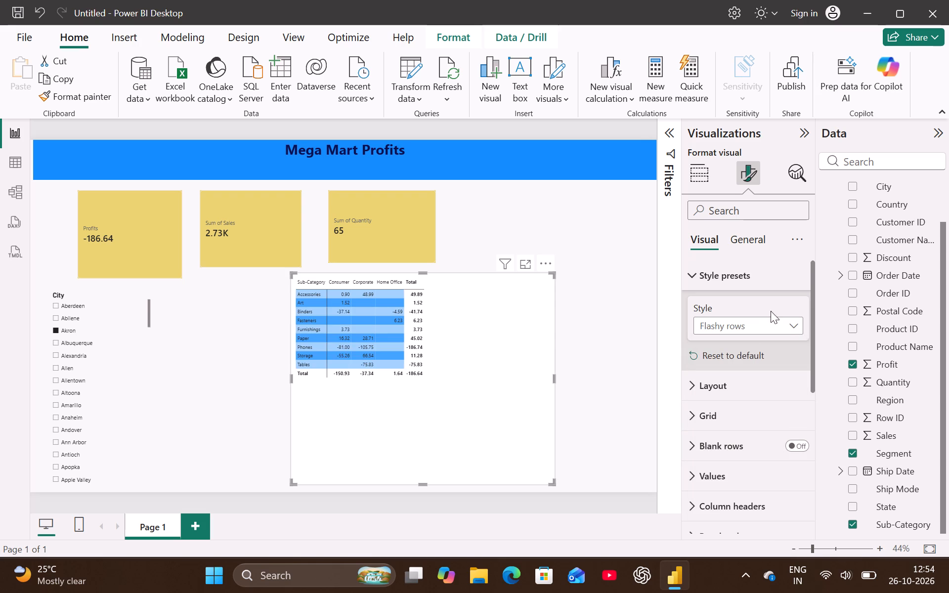
pyautogui.click(797, 326)
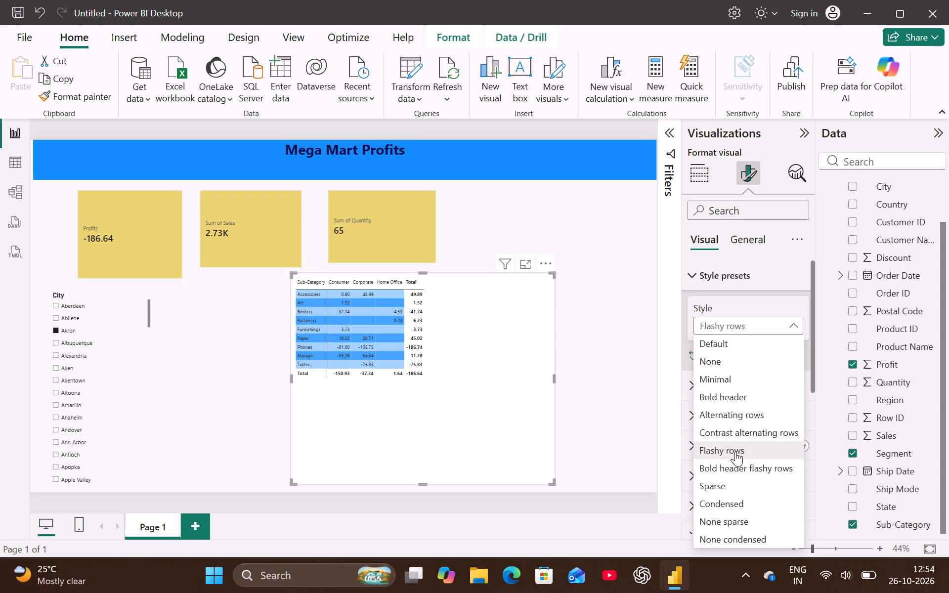
pyautogui.click(726, 485)
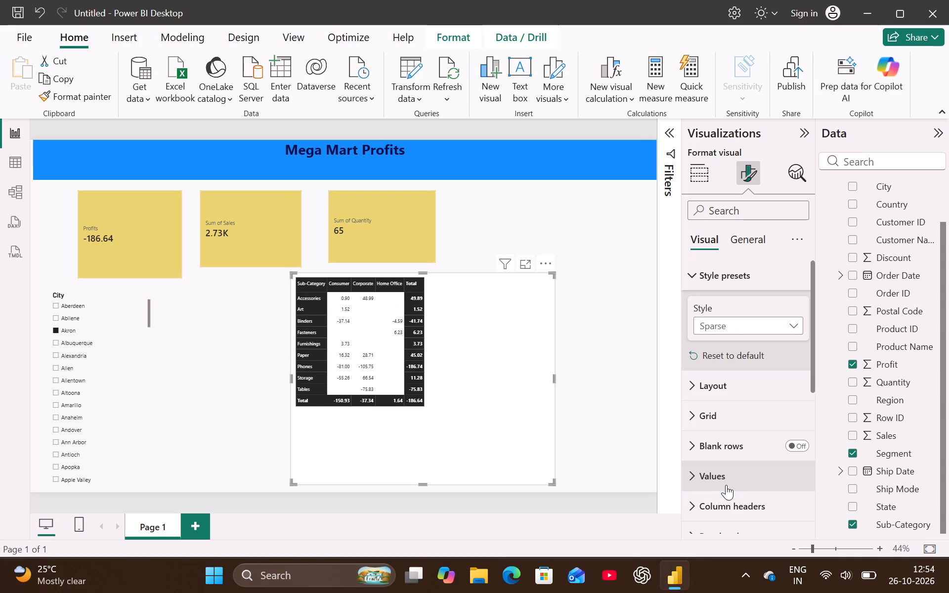
pyautogui.click(758, 325)
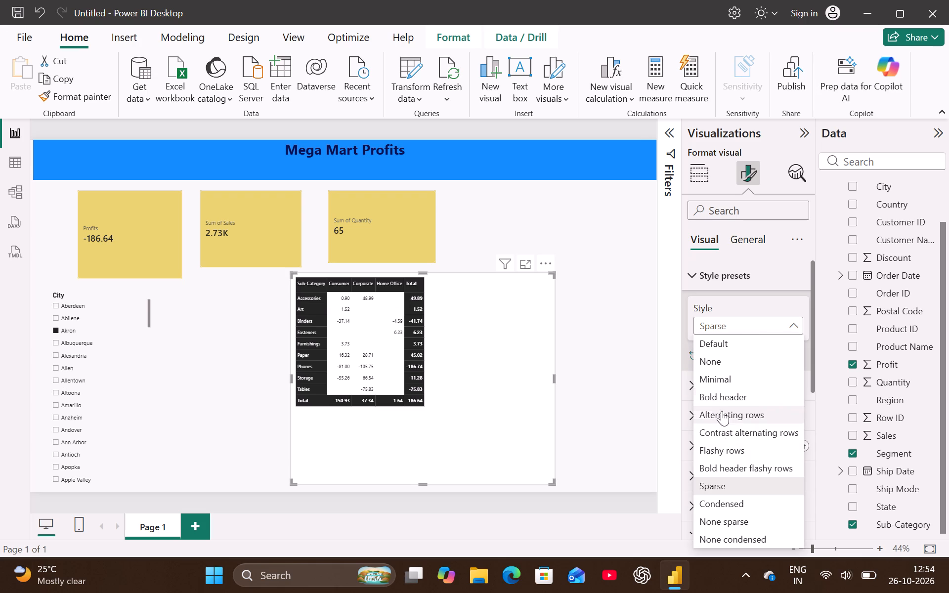
pyautogui.click(724, 378)
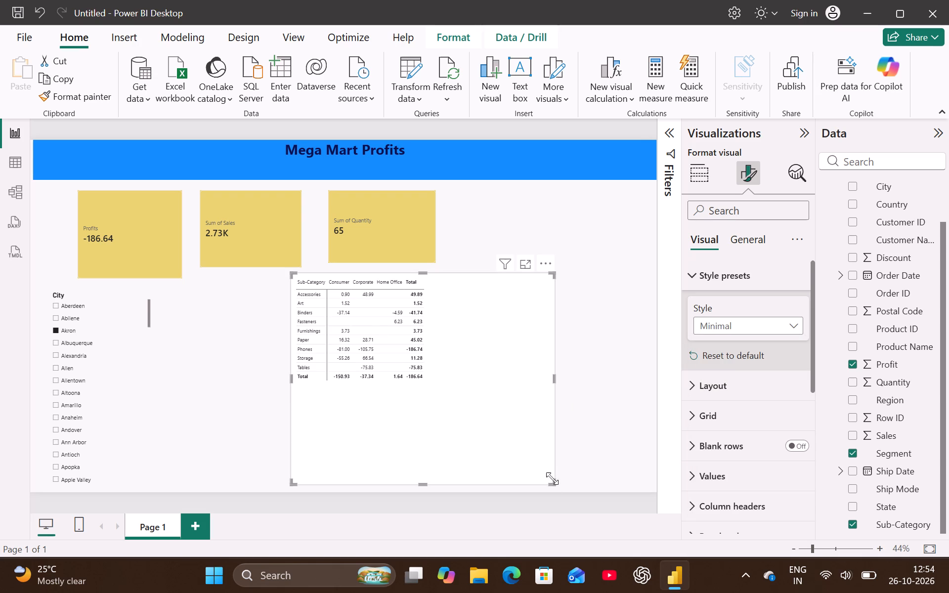
# Shrink the matrix to fit its contents, move it beside the Sum of Quantity card under the title banner, and deselect it.
pyautogui.moveTo(550, 484); pyautogui.dragTo(453, 400)
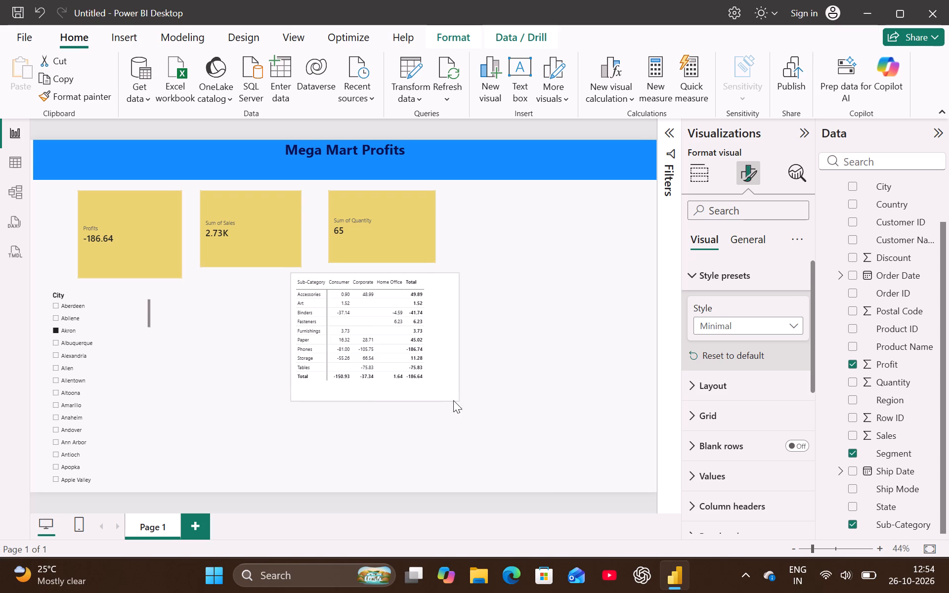
pyautogui.moveTo(453, 400); pyautogui.dragTo(444, 395)
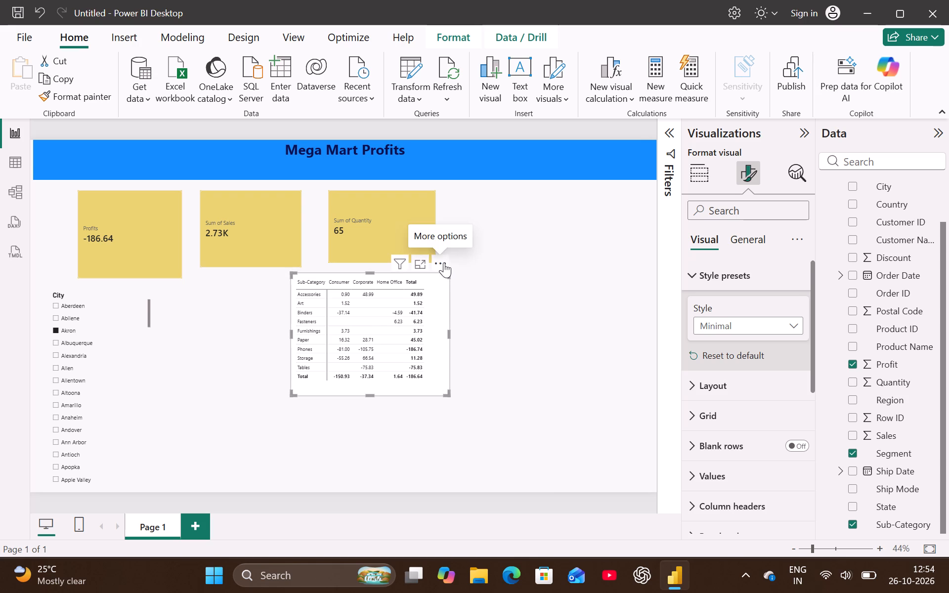
pyautogui.moveTo(444, 262); pyautogui.dragTo(365, 328)
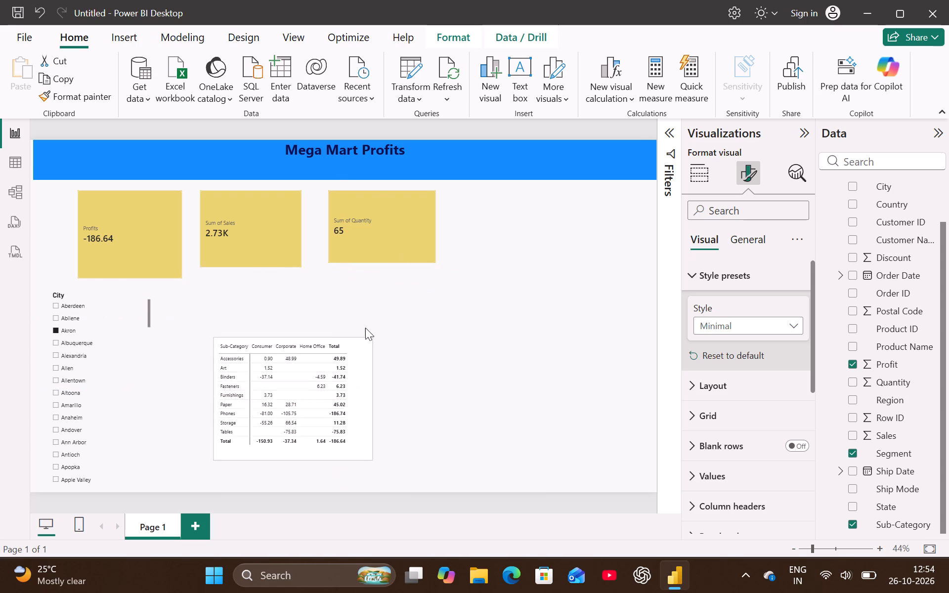
pyautogui.moveTo(365, 328); pyautogui.dragTo(609, 183)
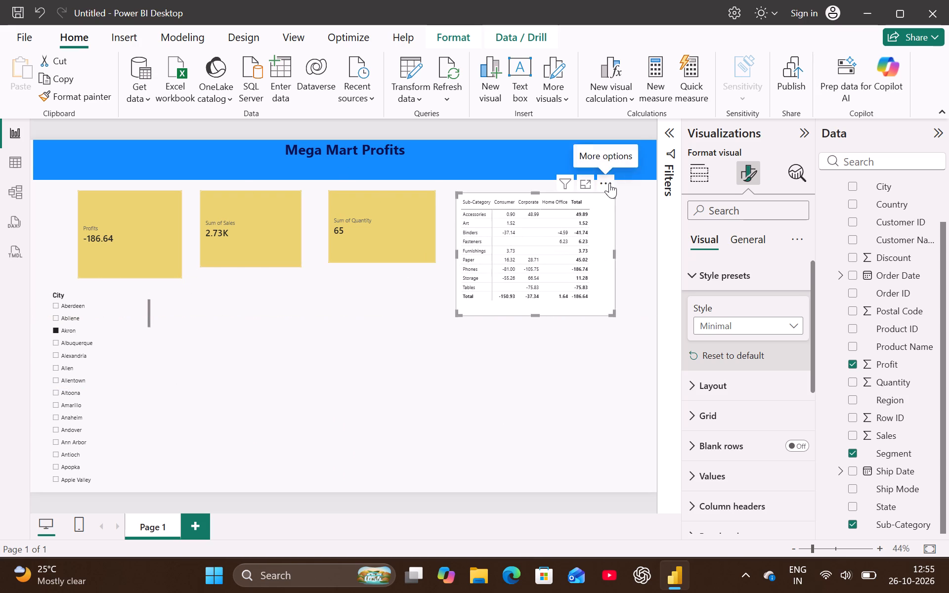
pyautogui.click(509, 379)
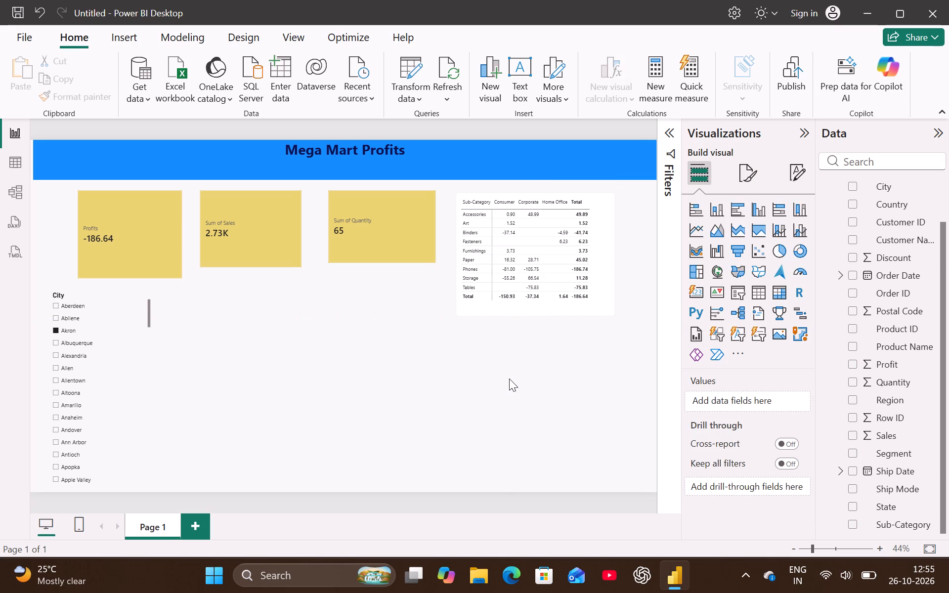
# Insert a pie chart, shift it slightly toward the City slicer, and use Category as its legend.
pyautogui.click(775, 249)
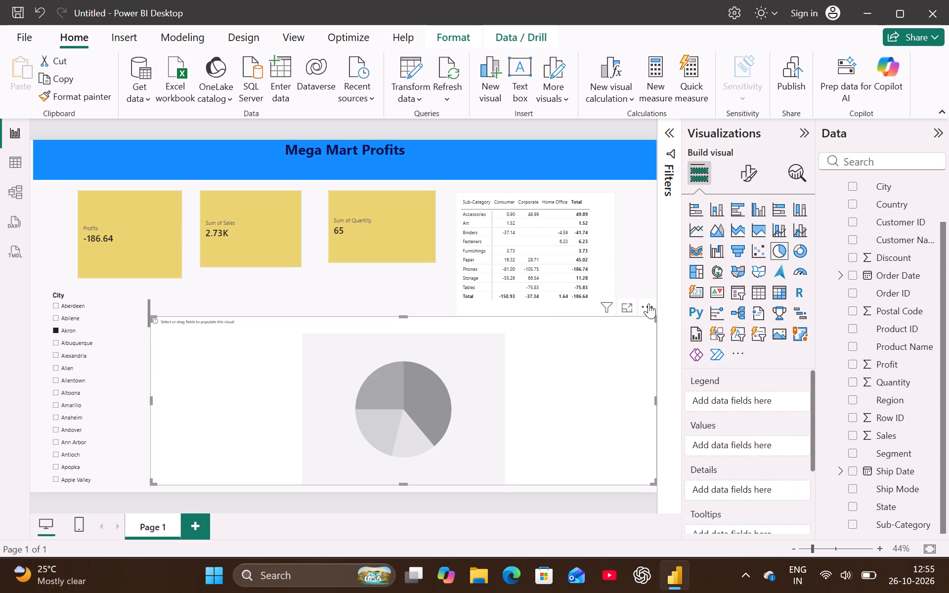
pyautogui.moveTo(647, 306); pyautogui.dragTo(635, 307)
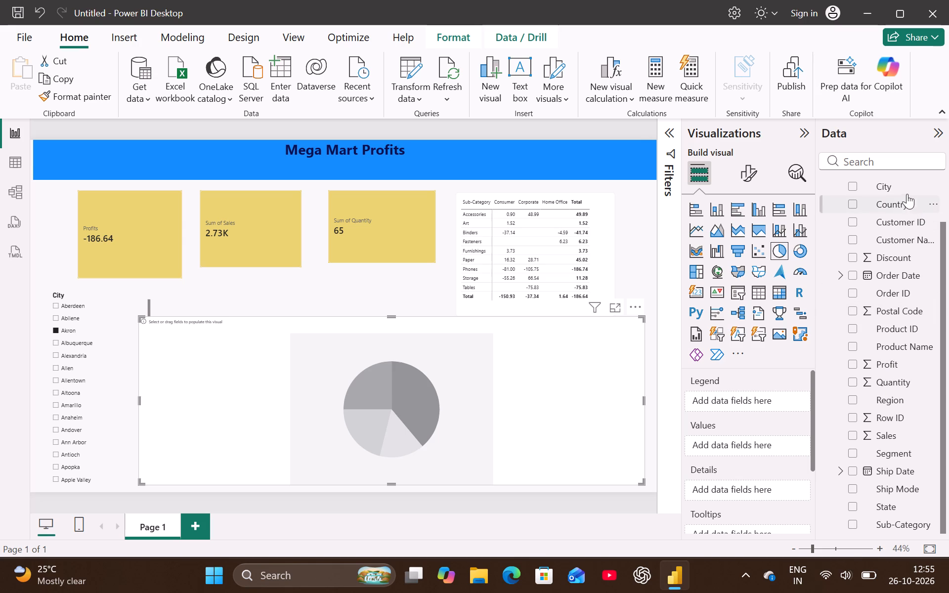
pyautogui.click(944, 196)
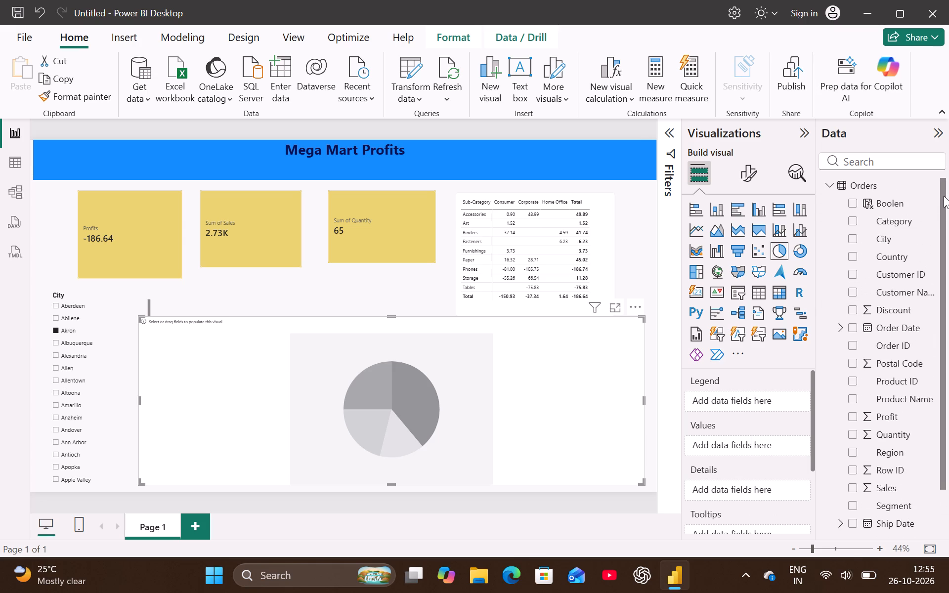
pyautogui.moveTo(893, 222); pyautogui.dragTo(856, 231)
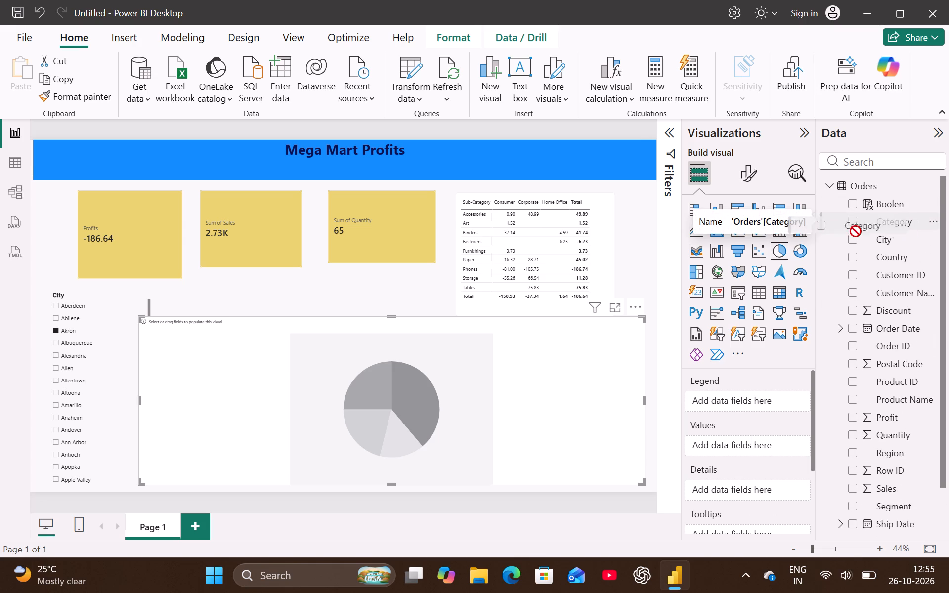
pyautogui.moveTo(856, 231); pyautogui.dragTo(763, 398)
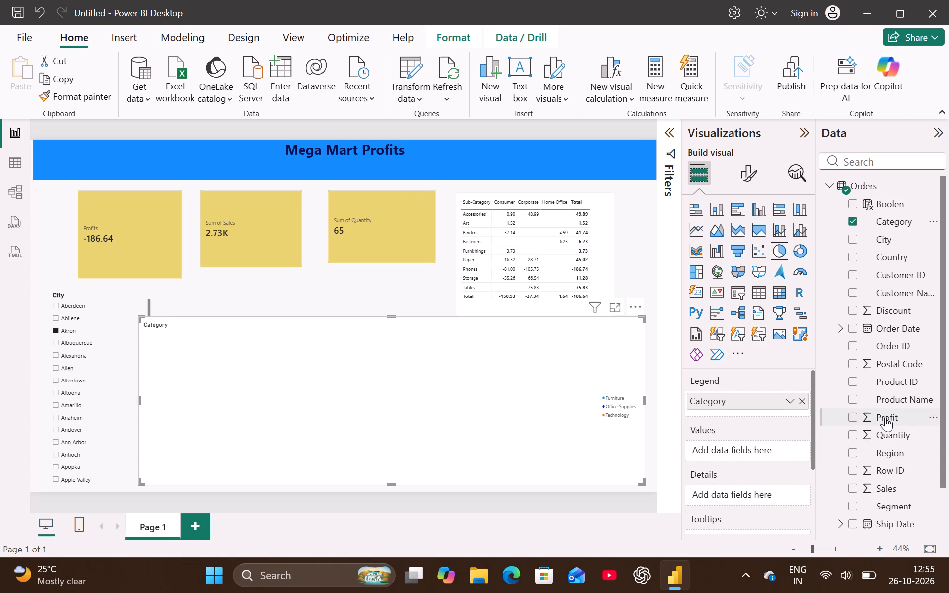
# Set Sales as the pie chart's value field, after trying Profit and removing it.
pyautogui.moveTo(885, 417); pyautogui.dragTo(748, 464)
pyautogui.moveTo(748, 464); pyautogui.dragTo(750, 448)
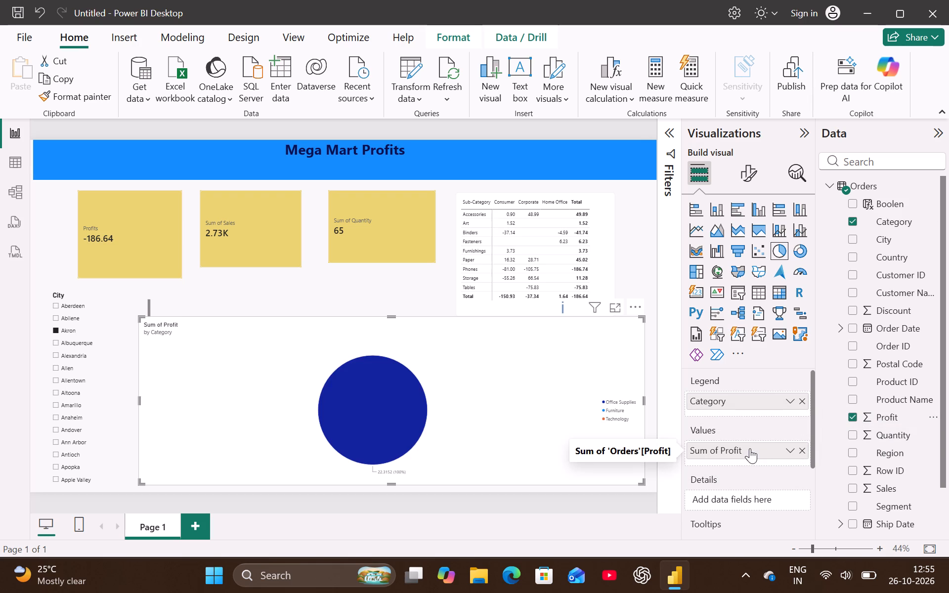
pyautogui.click(803, 451)
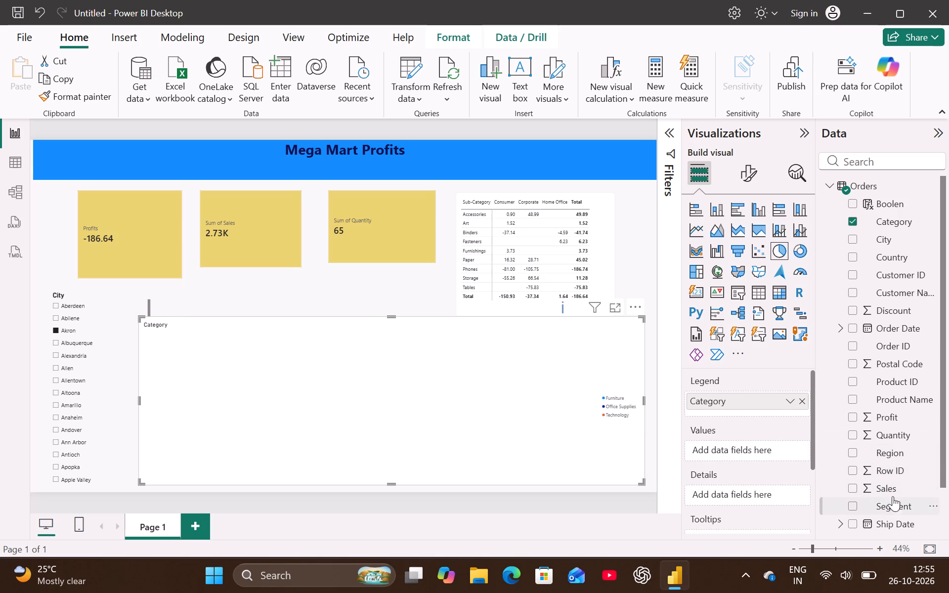
pyautogui.moveTo(885, 492); pyautogui.dragTo(801, 453)
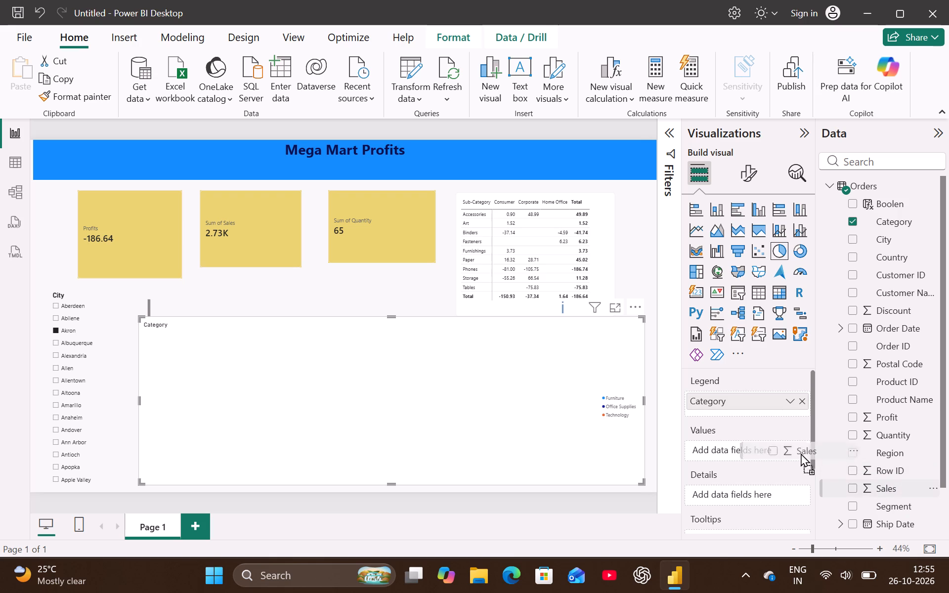
pyautogui.moveTo(801, 453); pyautogui.dragTo(768, 463)
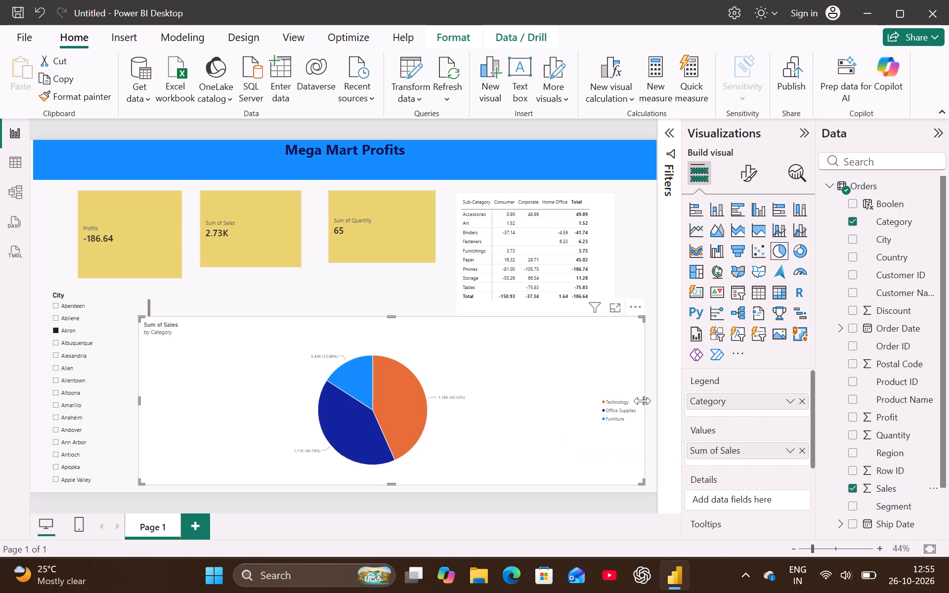
# Narrow the pie chart from both sides so it clears the City slicer and ends near the Sum of Quantity card's outer edge.
pyautogui.moveTo(643, 401); pyautogui.dragTo(443, 434)
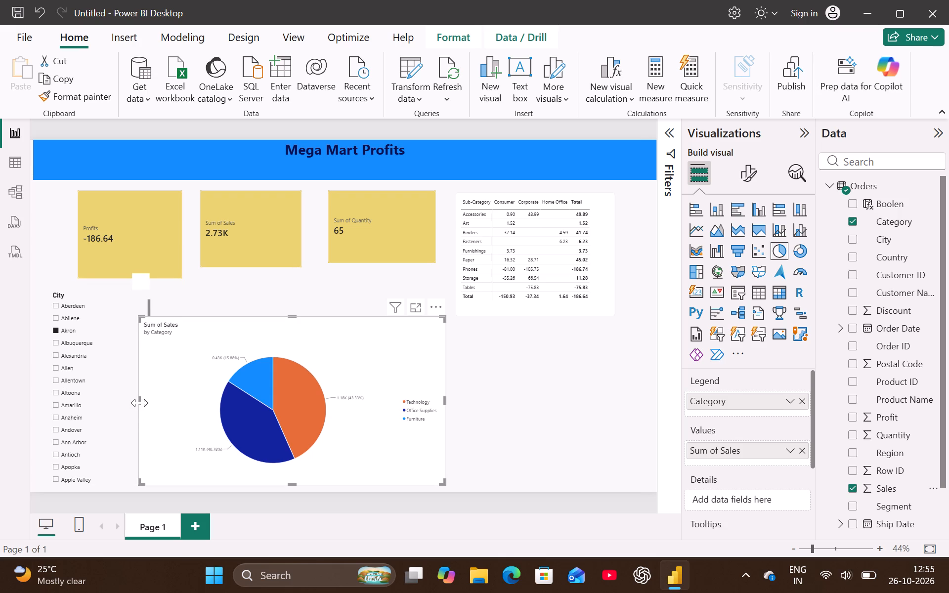
pyautogui.moveTo(140, 403); pyautogui.dragTo(254, 426)
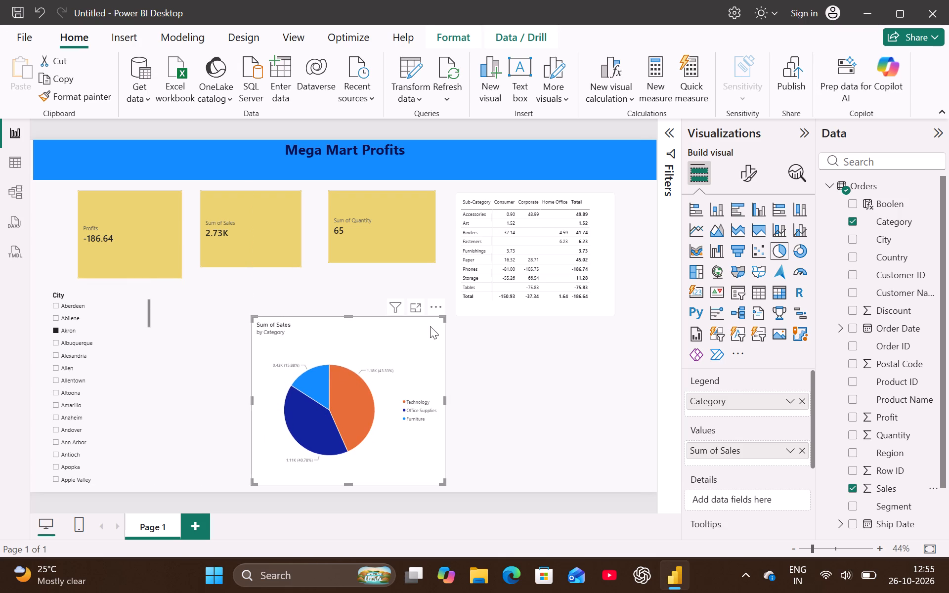
# Move the pie chart up beside the City slicer, level with the slicer's top edge, and deselect it.
pyautogui.moveTo(434, 308); pyautogui.dragTo(389, 281)
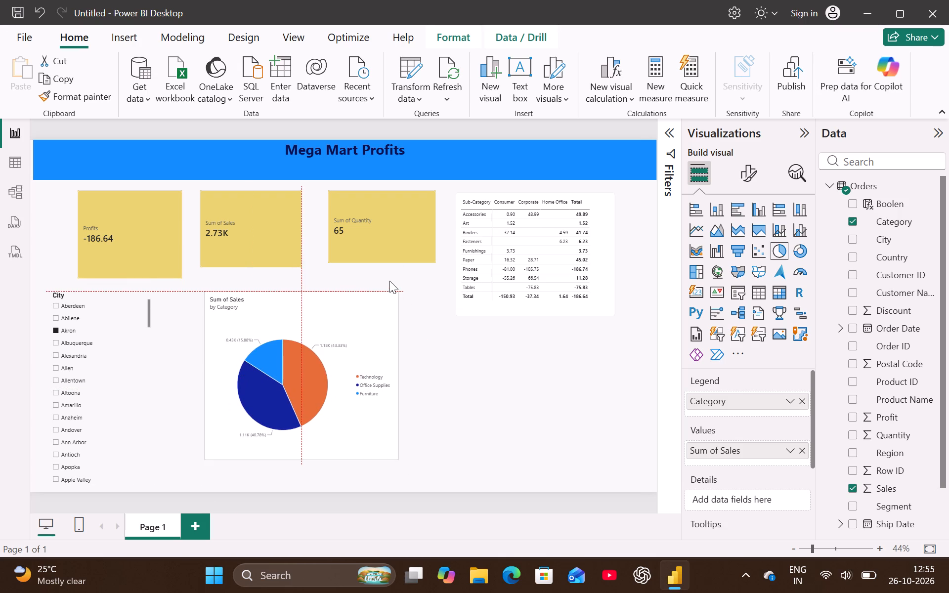
pyautogui.moveTo(389, 281); pyautogui.dragTo(389, 280)
pyautogui.click(459, 349)
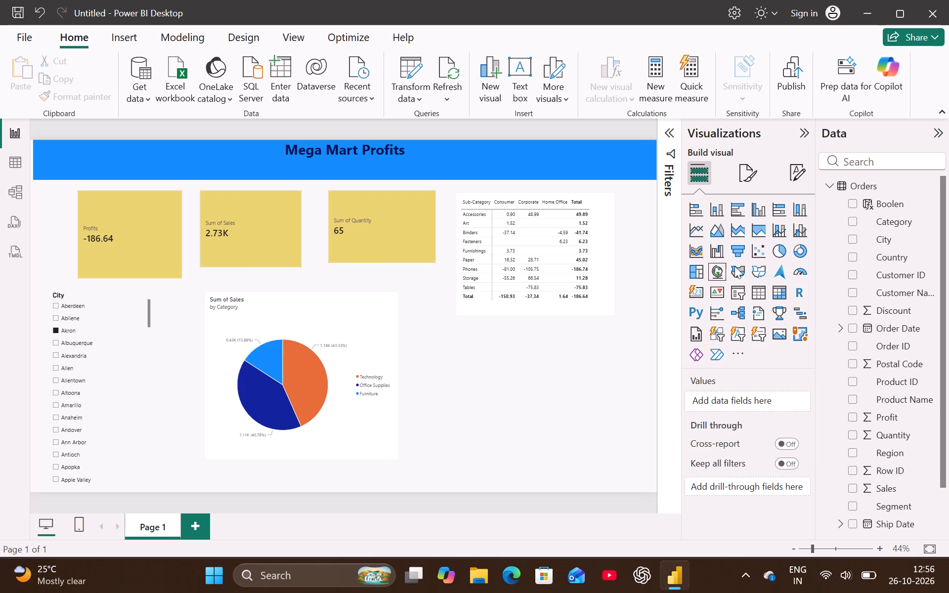
# Insert a donut chart, move it below the matrix, widen it toward the page edge, and lower its top edge to clear the matrix.
pyautogui.click(799, 248)
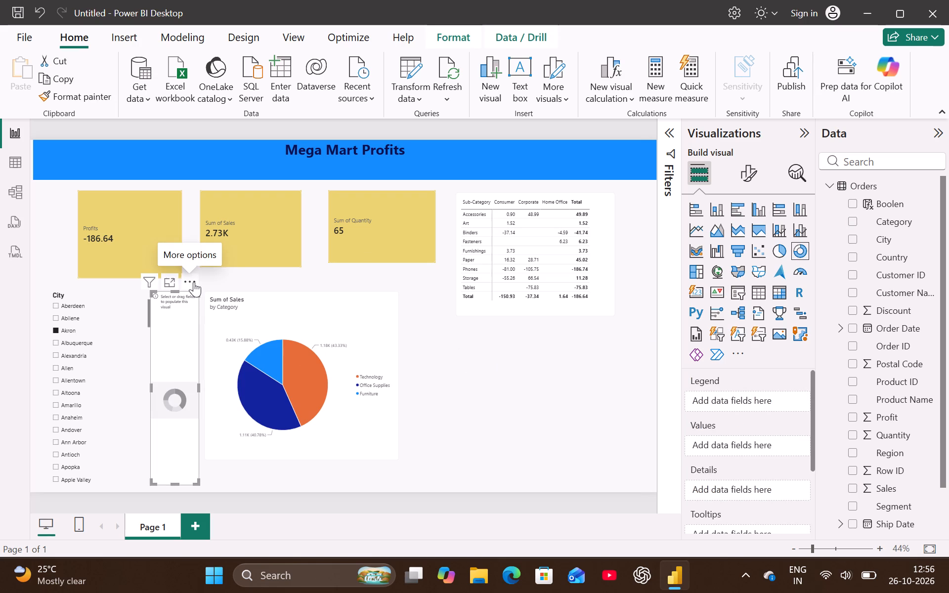
pyautogui.moveTo(194, 282); pyautogui.dragTo(527, 392)
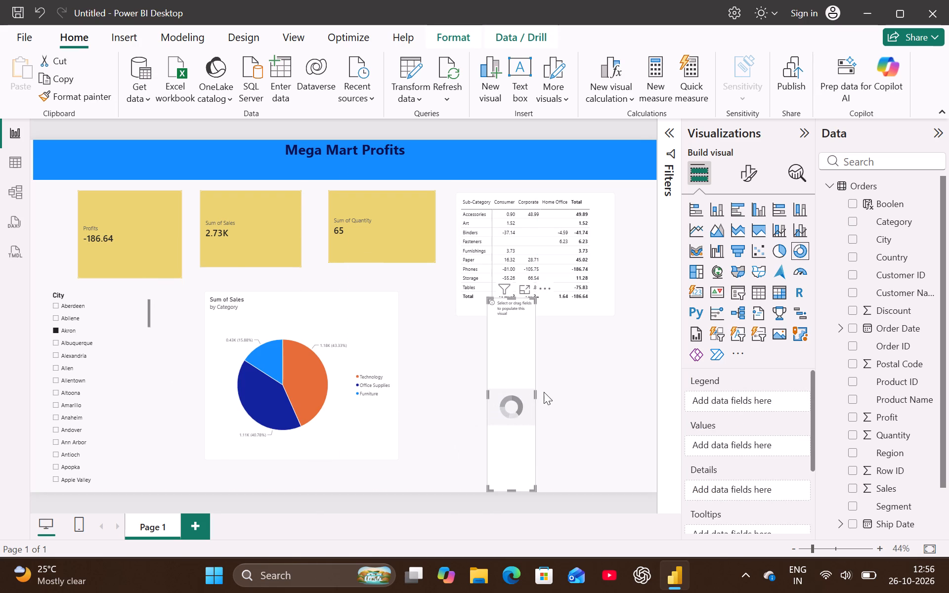
pyautogui.moveTo(534, 394); pyautogui.dragTo(642, 387)
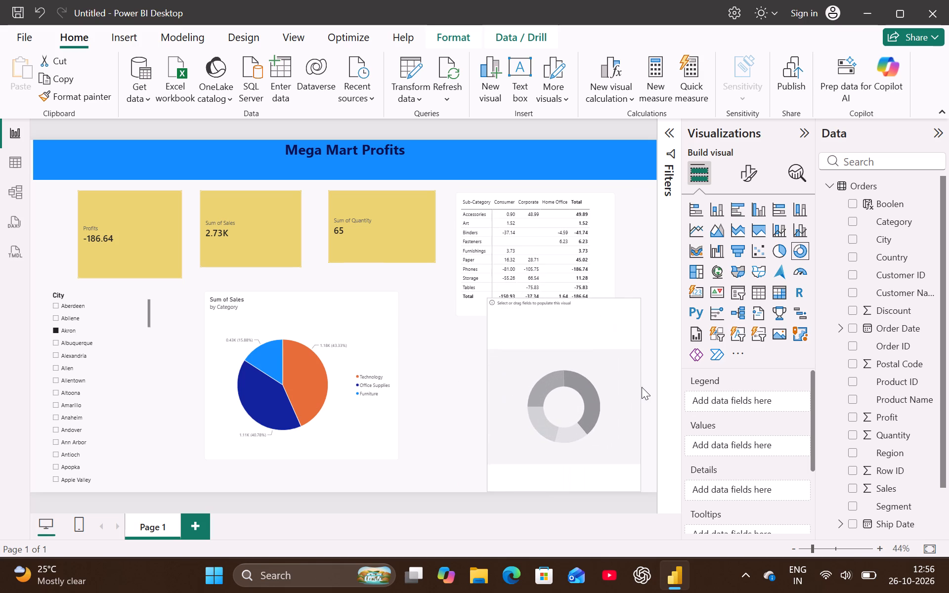
pyautogui.moveTo(642, 387); pyautogui.dragTo(643, 387)
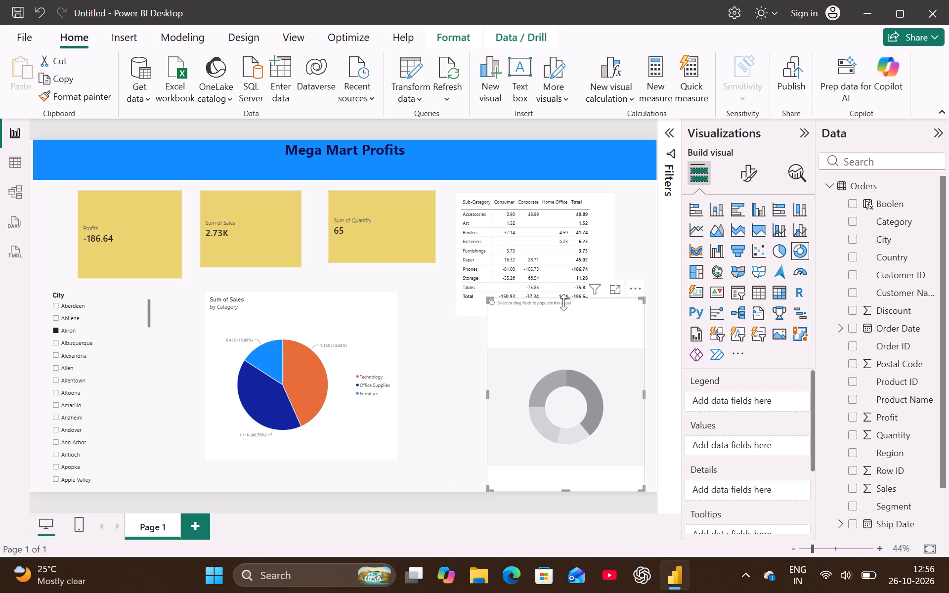
pyautogui.moveTo(563, 302); pyautogui.dragTo(557, 334)
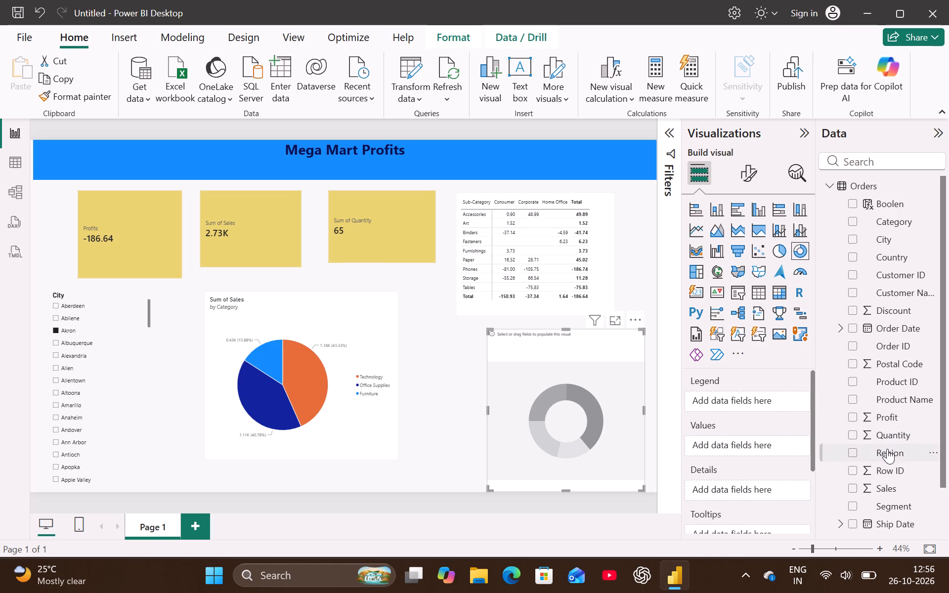
# Set Segment as the donut chart's legend, after trying Region and removing it.
pyautogui.moveTo(887, 449); pyautogui.dragTo(763, 387)
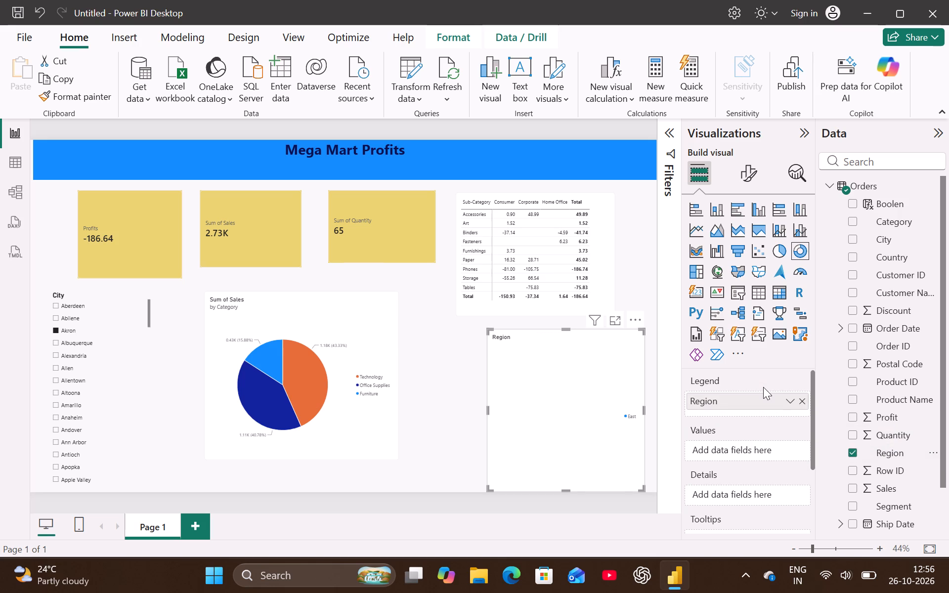
pyautogui.click(808, 399)
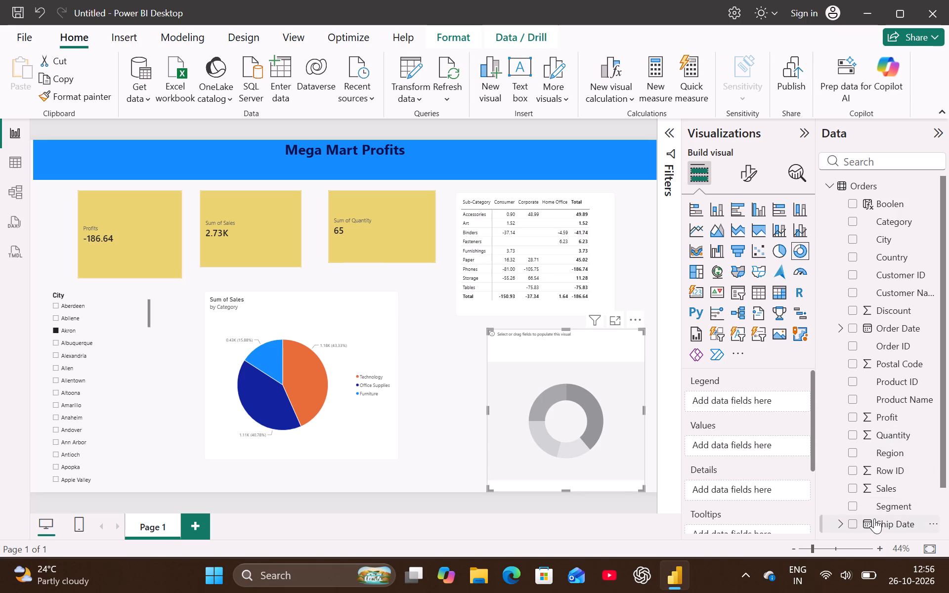
pyautogui.moveTo(892, 508); pyautogui.dragTo(751, 411)
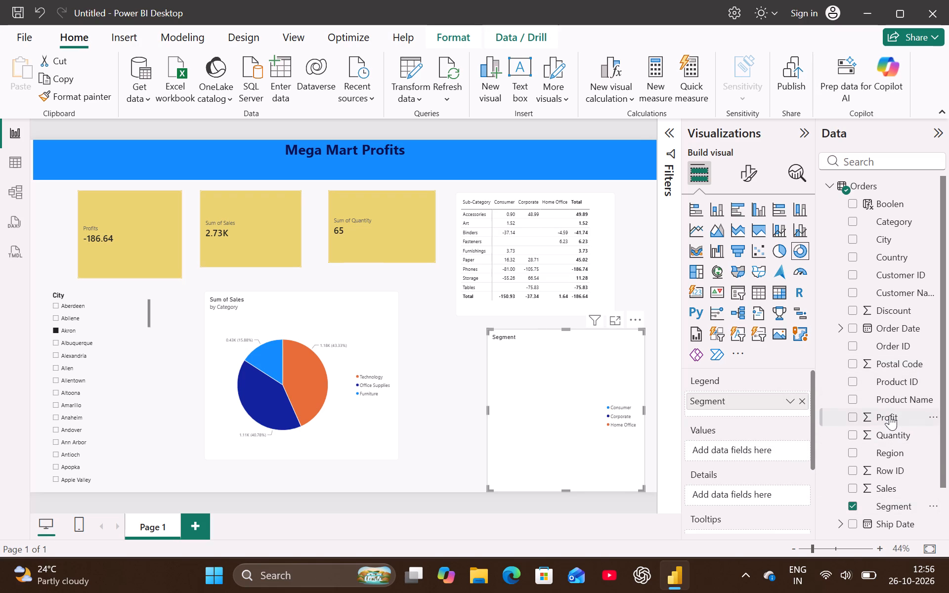
# Set Quantity as the donut chart's value field, after trying Profit and removing it.
pyautogui.moveTo(890, 415); pyautogui.dragTo(765, 453)
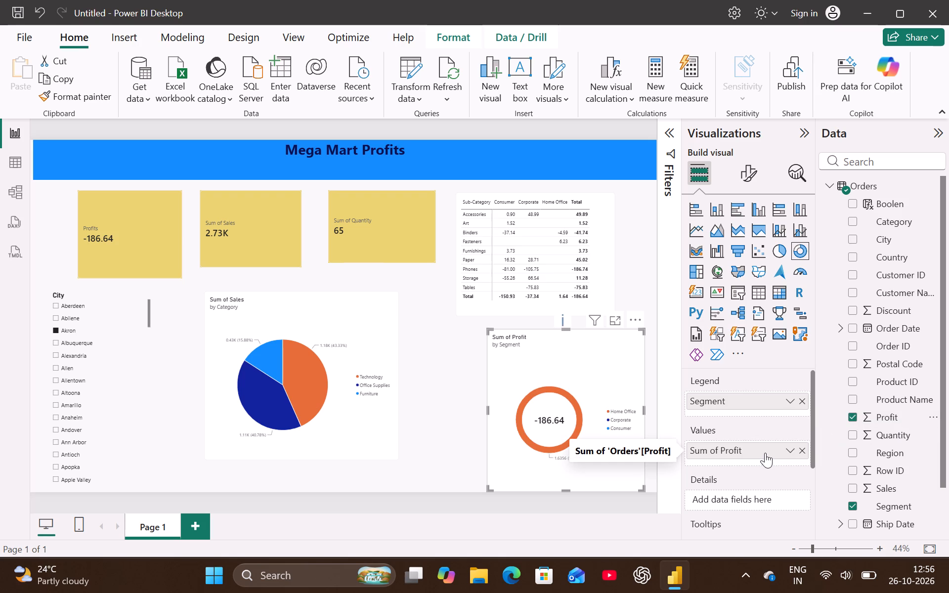
pyautogui.click(805, 452)
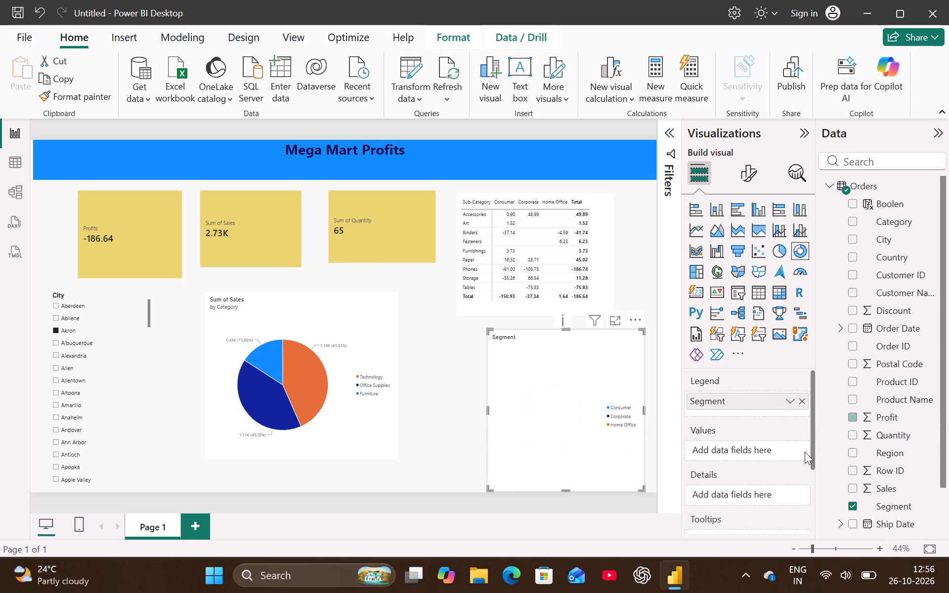
pyautogui.moveTo(915, 425); pyautogui.dragTo(758, 449)
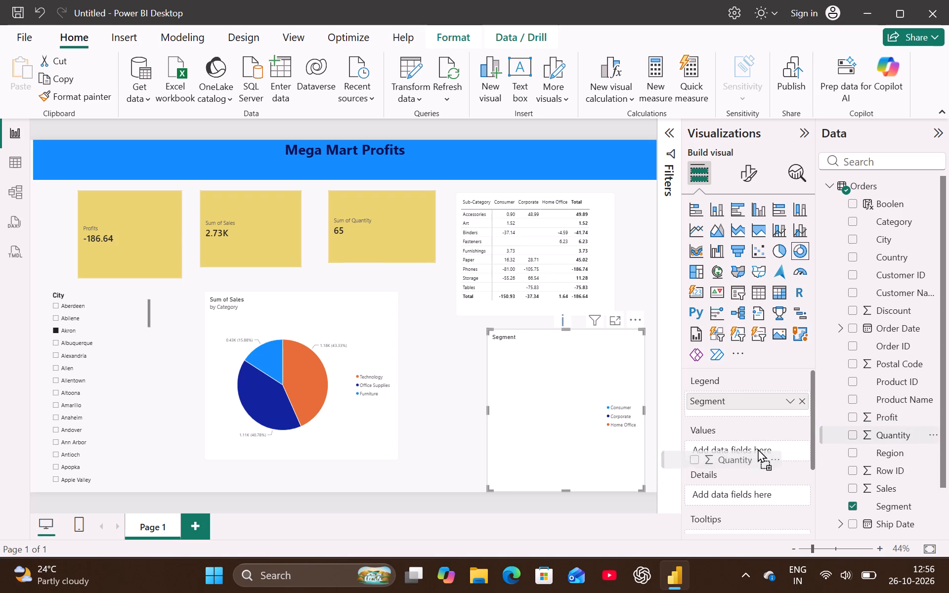
pyautogui.moveTo(758, 449); pyautogui.dragTo(758, 447)
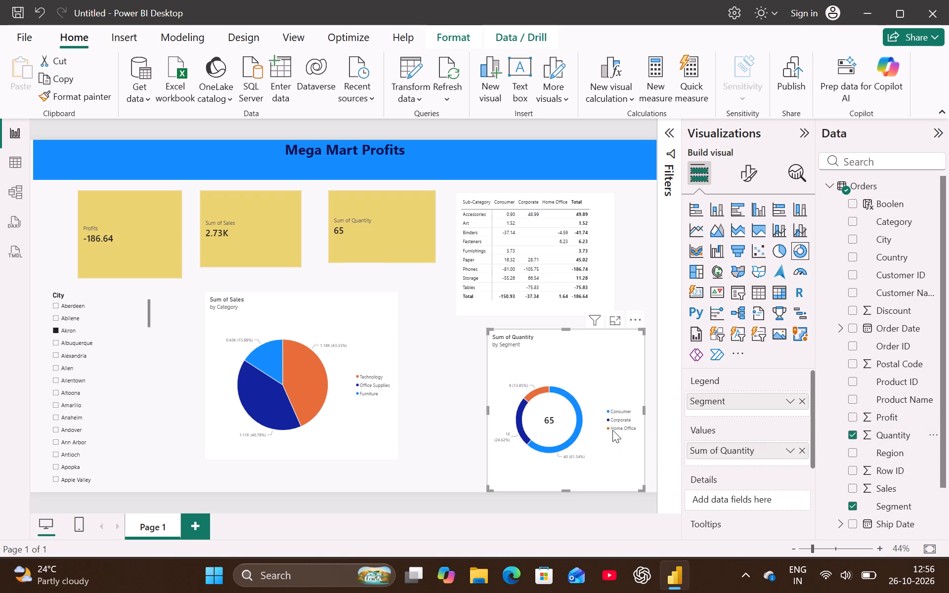
# Move the donut chart toward the pie chart and slightly up, just beneath the matrix.
pyautogui.moveTo(633, 324); pyautogui.dragTo(605, 328)
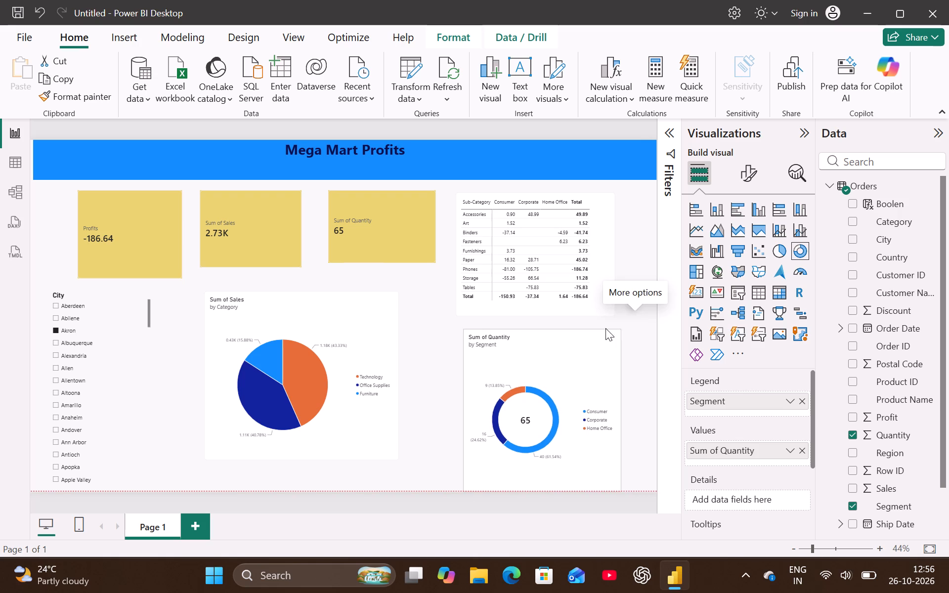
pyautogui.moveTo(605, 328); pyautogui.dragTo(579, 315)
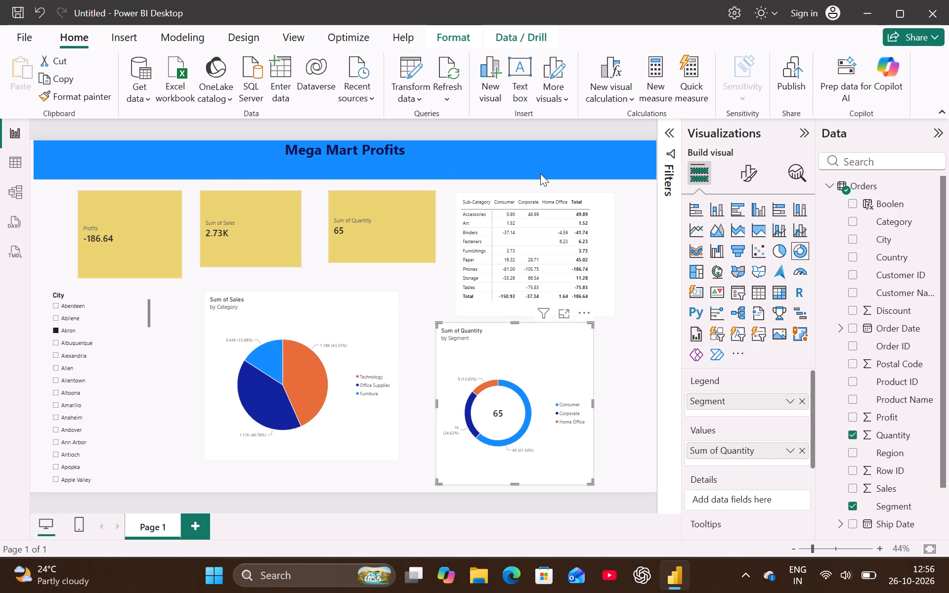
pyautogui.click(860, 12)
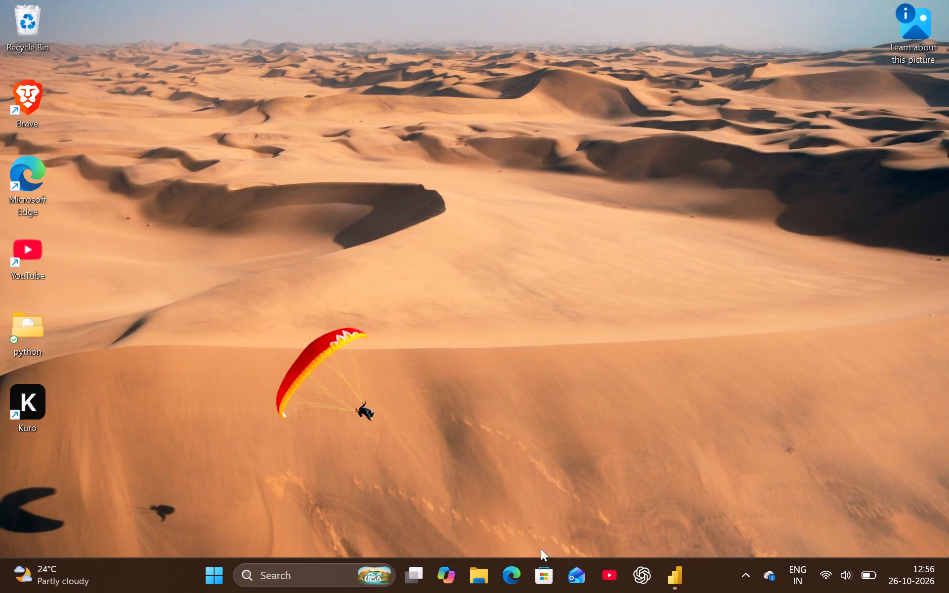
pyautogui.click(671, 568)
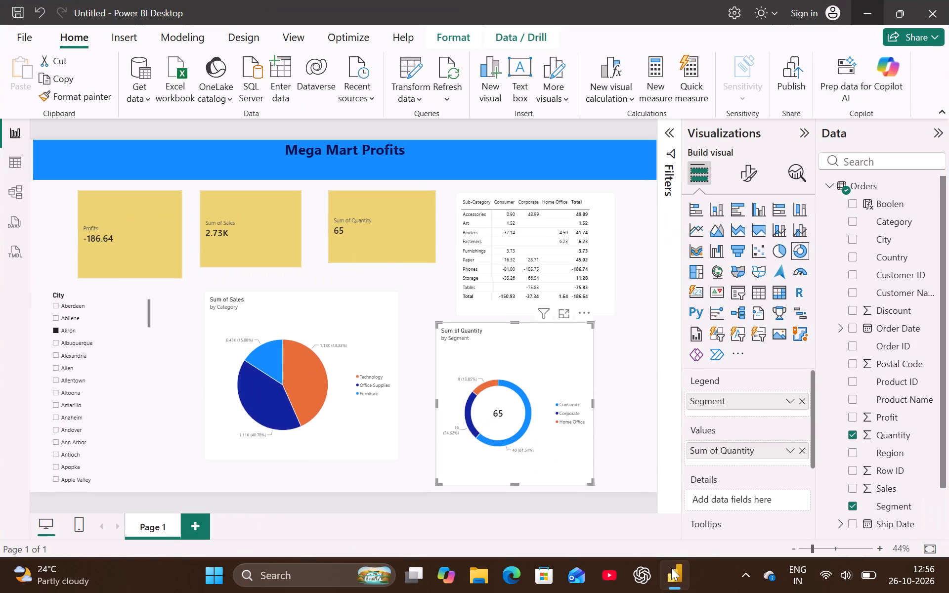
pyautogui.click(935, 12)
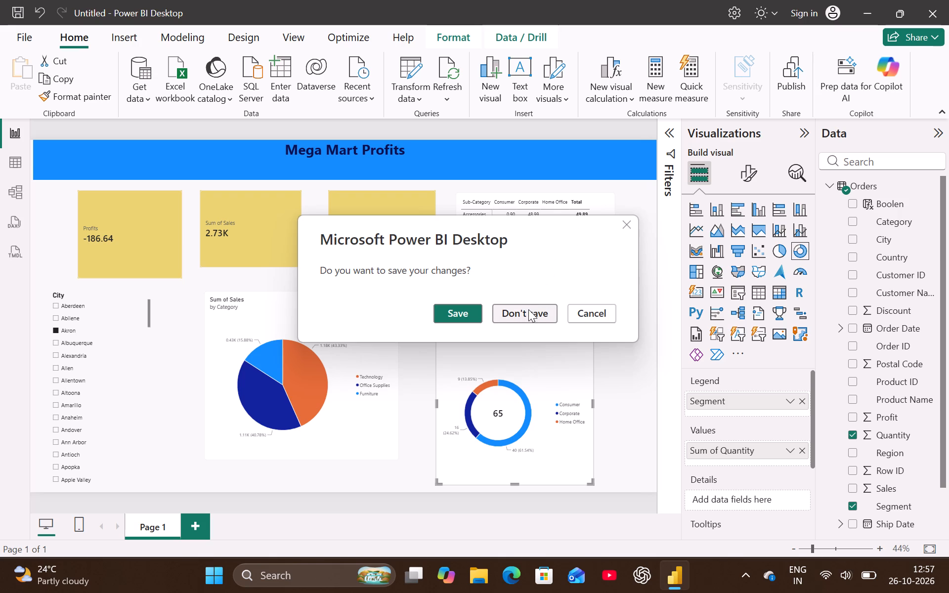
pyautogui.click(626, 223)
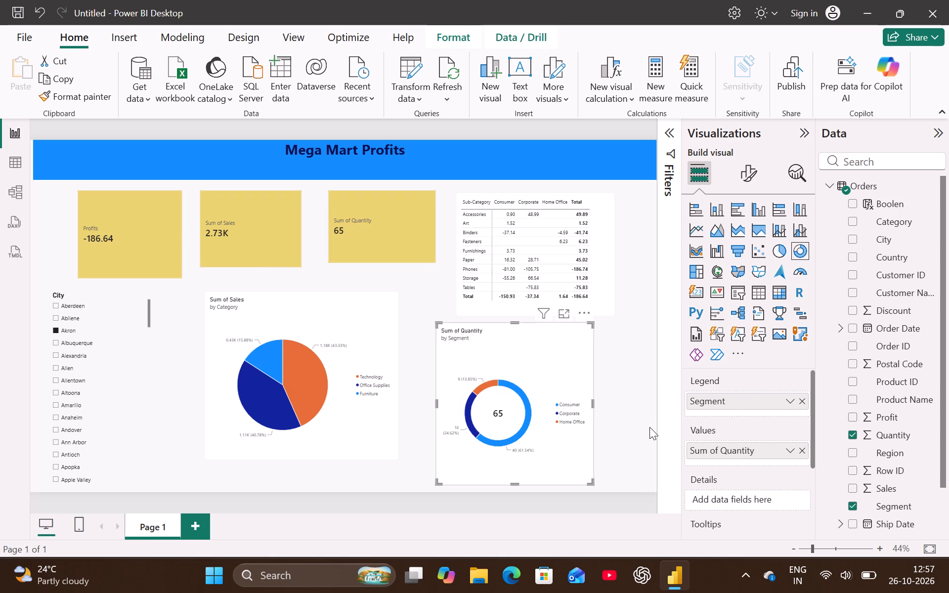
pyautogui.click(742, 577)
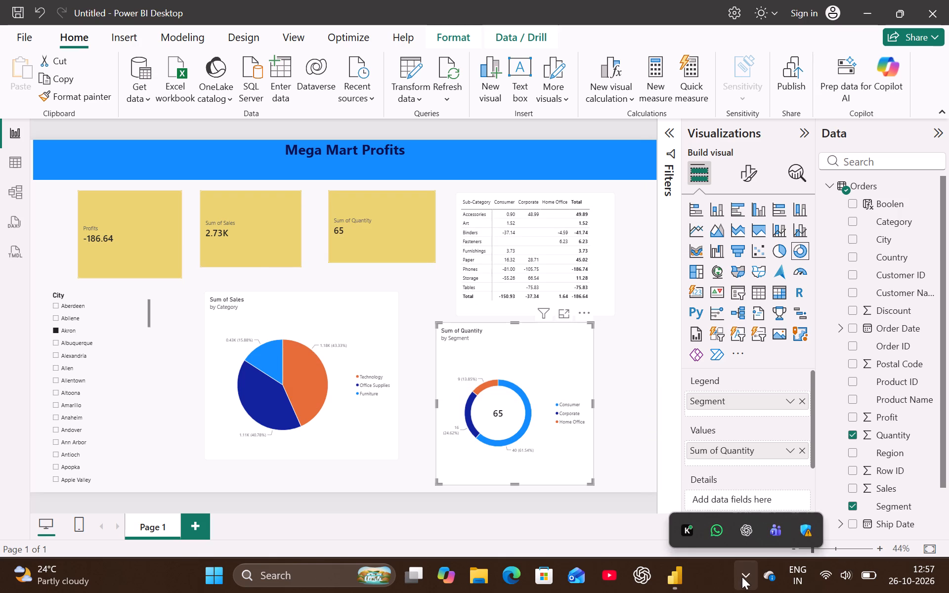